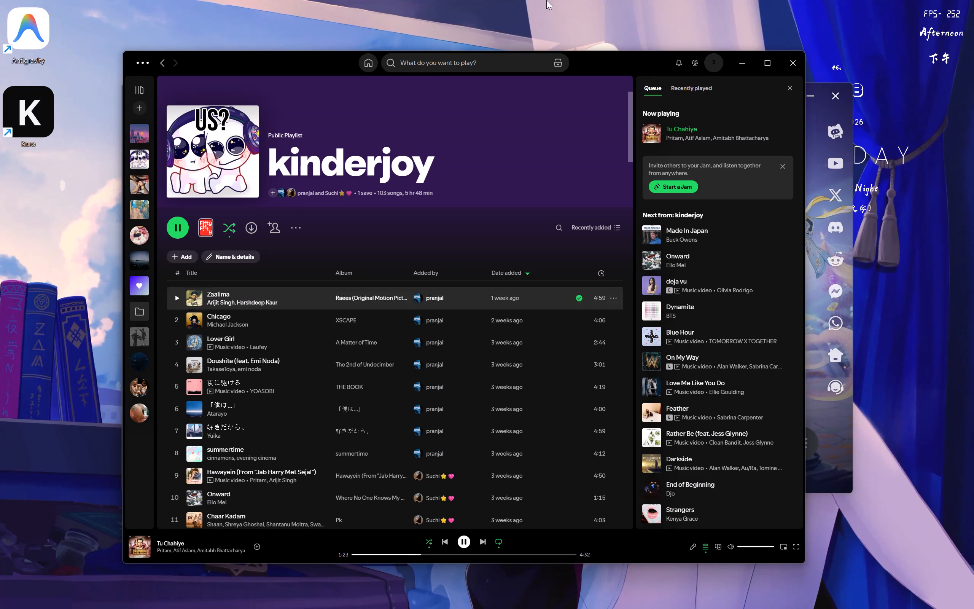
Minimize the Spotify window to clear the desktop.
click(746, 64)
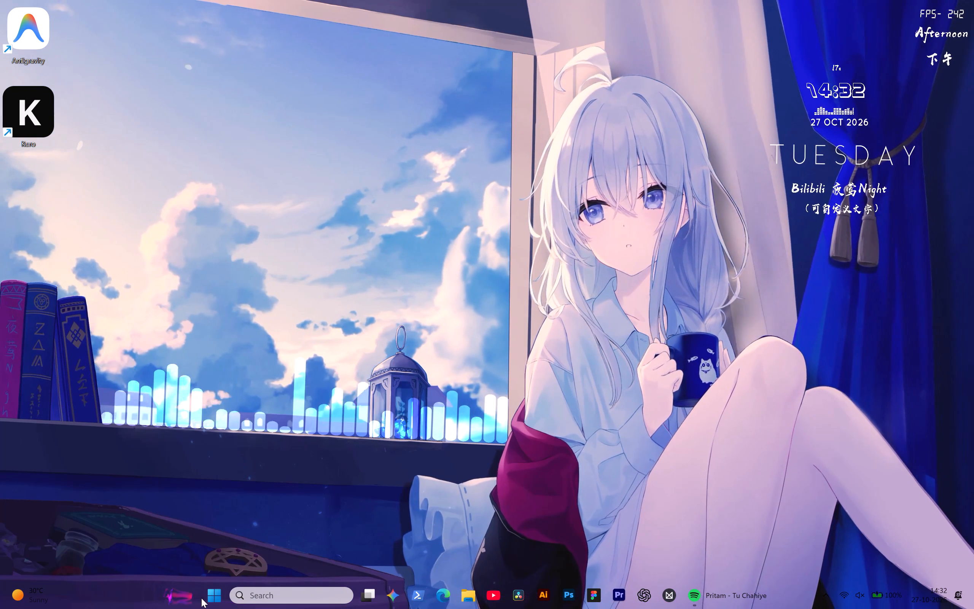
Pin After Effects to the taskbar and place its shortcut between Premiere Pro and ChatGPT.
click(213, 599)
right_click(317, 421)
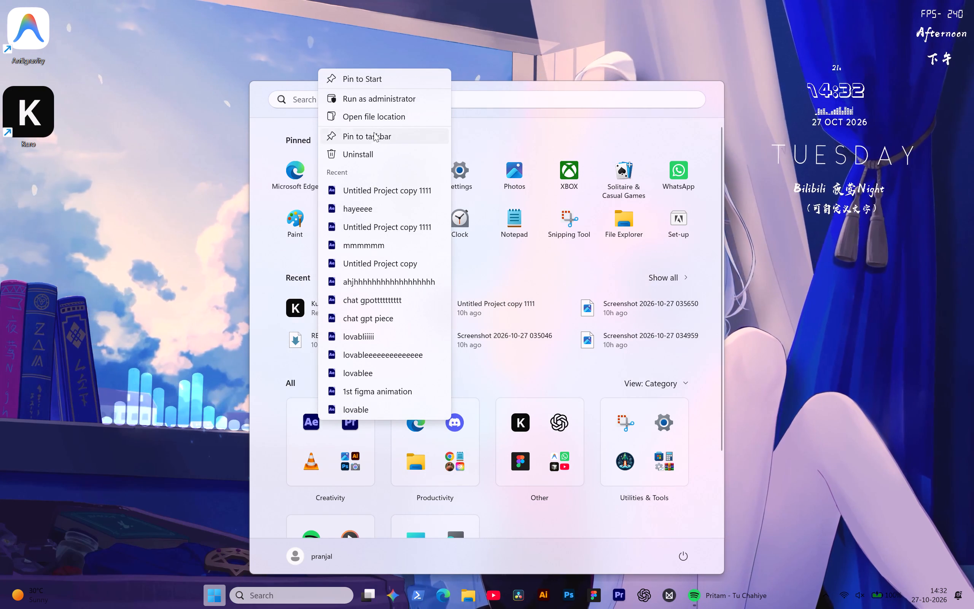
click(374, 140)
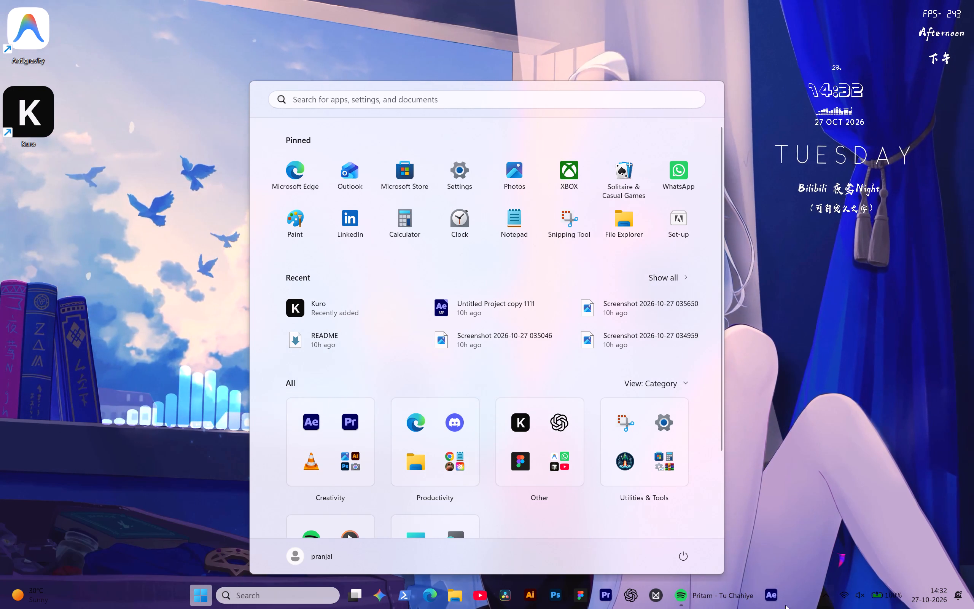
drag(768, 606, 618, 608)
Launch After Effects and open the recent project "Untitled Project copy 1111".
click(635, 607)
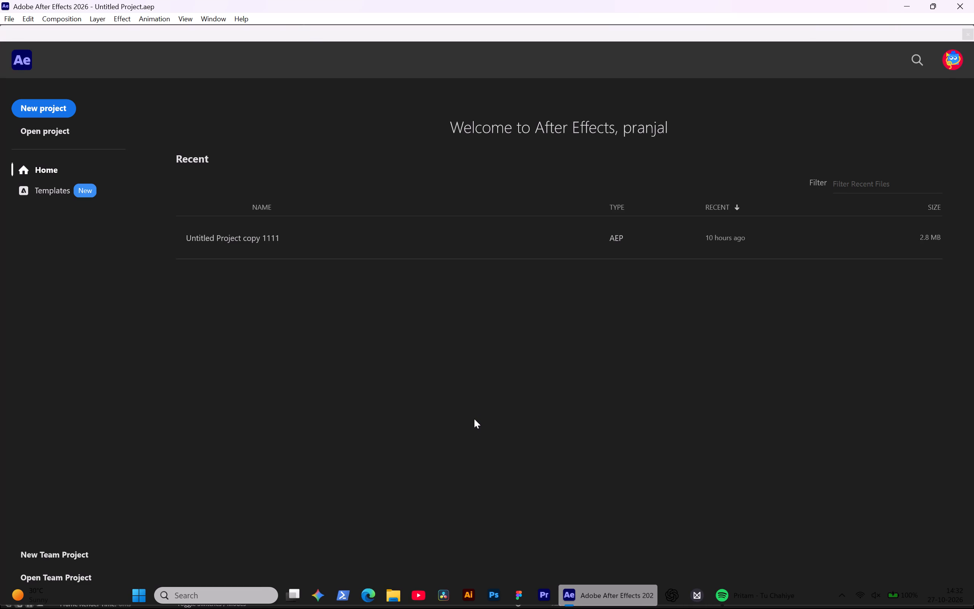
click(329, 234)
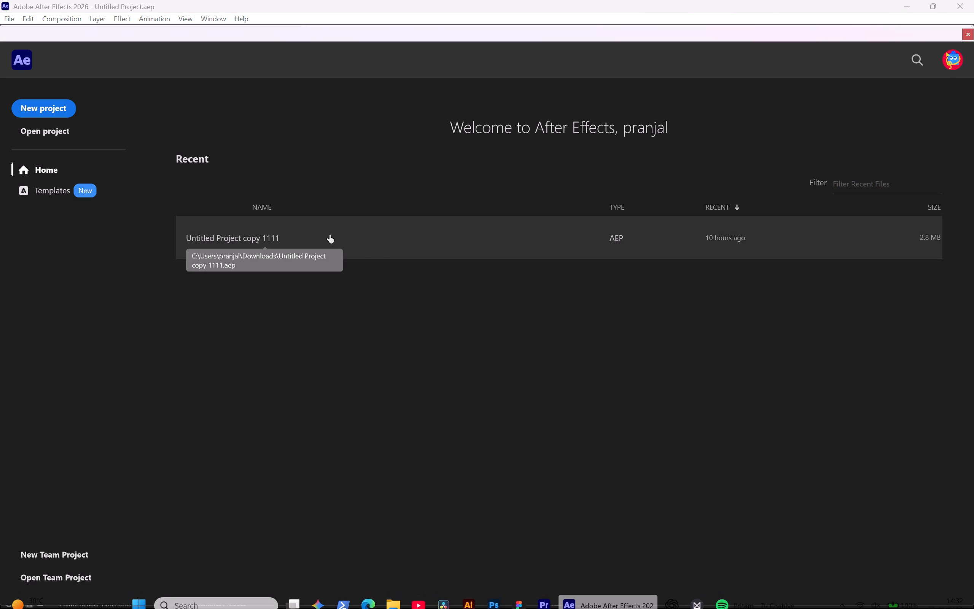
double_click(353, 255)
double_click(353, 254)
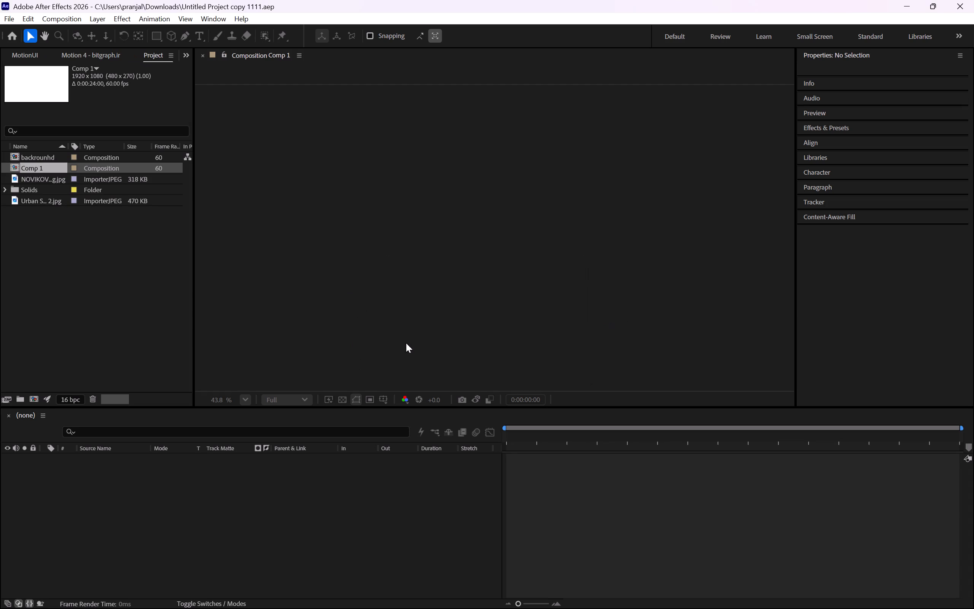
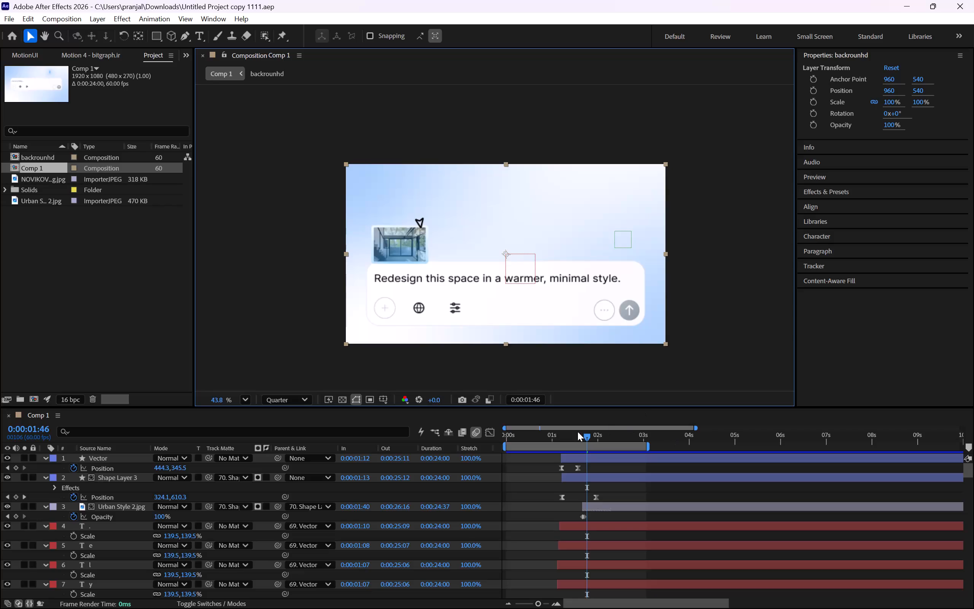
Scrub Comp 1 between about 1 and 2 seconds to review the prompt box and image animation, stopping at 0:00:01:11.
drag(577, 437, 560, 436)
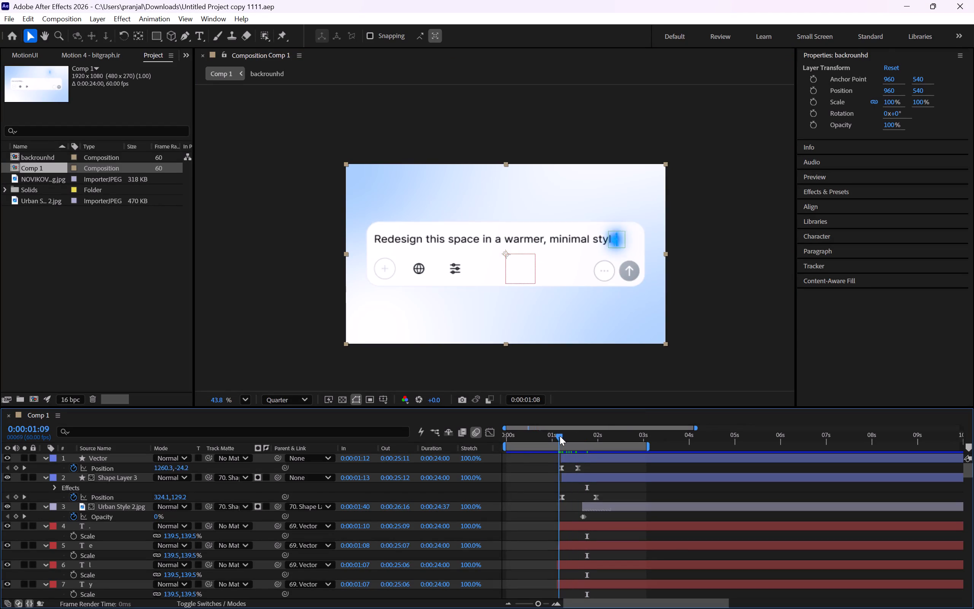
drag(560, 436, 595, 437)
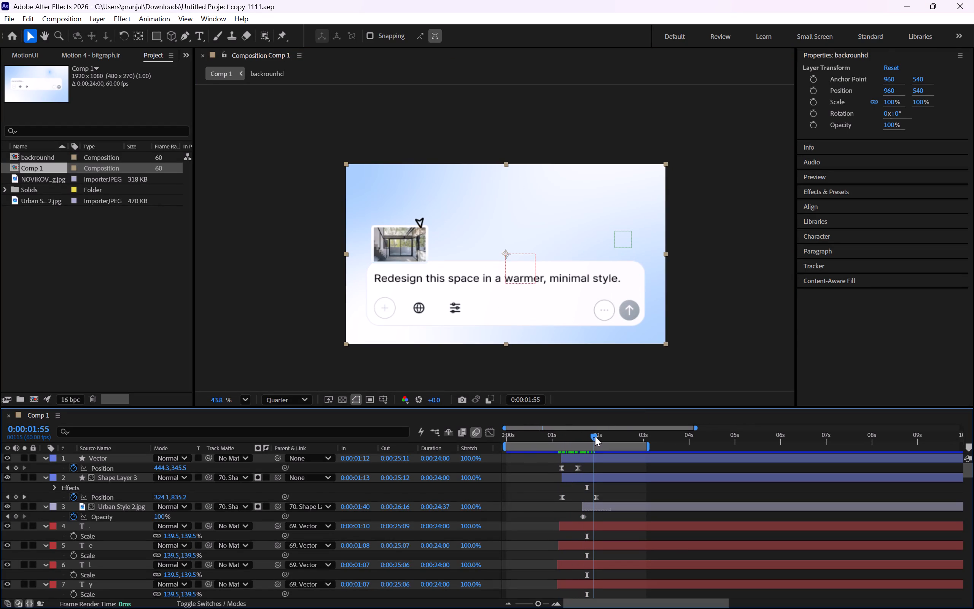
drag(595, 437, 553, 437)
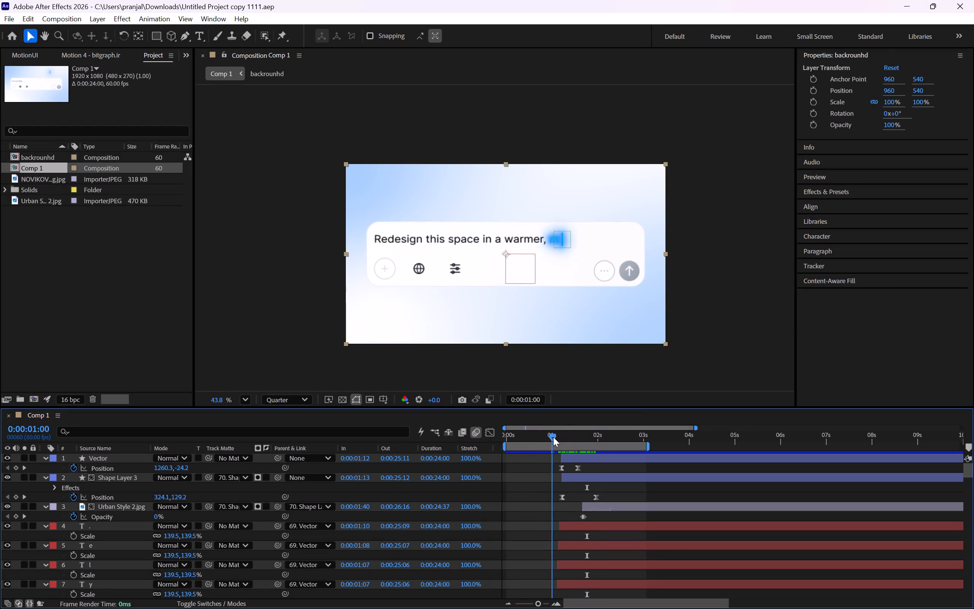
drag(553, 437, 569, 440)
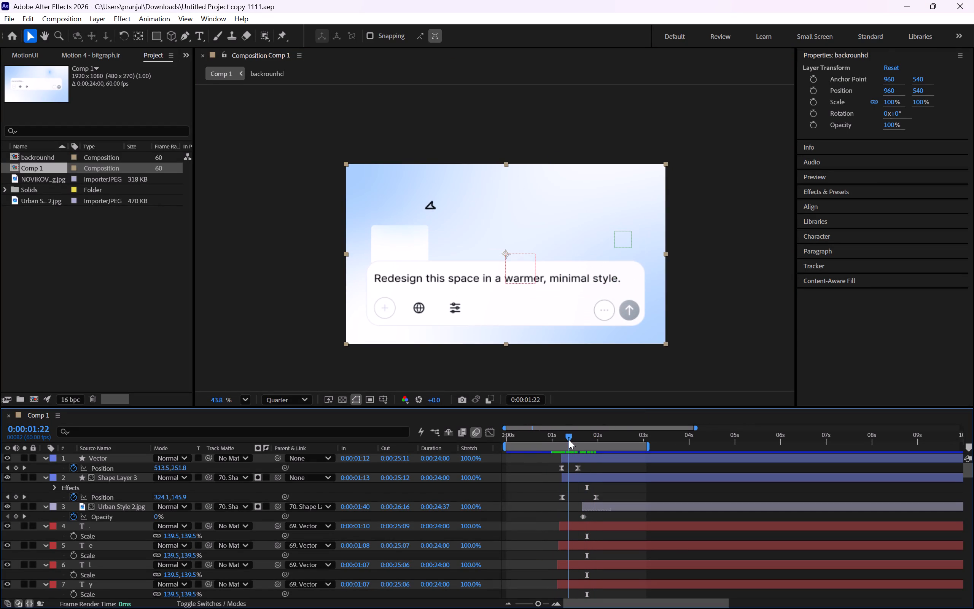
drag(569, 440, 560, 436)
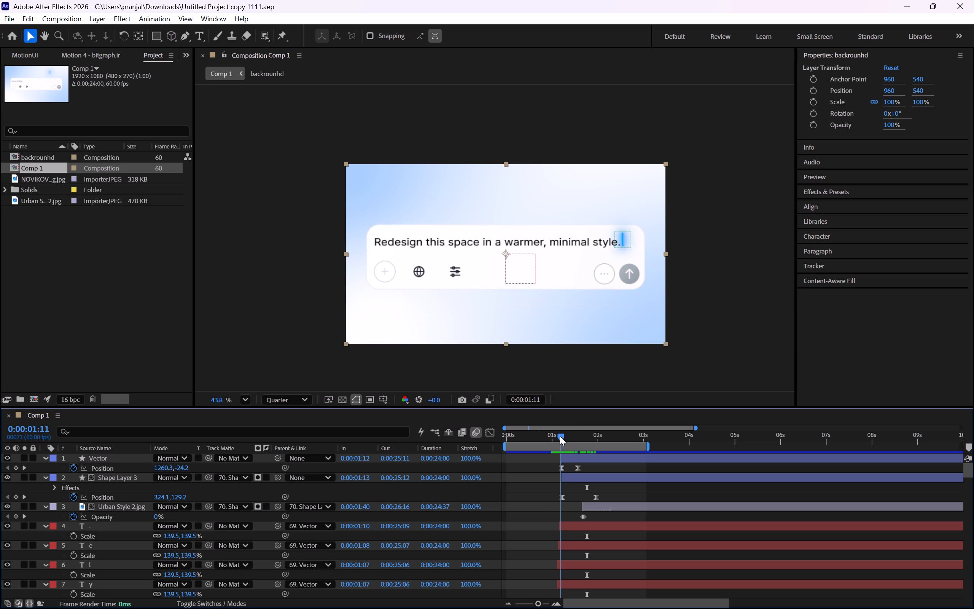
drag(560, 436, 560, 436)
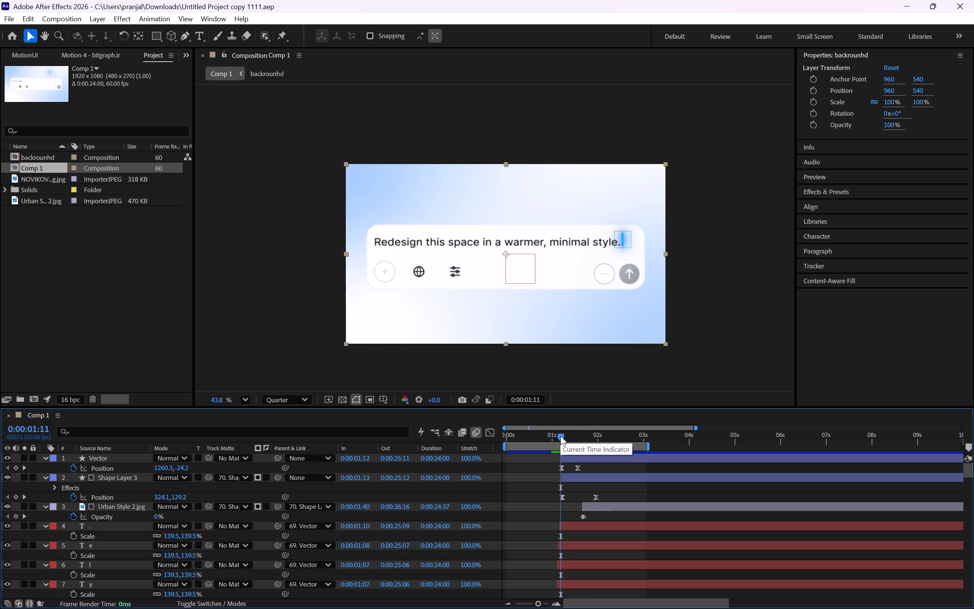
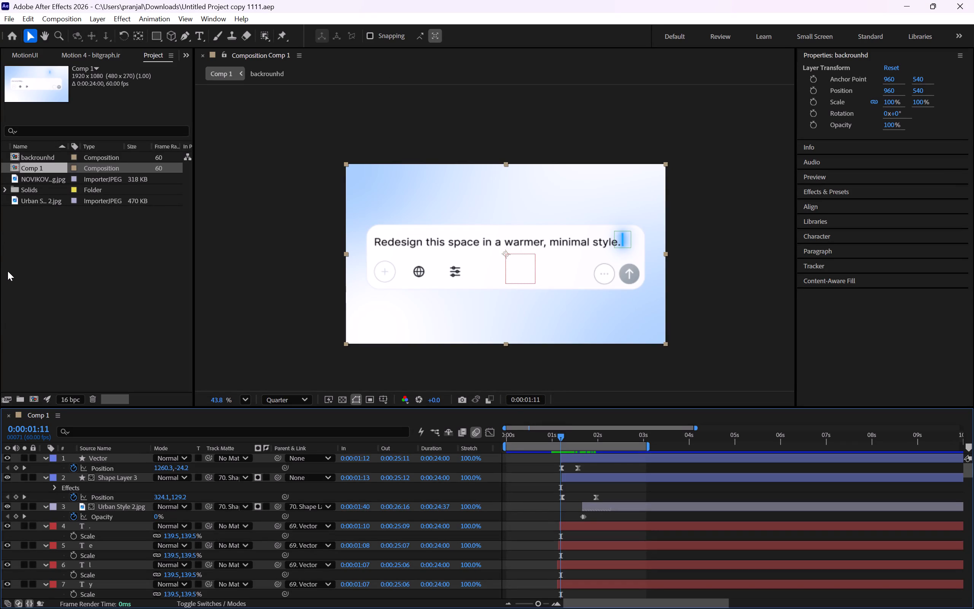
Preview the arrow cursor and image animation between about 1 and 2 seconds, stopping at 0:00:01:30.
drag(566, 434, 550, 432)
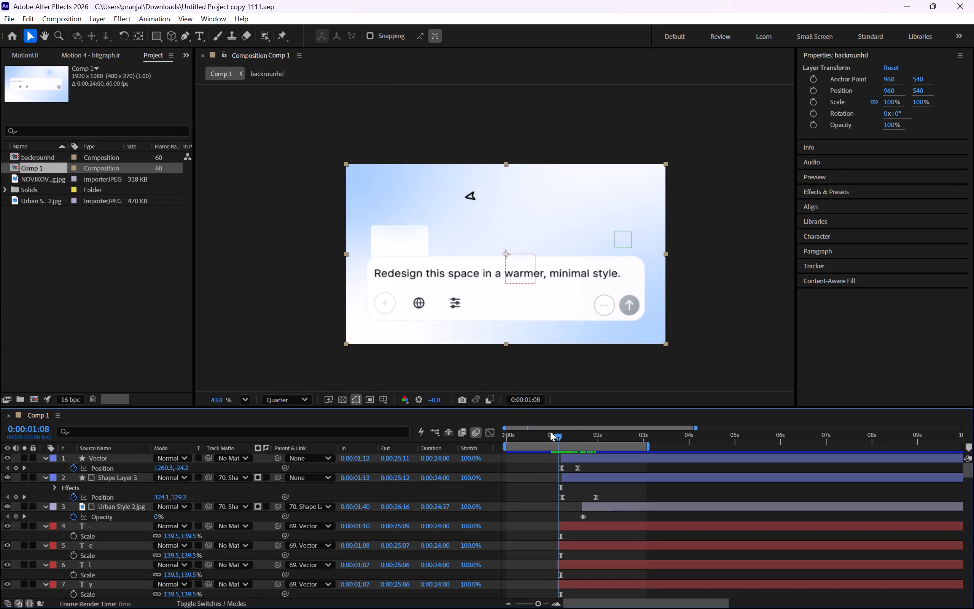
drag(550, 432, 538, 431)
key(space)
key(space)
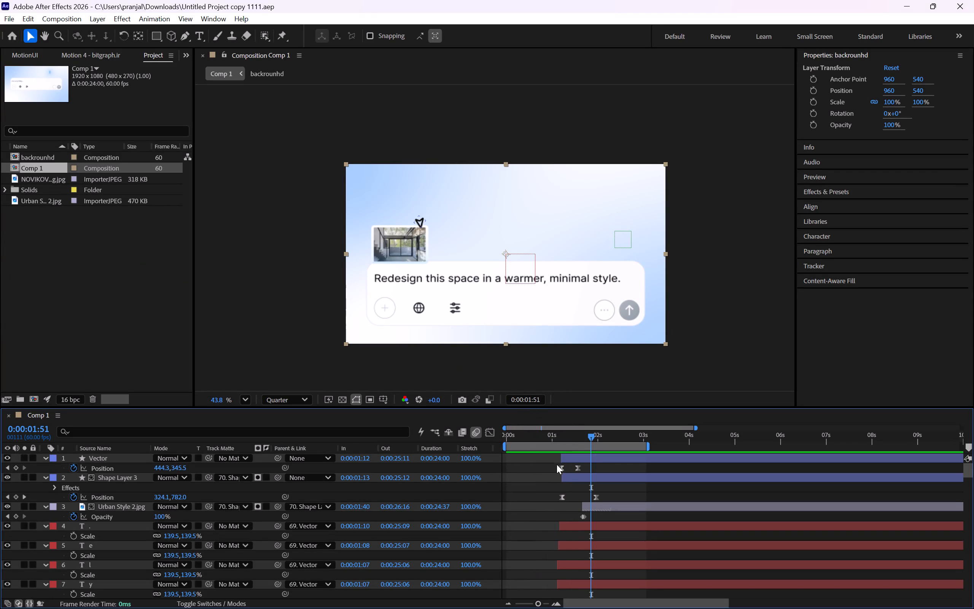
drag(591, 437, 572, 442)
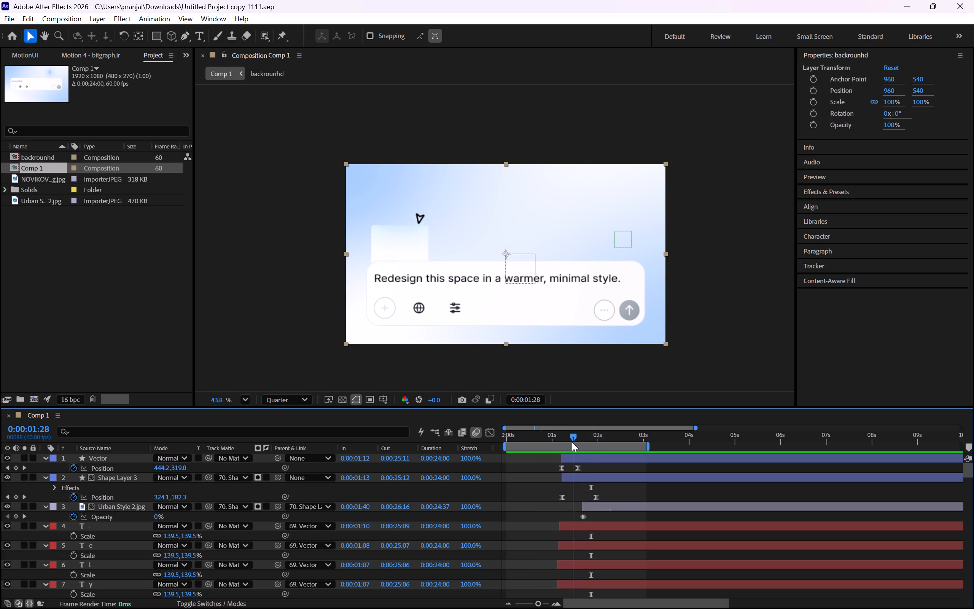
drag(572, 442, 573, 442)
drag(573, 442, 575, 441)
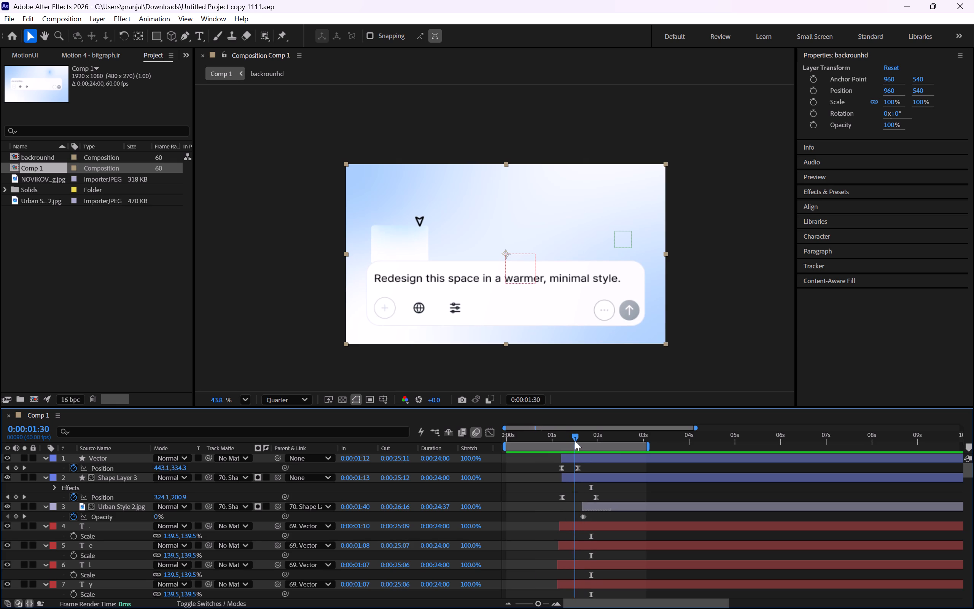
Create a null parented to the Vector arrow layer using Rebound's Null + Parent.
click(582, 458)
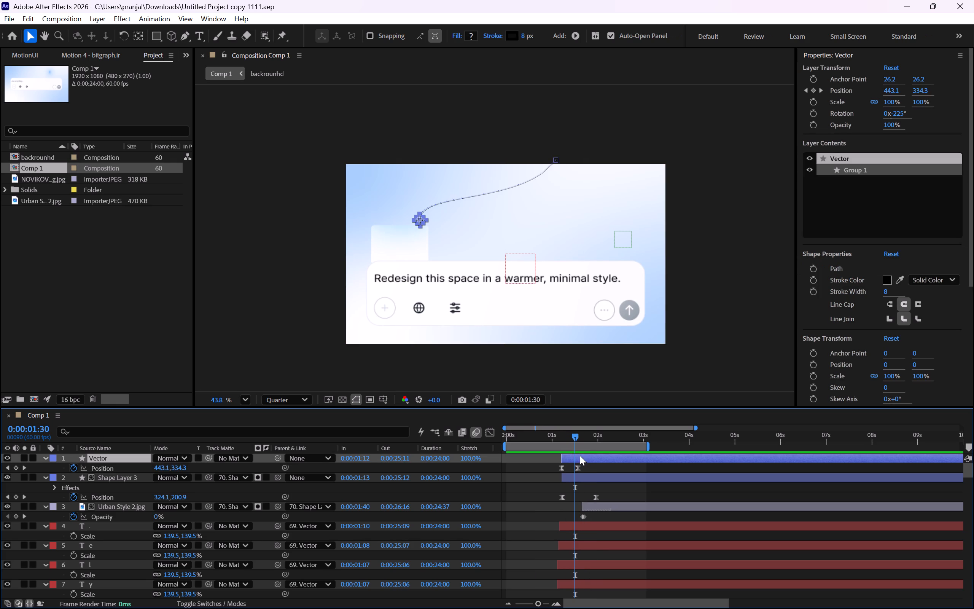
click(119, 53)
click(41, 51)
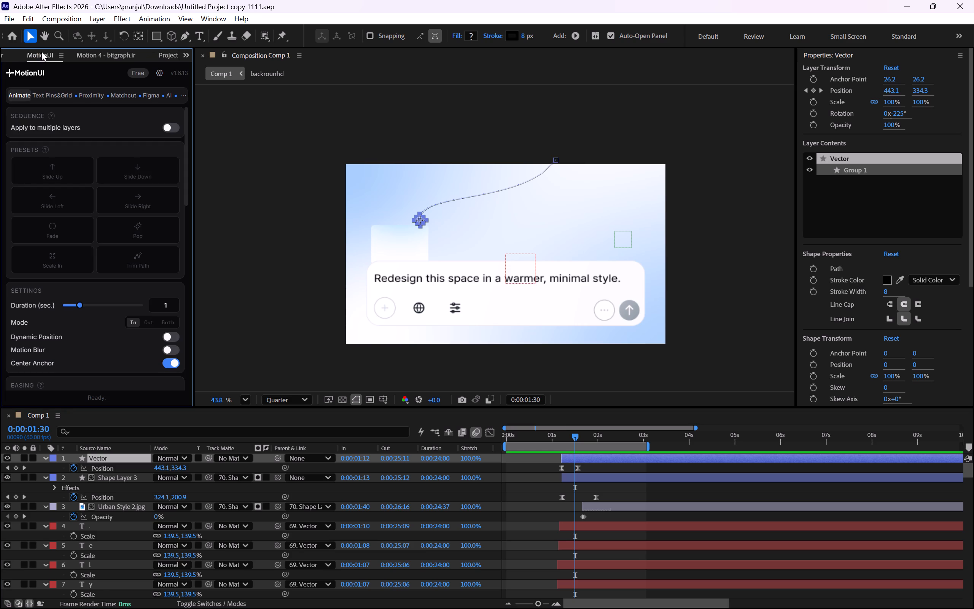
click(183, 56)
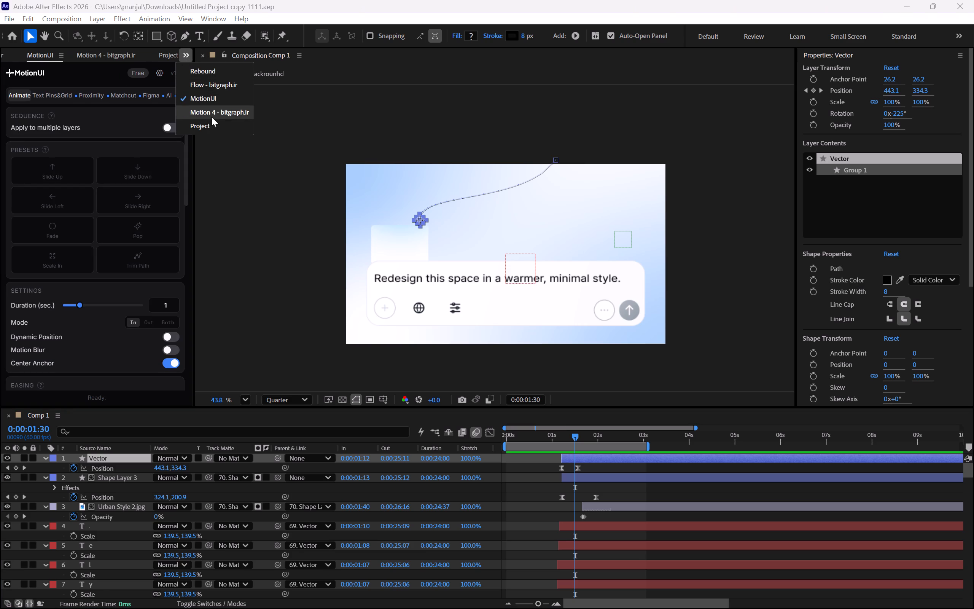
click(210, 74)
click(169, 278)
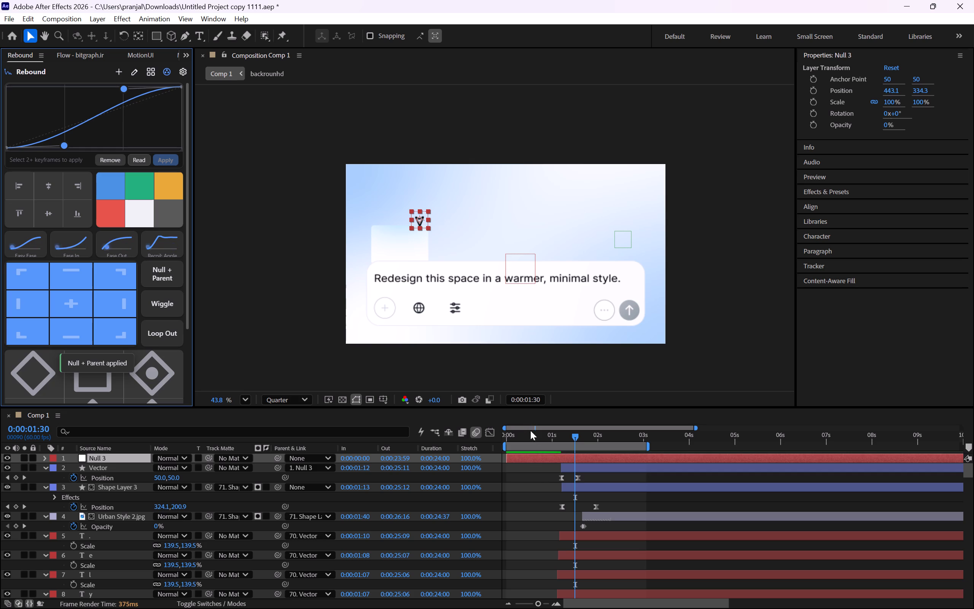
Shift the new null layer in time so that it starts at 0:00:01:26.
key(bracketleft)
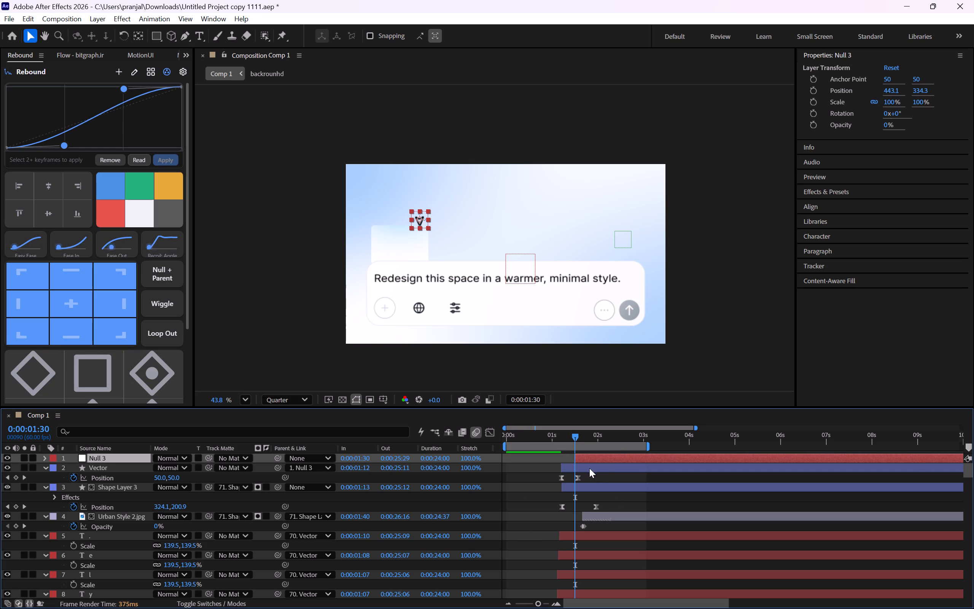
click(580, 458)
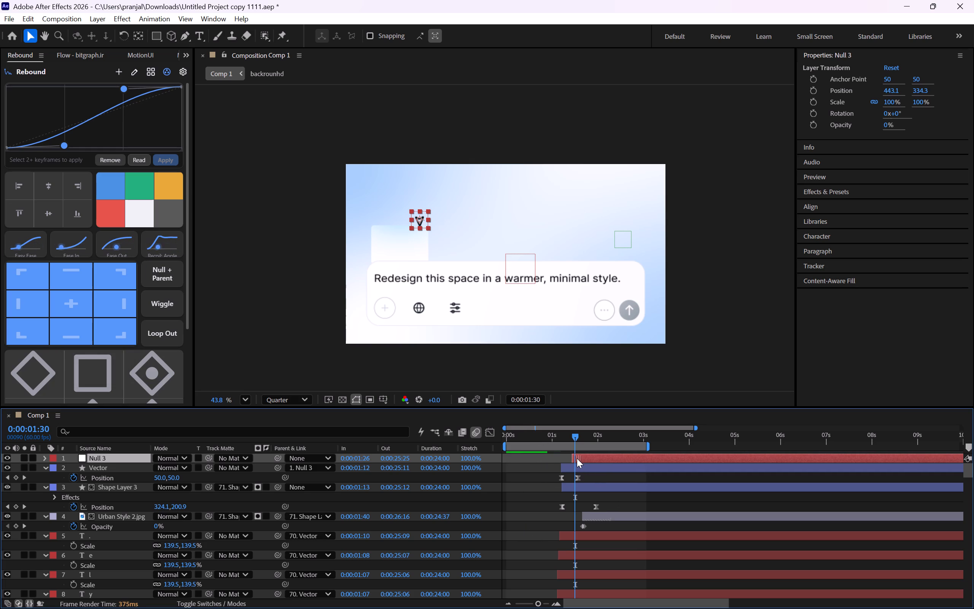
Play and scrub the arrow's entrance between about 1:14 and 1:28 to check its motion with the null.
drag(576, 437, 572, 439)
key(space)
key(space)
drag(570, 434, 559, 435)
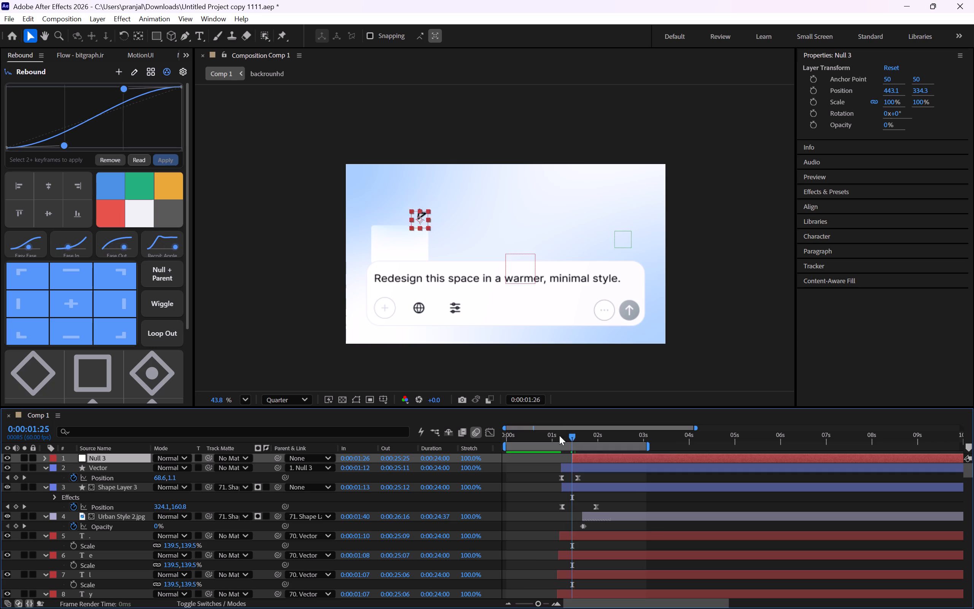
drag(559, 435, 519, 446)
key(space)
key(space)
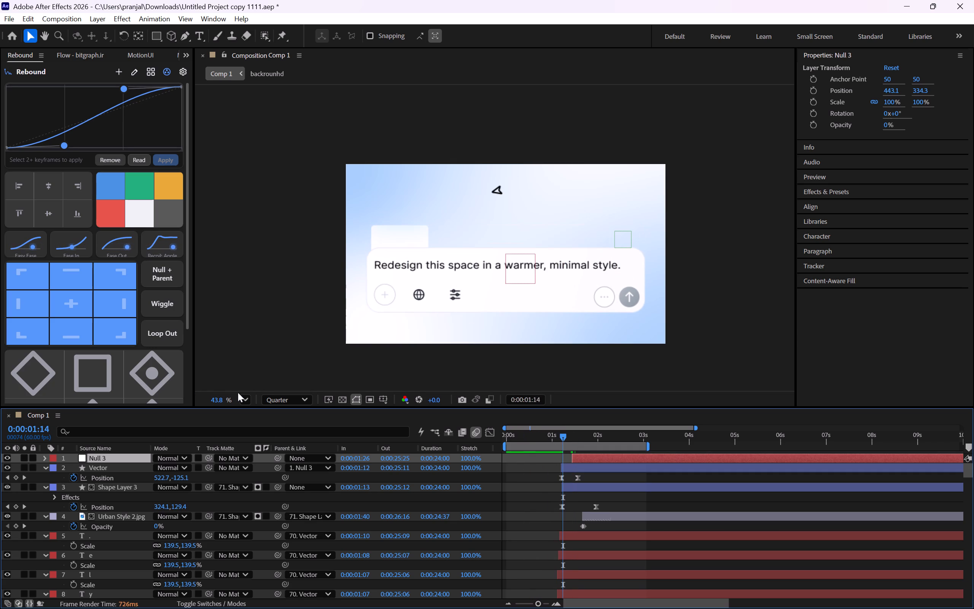
drag(564, 436, 571, 434)
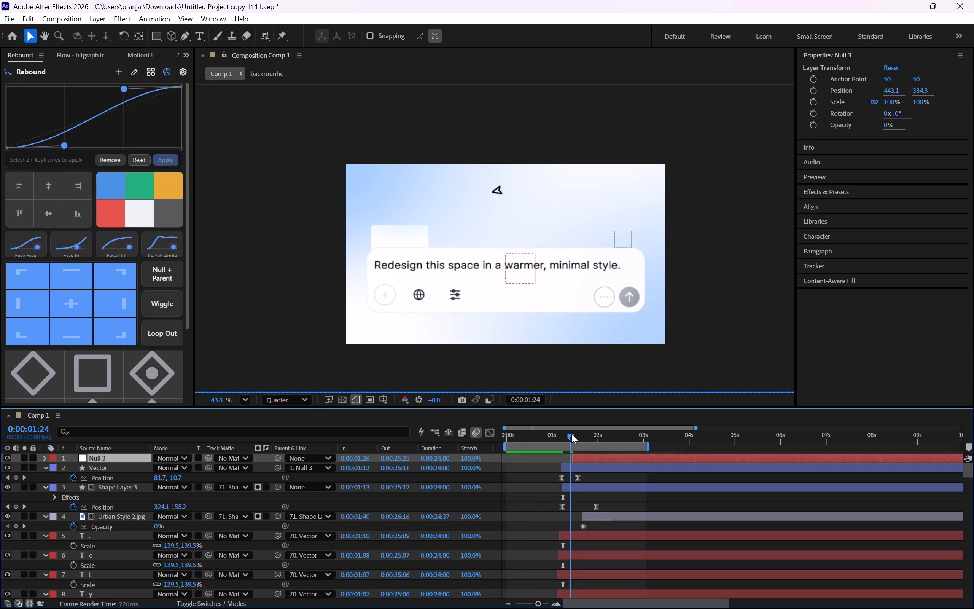
drag(571, 434, 568, 438)
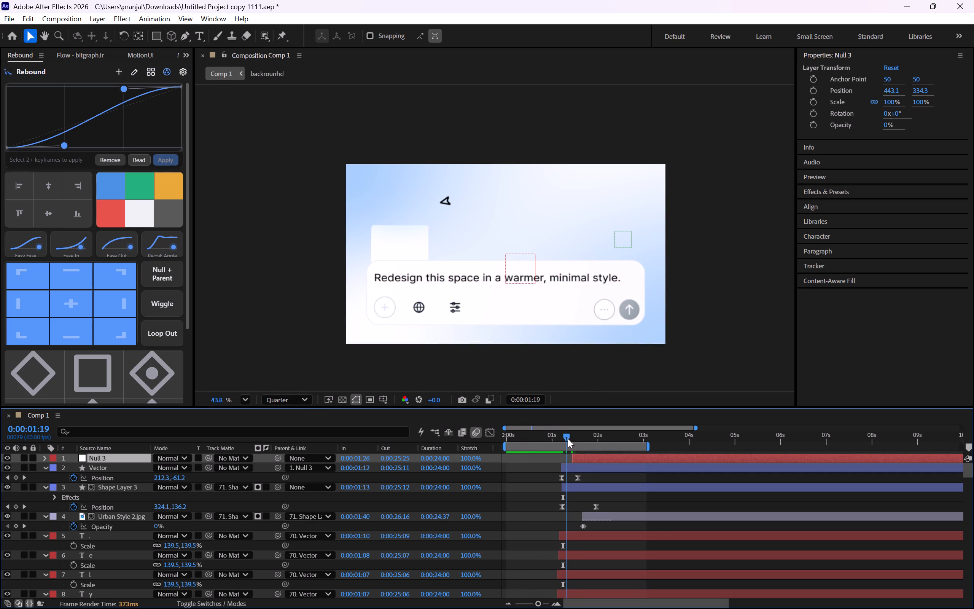
drag(568, 438, 575, 444)
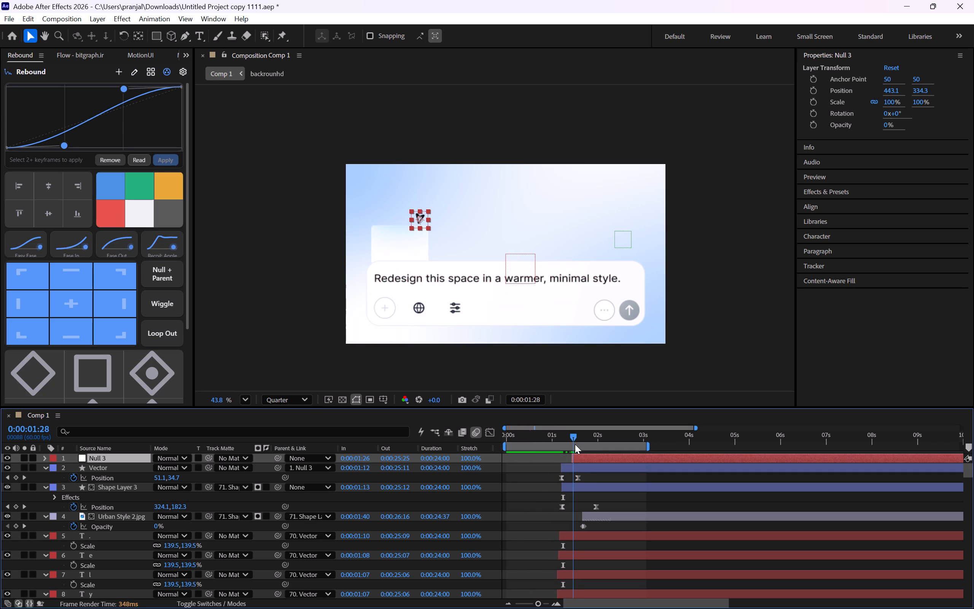
Start Position keyframing on Null 3 at 0:00:01:26.
drag(575, 444, 573, 444)
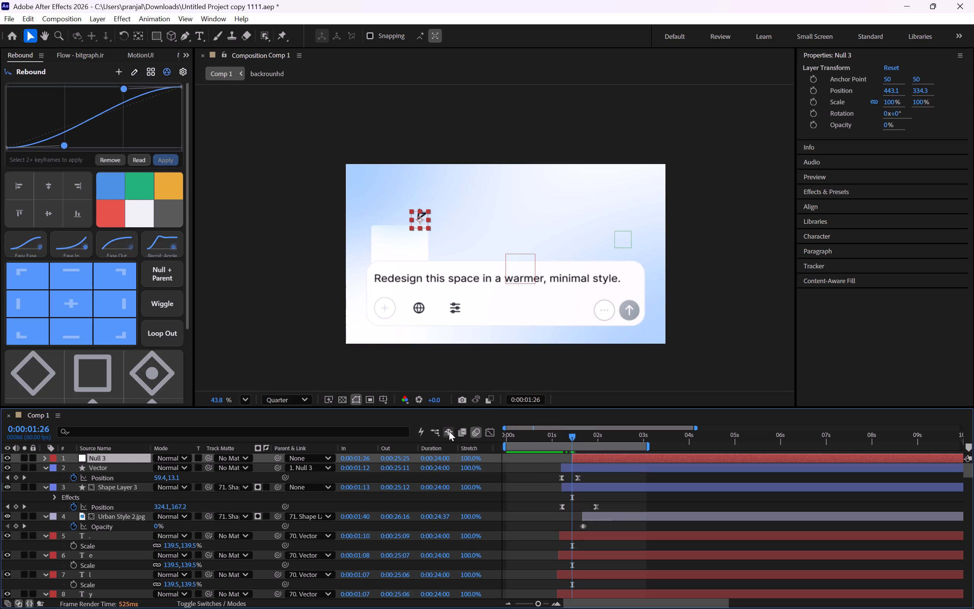
click(120, 458)
key(p)
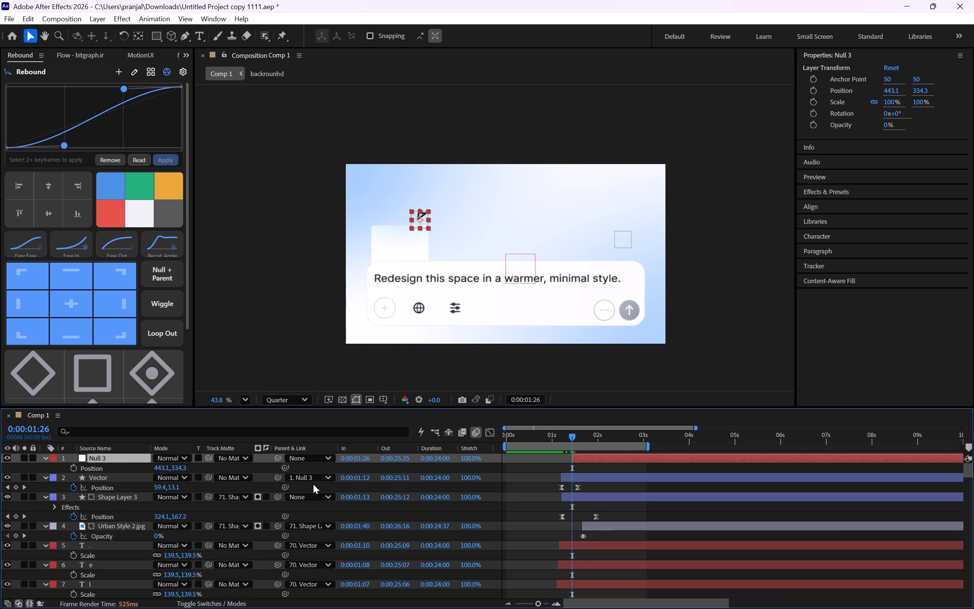
click(72, 469)
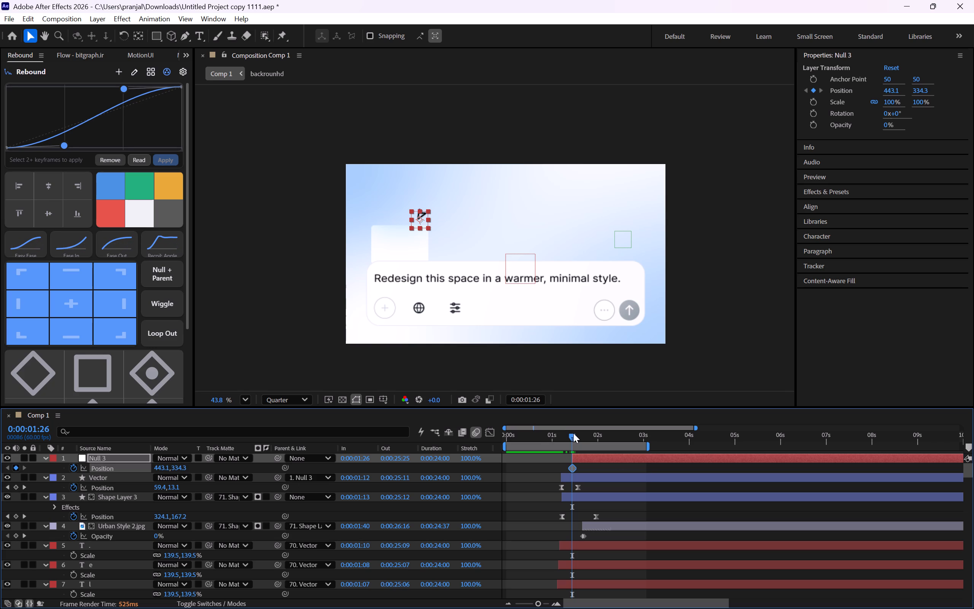
At 0:00:01:46, move Null 3 to the ellipsis button beside the send arrow, at about 1502, 840.
drag(573, 433, 588, 432)
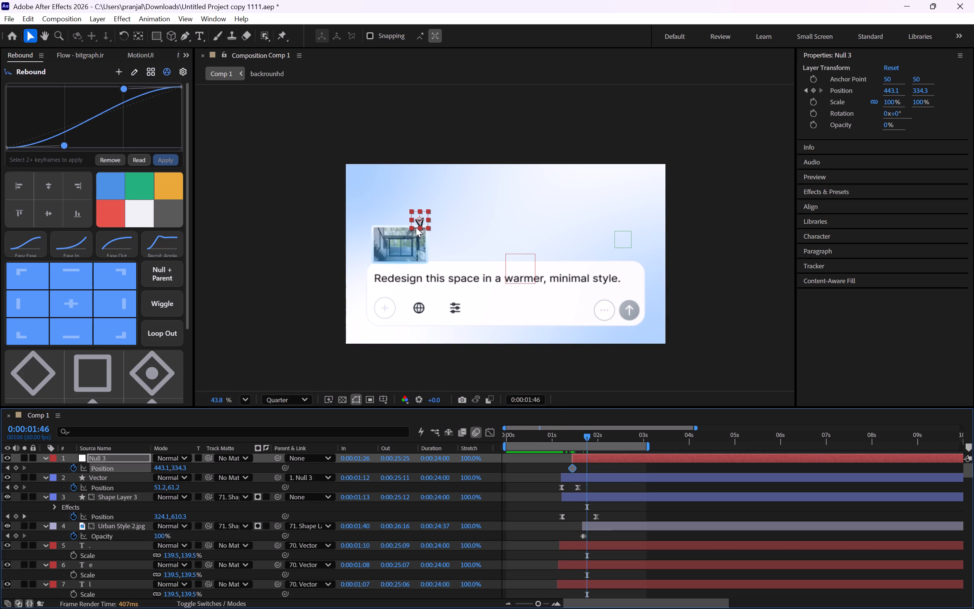
drag(419, 219, 433, 238)
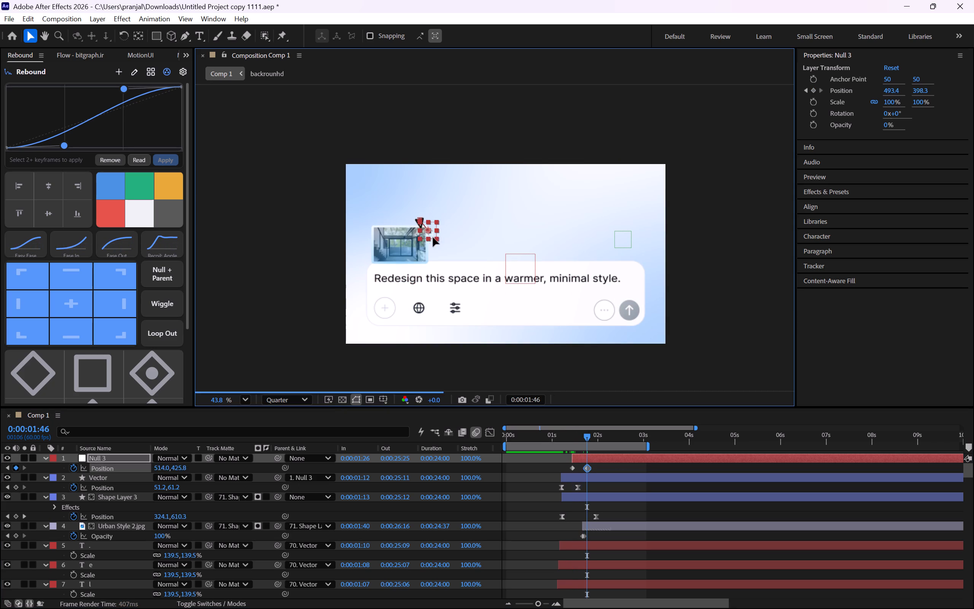
drag(433, 238, 587, 302)
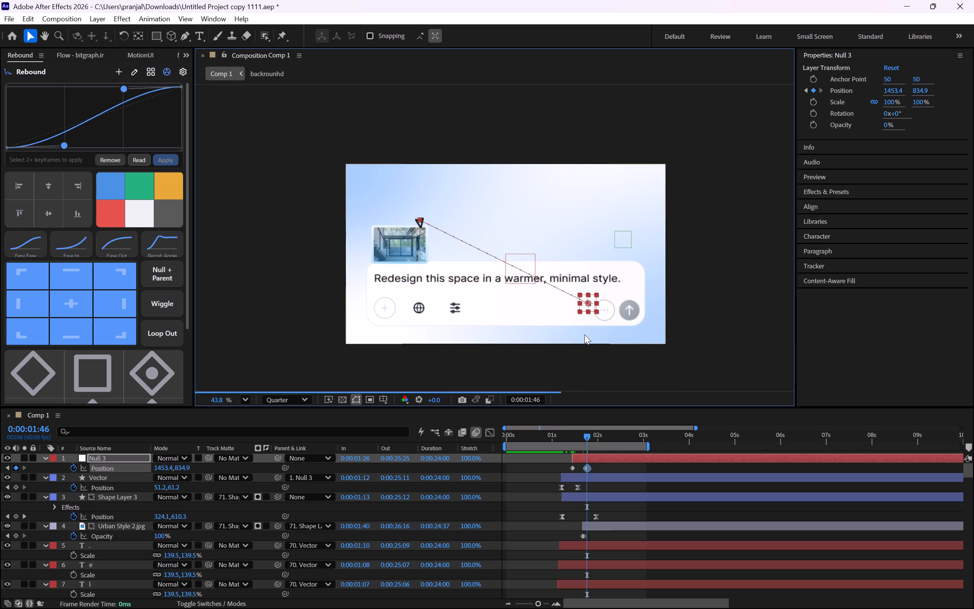
ctrl+scroll(614, 314, up, 5)
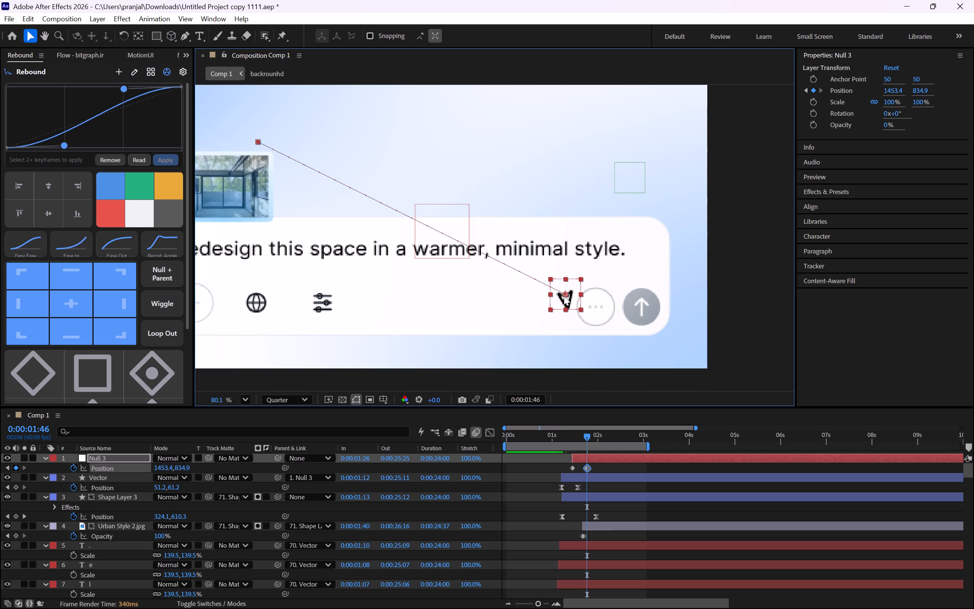
drag(564, 296, 579, 297)
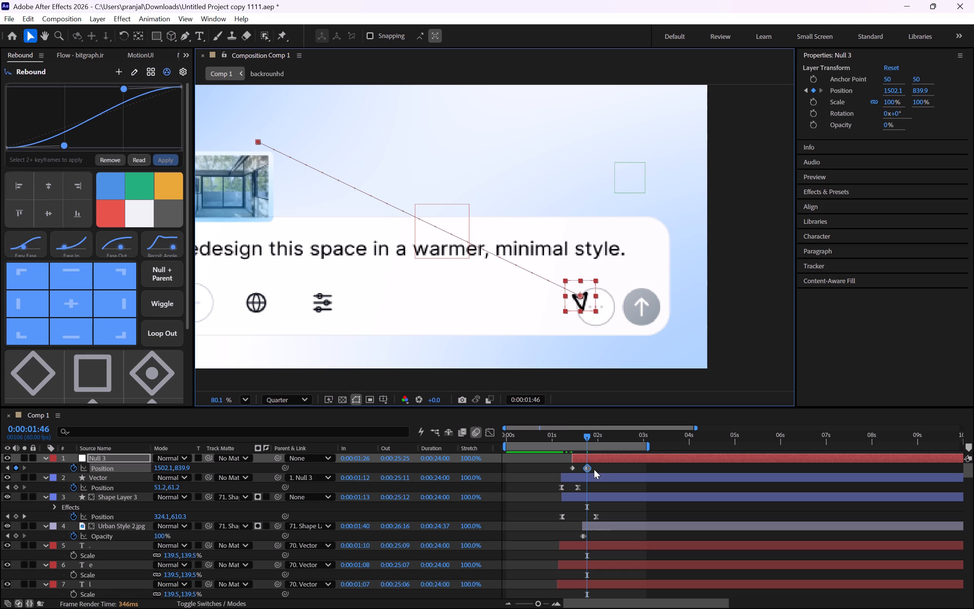
Bend Null 3's motion path with the Pen tool into a curve sweeping down from its first keyframe and along the icon row.
click(188, 38)
drag(259, 143, 261, 177)
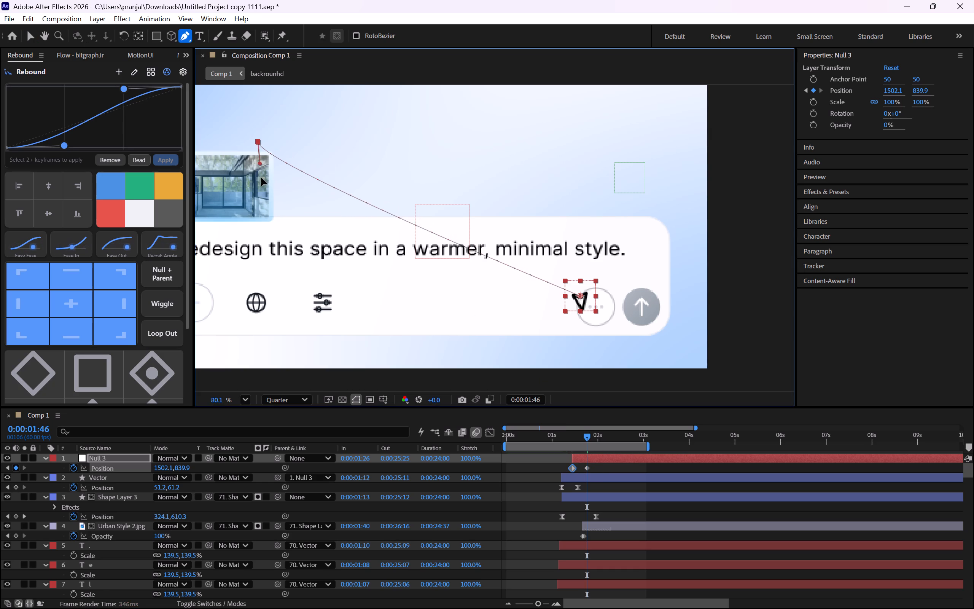
drag(261, 177, 305, 303)
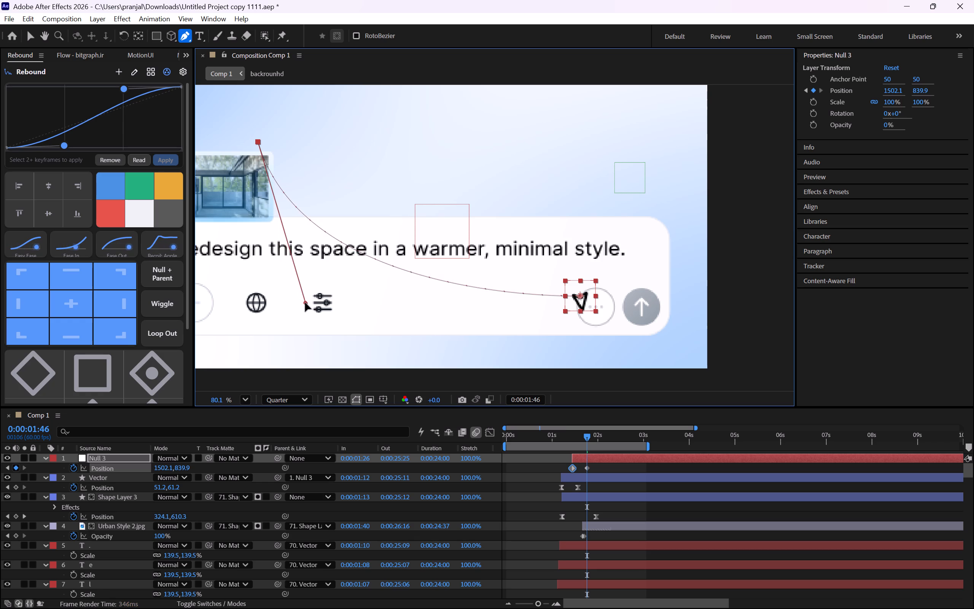
drag(305, 303, 278, 360)
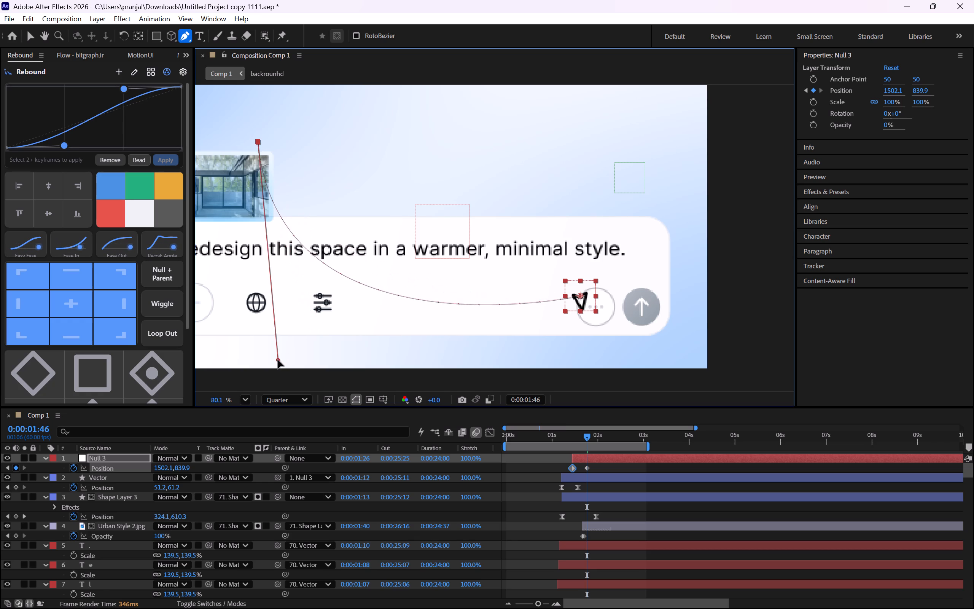
drag(278, 360, 188, 400)
Rotate Null 3 to -73° so the arrow points toward the send button.
click(587, 458)
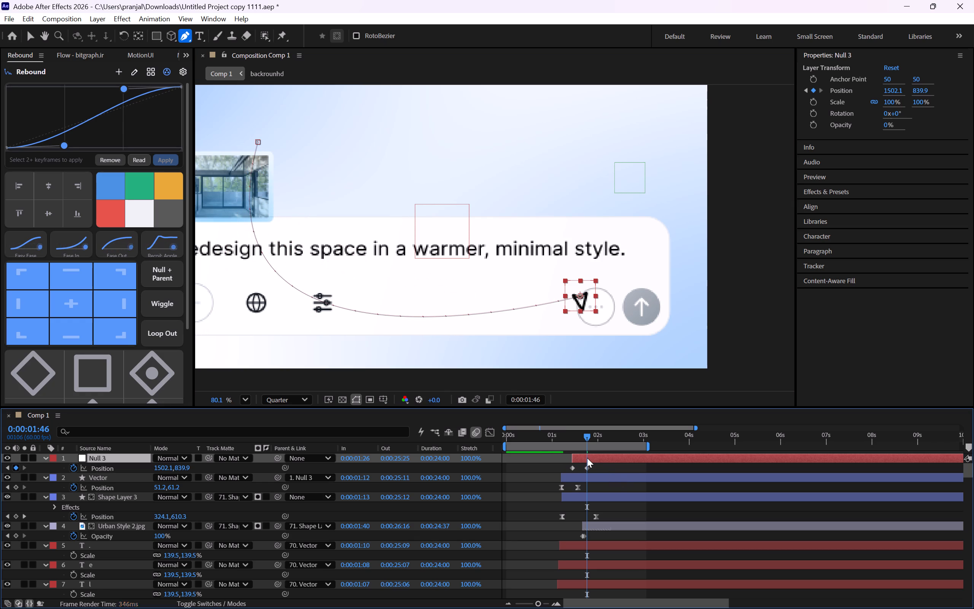
key(r)
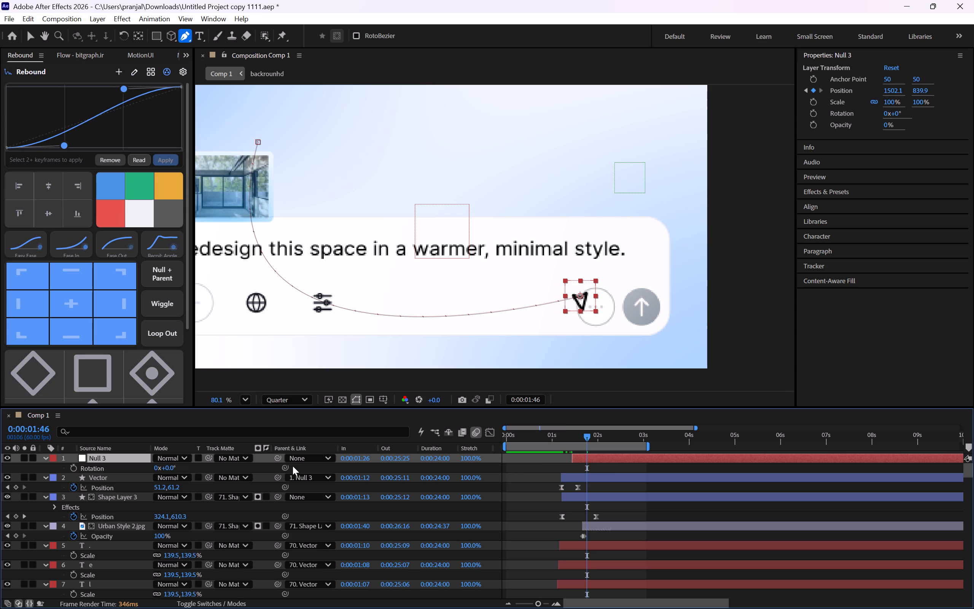
drag(170, 469, 180, 469)
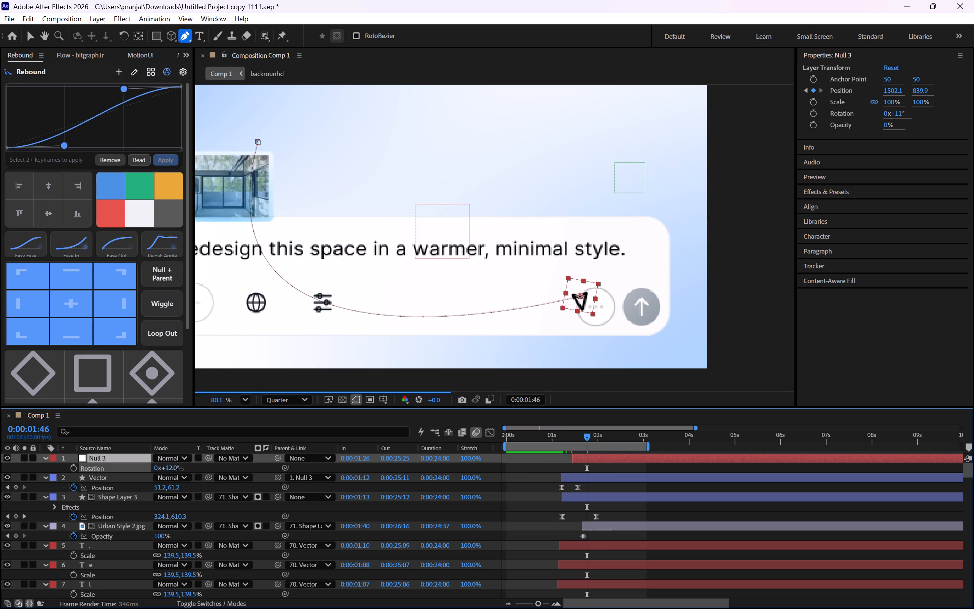
drag(180, 469, 158, 472)
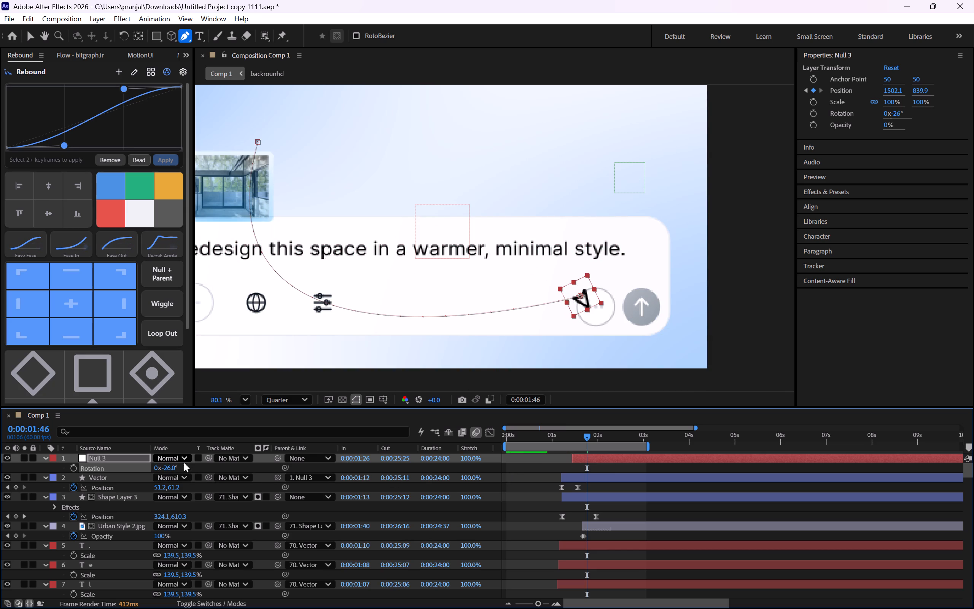
drag(171, 472, 164, 474)
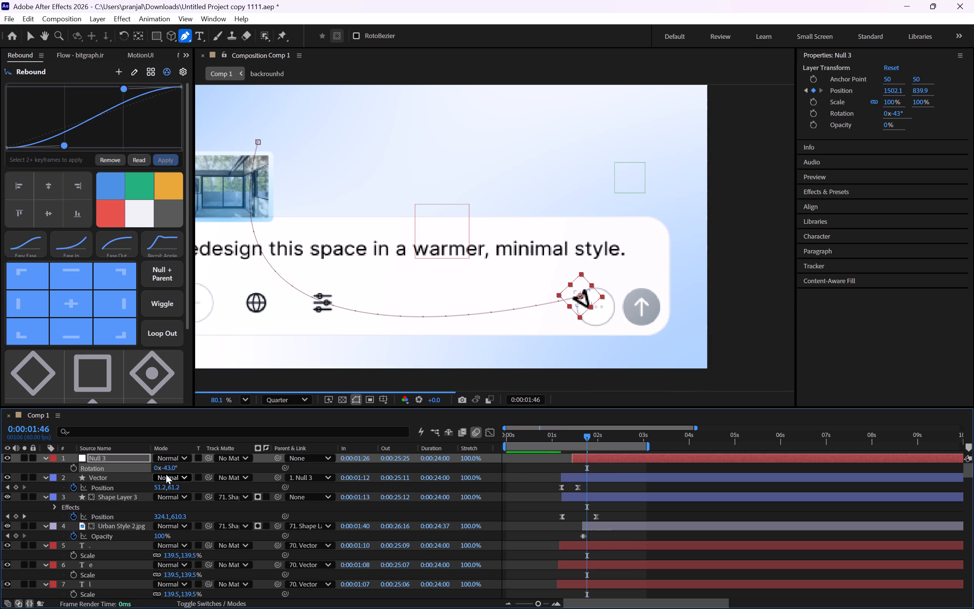
drag(167, 468, 152, 470)
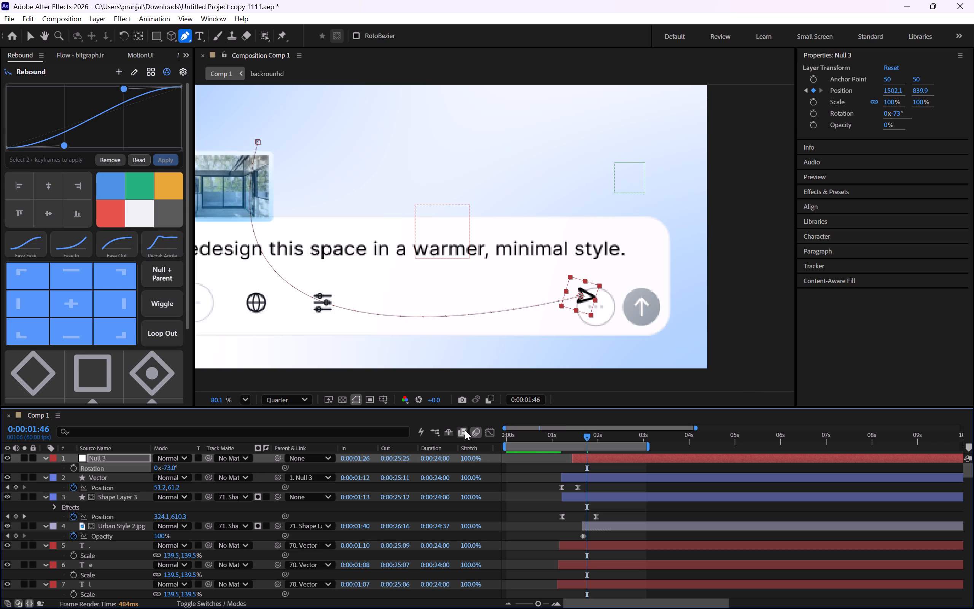
Review the arrow's movement along Null 3's path and its entrance by scrubbing between about 0:00:01:07 and 0:00:01:46.
key(p)
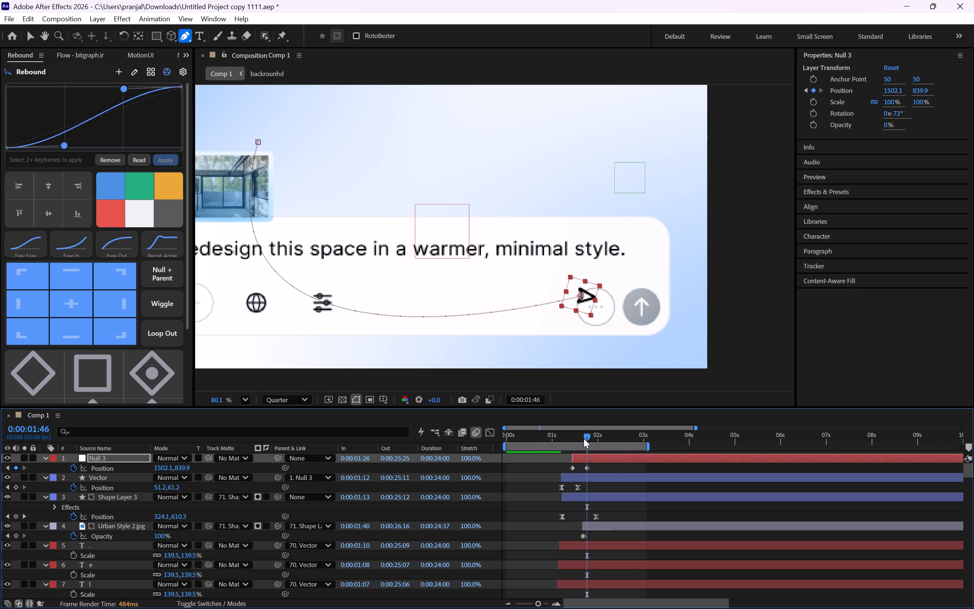
drag(601, 468, 569, 468)
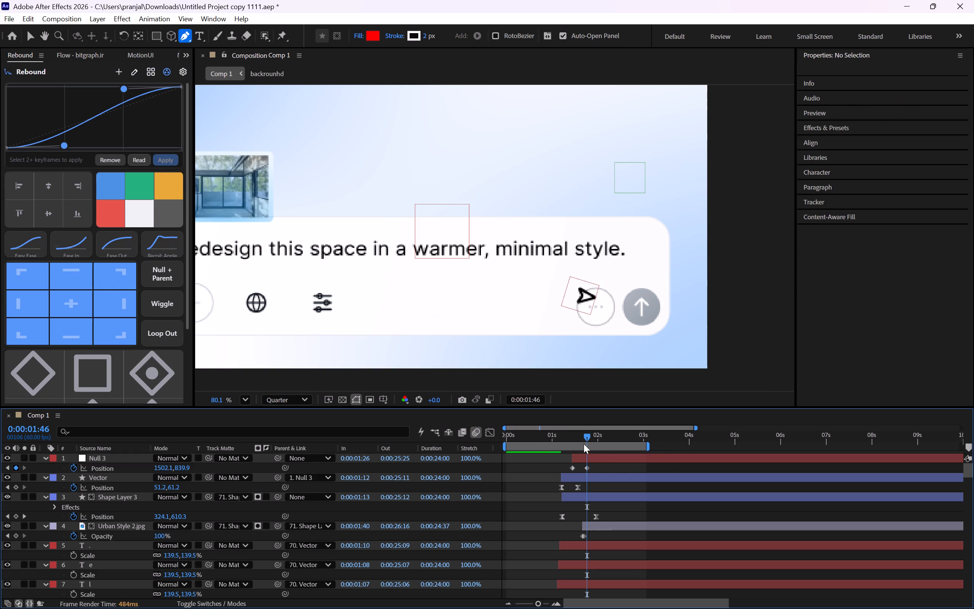
drag(586, 435, 577, 435)
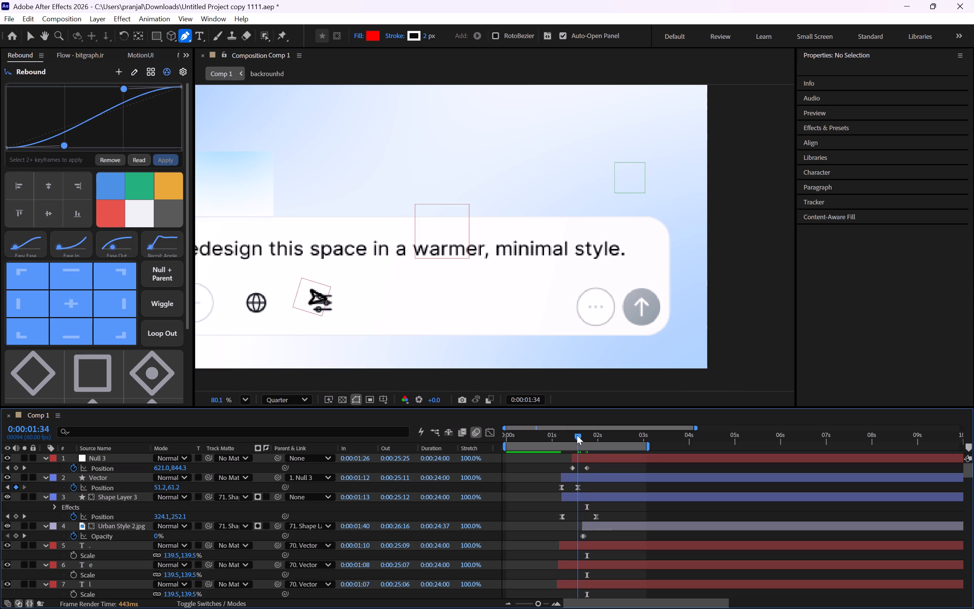
drag(577, 435, 576, 435)
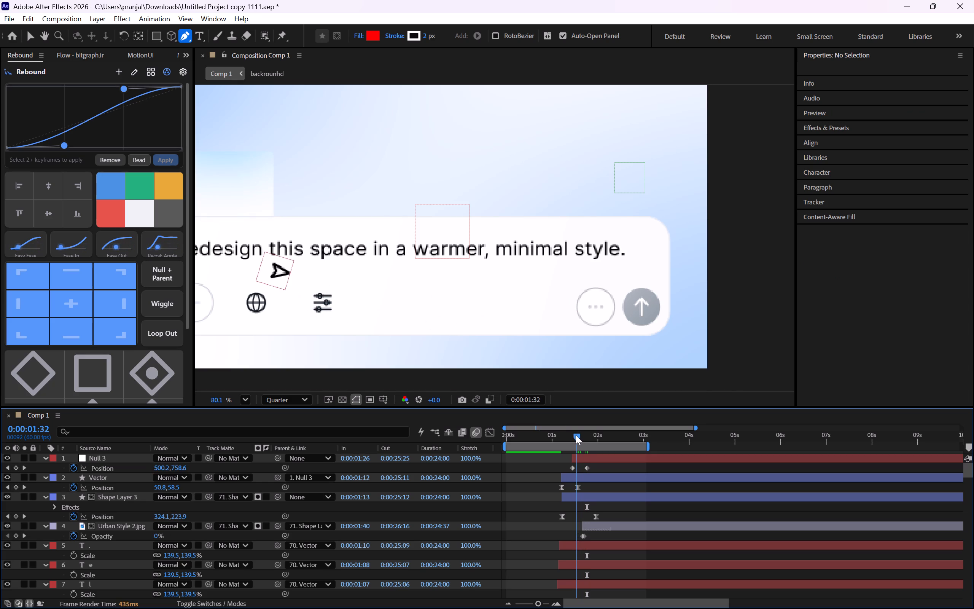
drag(576, 435, 570, 436)
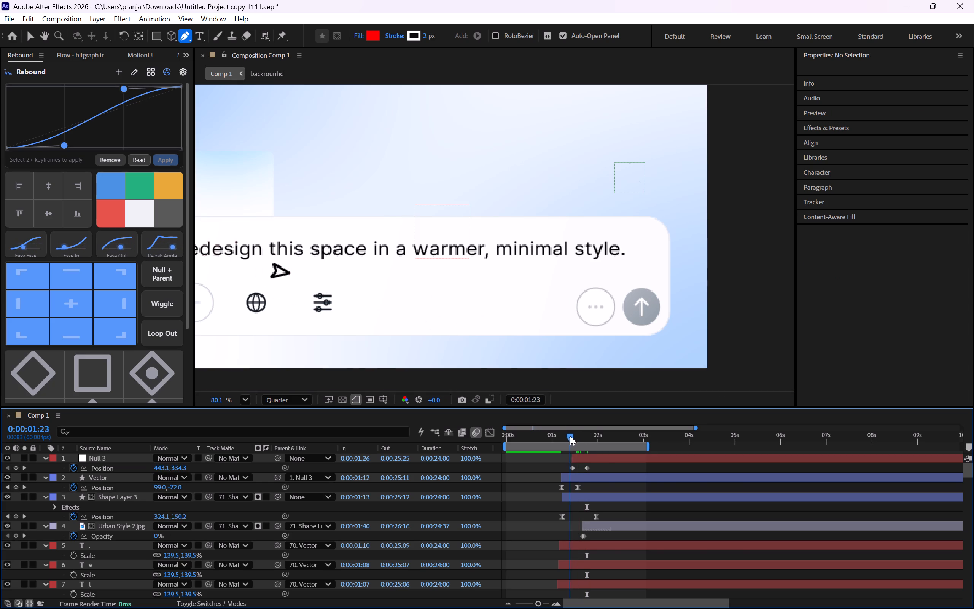
drag(570, 436, 541, 439)
key(space)
scroll(407, 185, down, 7)
middle_drag(584, 290, 649, 348)
drag(575, 436, 562, 432)
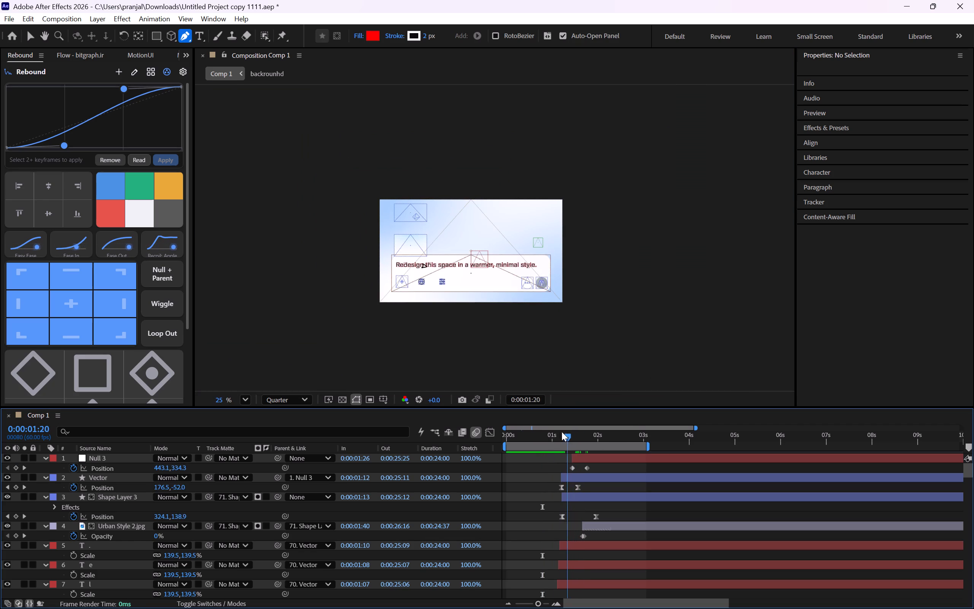
drag(562, 432, 577, 422)
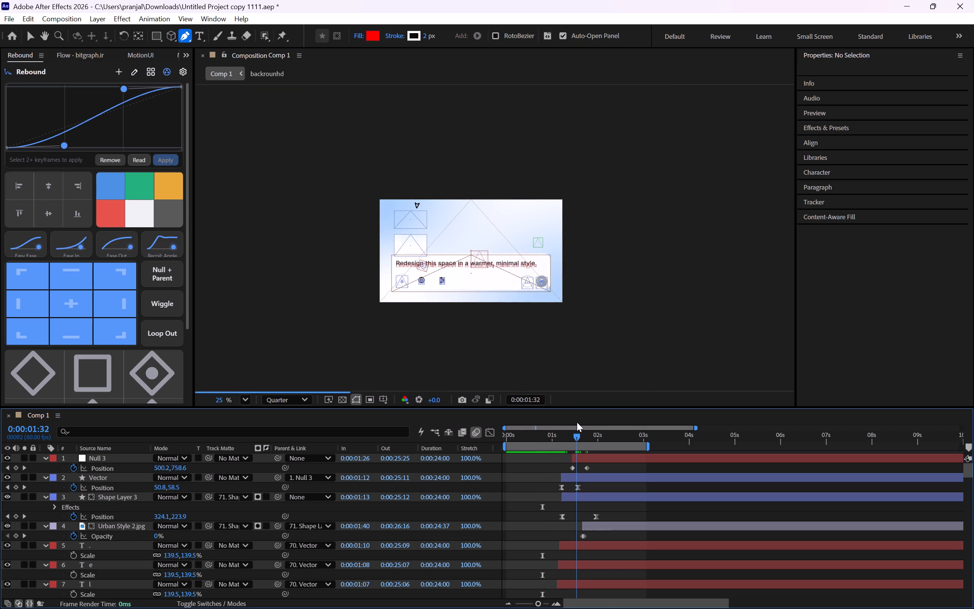
drag(577, 422, 557, 422)
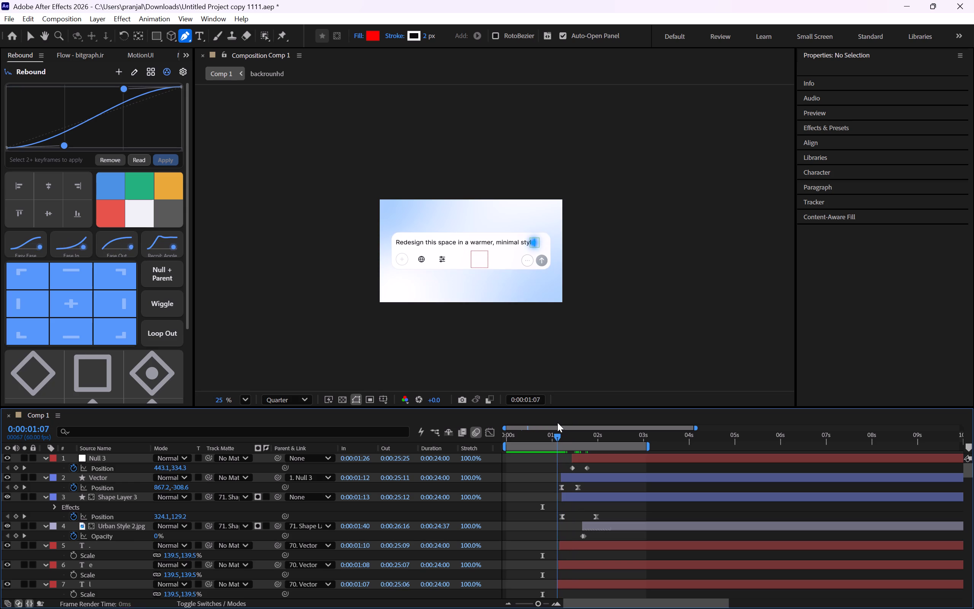
drag(557, 422, 563, 422)
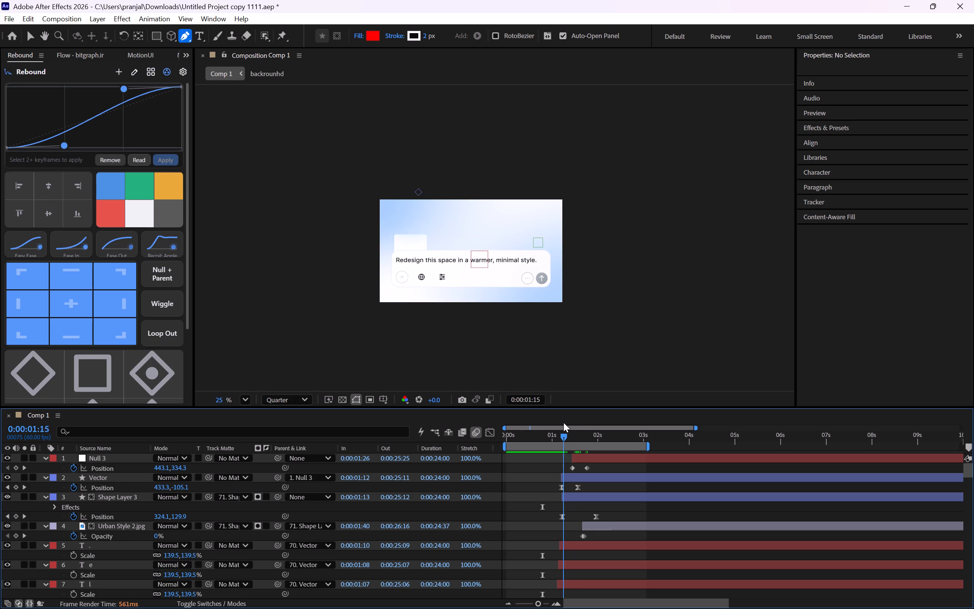
drag(563, 422, 565, 422)
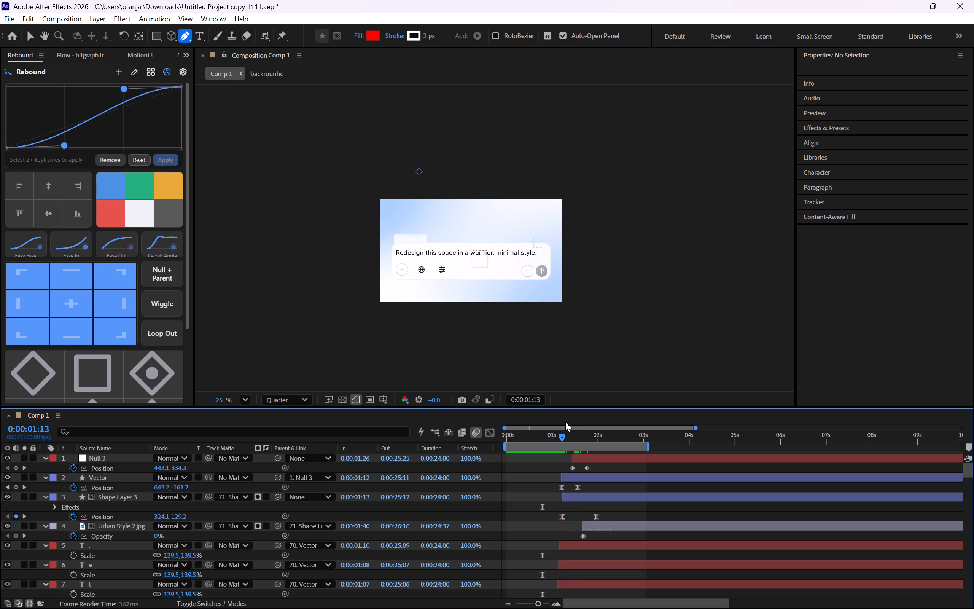
drag(565, 422, 566, 422)
Undo Null 3's rotation, motion path, Position keyframes and start trim, back through the creation of the null itself.
key(ctrl+z)
key(ctrl+z)
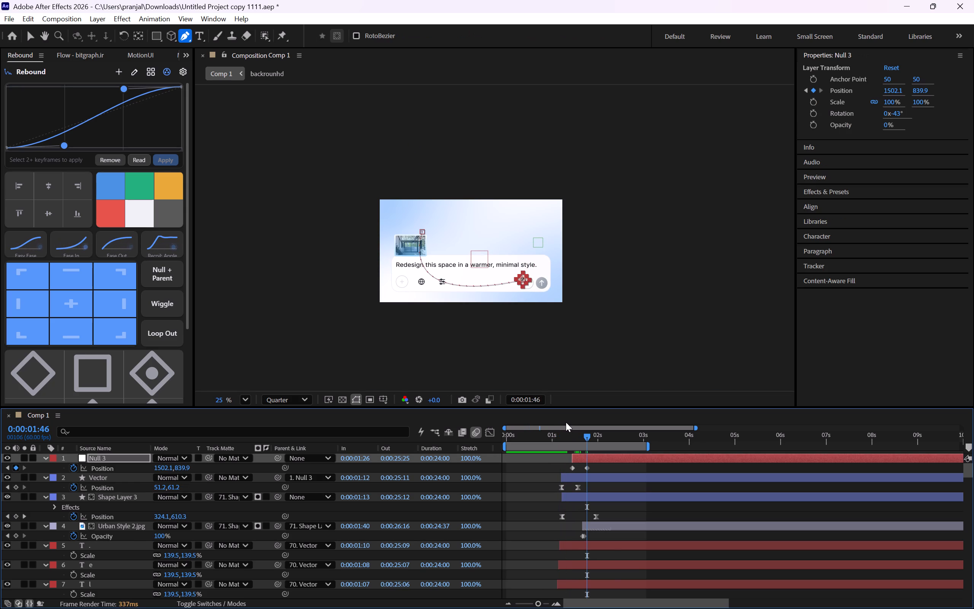
key(ctrl+z)
key(ctrl+z)
key(ctrl+z)
key(ctrl+z)
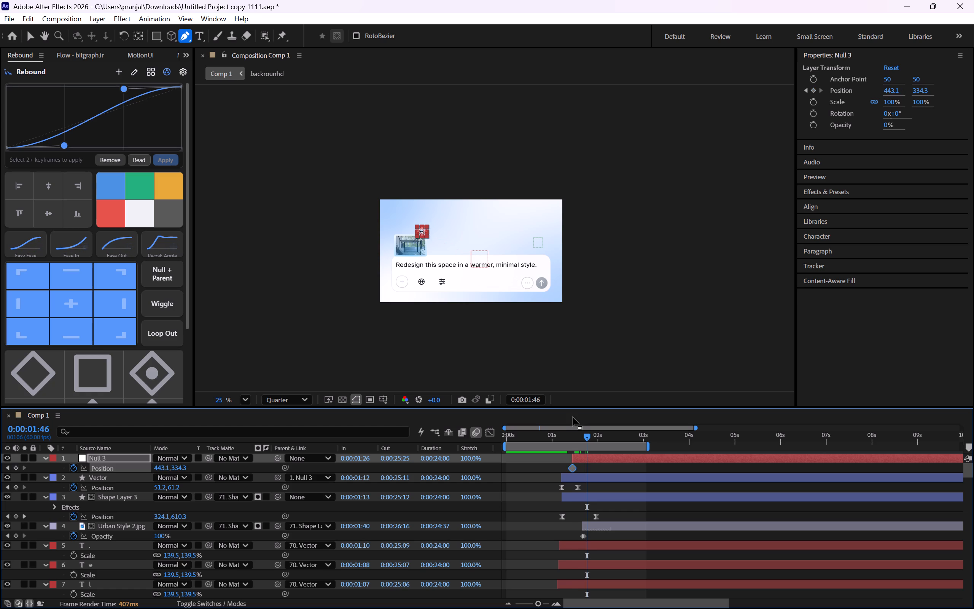
key(ctrl+z)
key(ctrl+z)
key(ctrl+z)
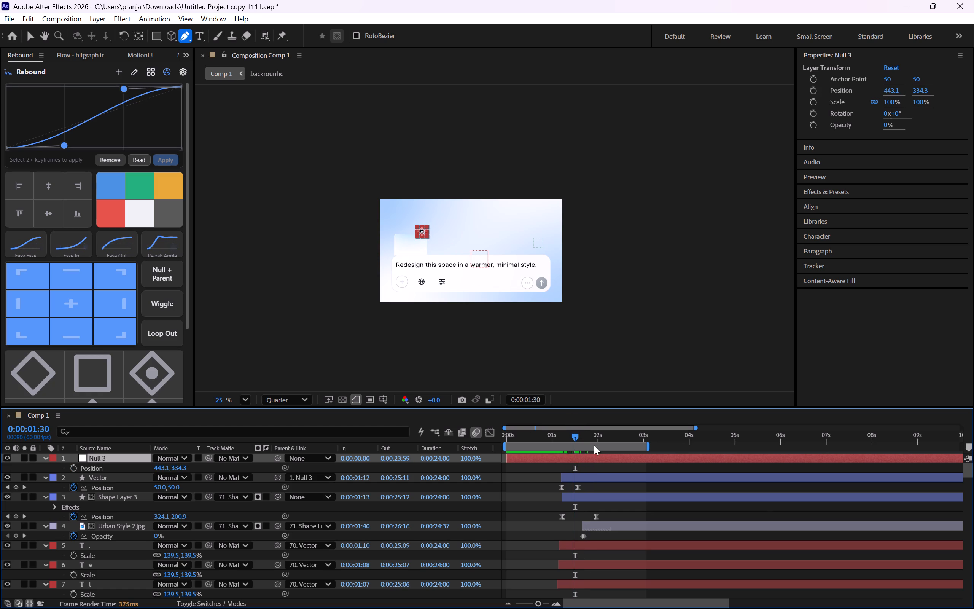
key(ctrl+z)
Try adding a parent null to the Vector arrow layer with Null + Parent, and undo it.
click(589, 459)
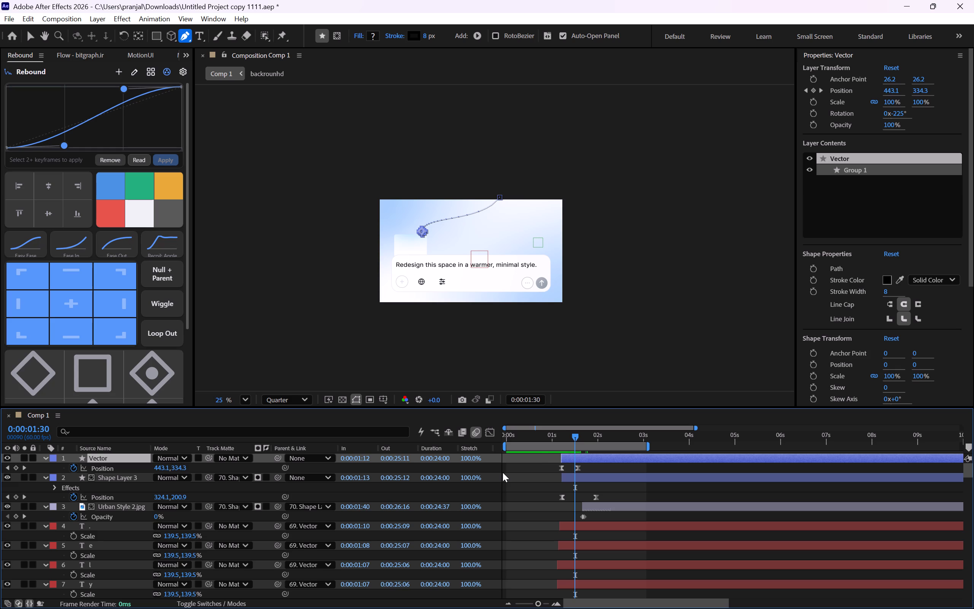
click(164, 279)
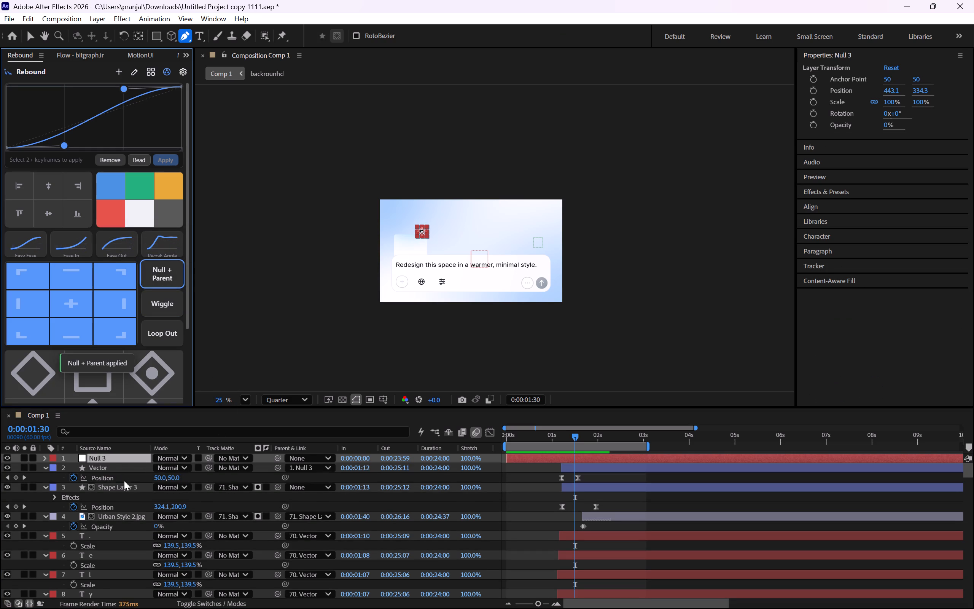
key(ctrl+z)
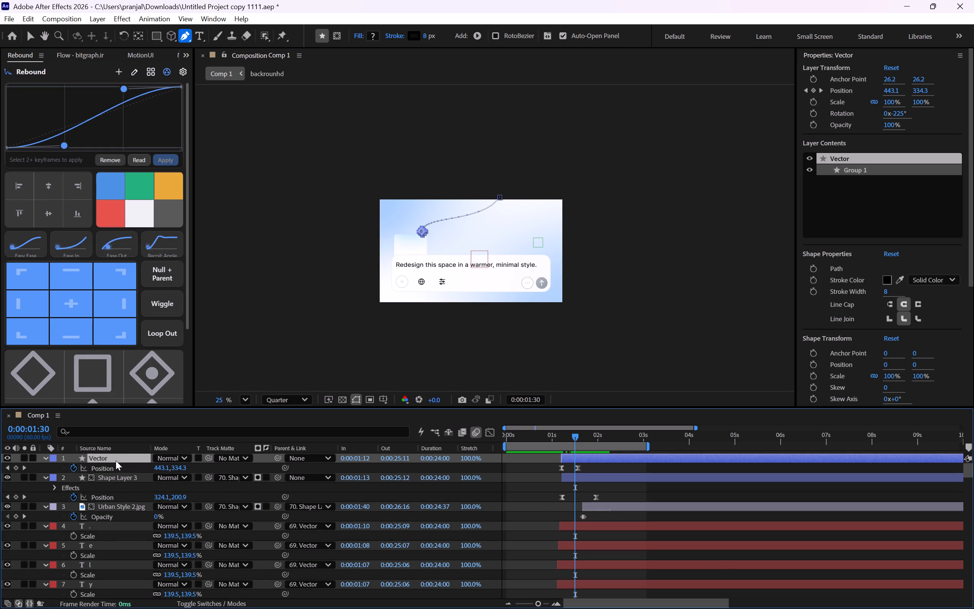
Create a new null object in Comp 1.
right_click(497, 470)
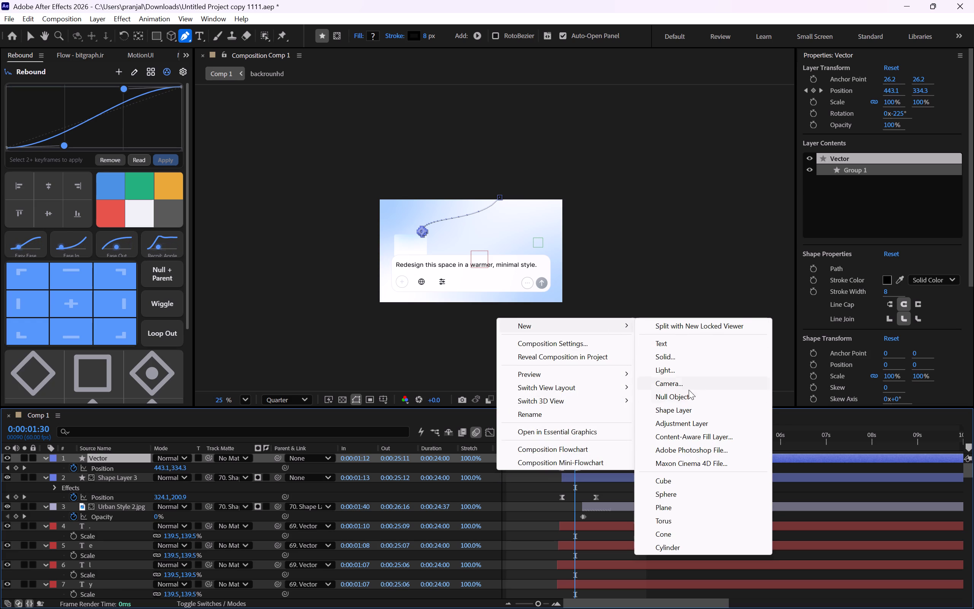
click(689, 395)
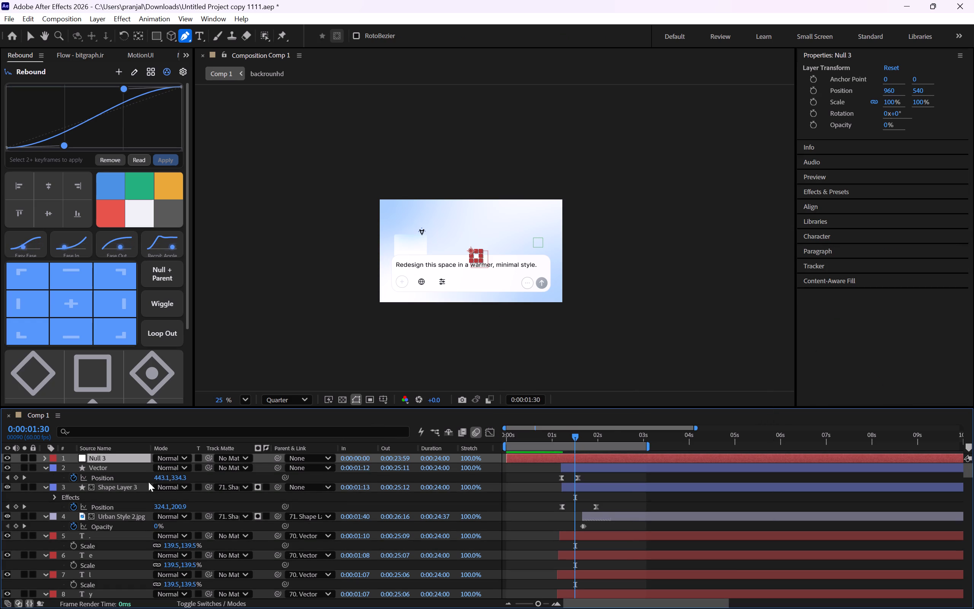
Parent the Vector arrow layer to Null 3.
drag(269, 477, 132, 466)
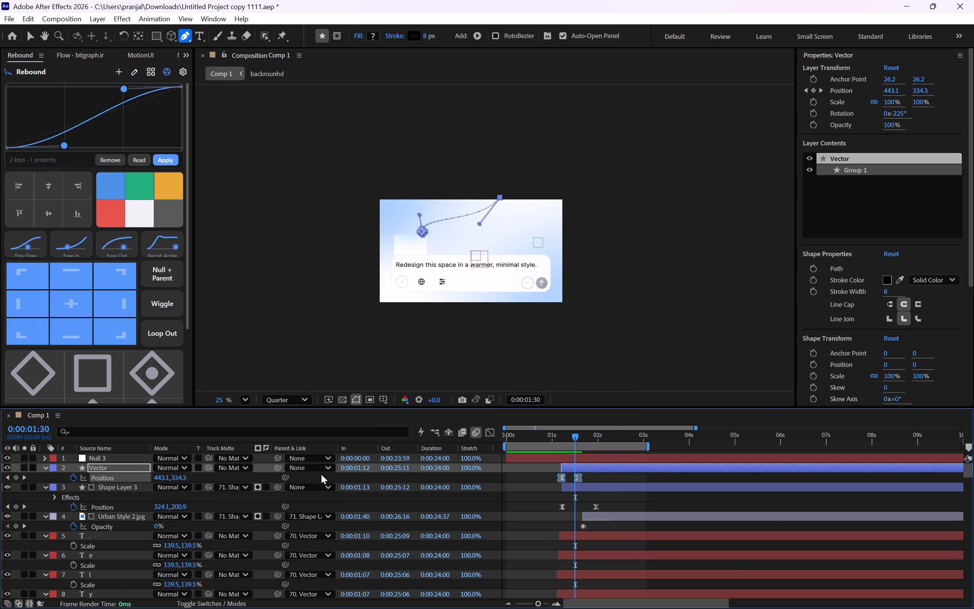
drag(280, 467, 100, 455)
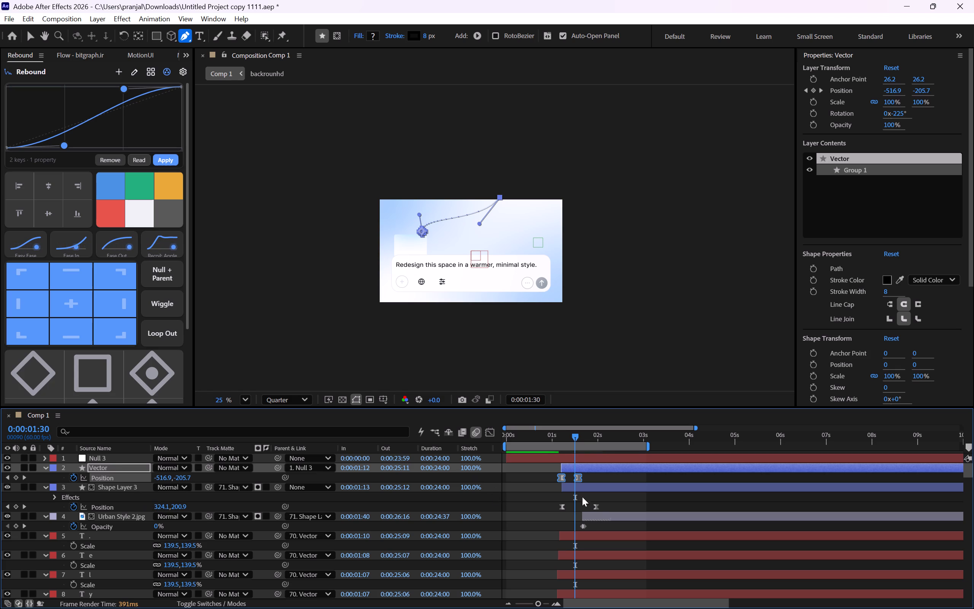
Shift the Null 3 layer so that it starts at 0:00:01:25.
click(575, 458)
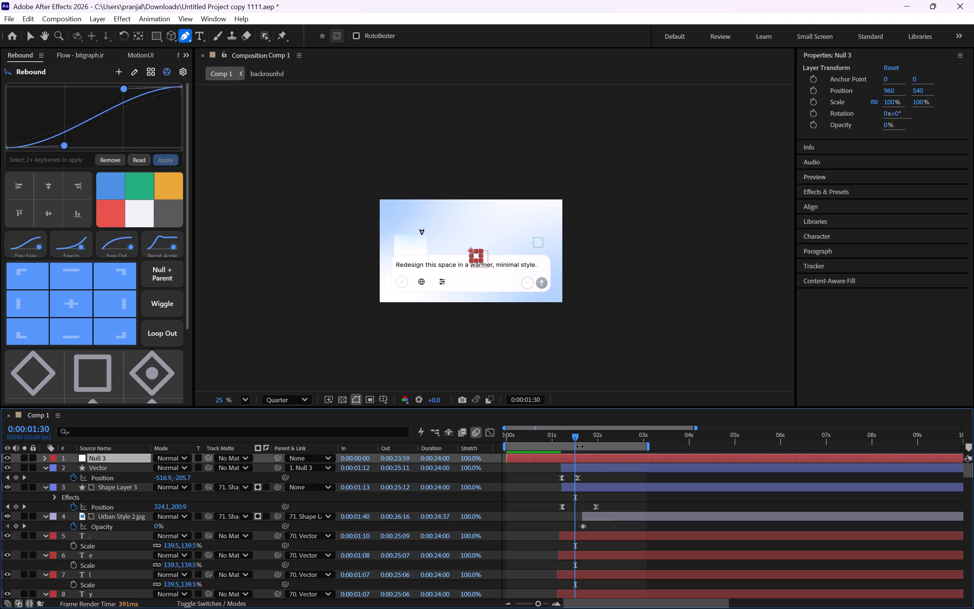
drag(575, 437, 571, 437)
key(bracketleft)
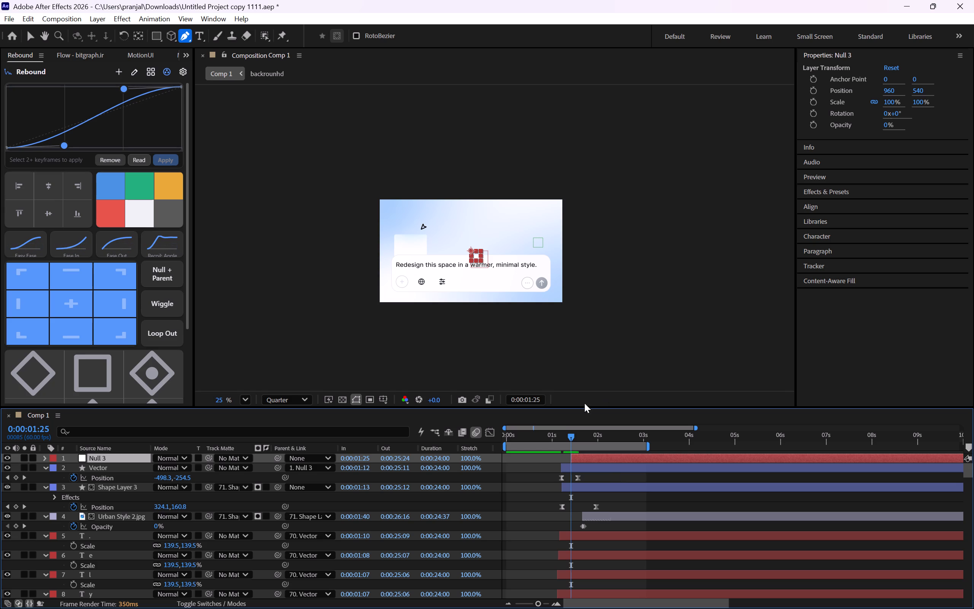
Scrub between about 0:00:01:10 and 0:00:02:10 to examine the arrow's motion with the new null, returning to 0:00:01:25.
drag(571, 429, 559, 432)
drag(559, 432, 560, 432)
drag(572, 437, 561, 438)
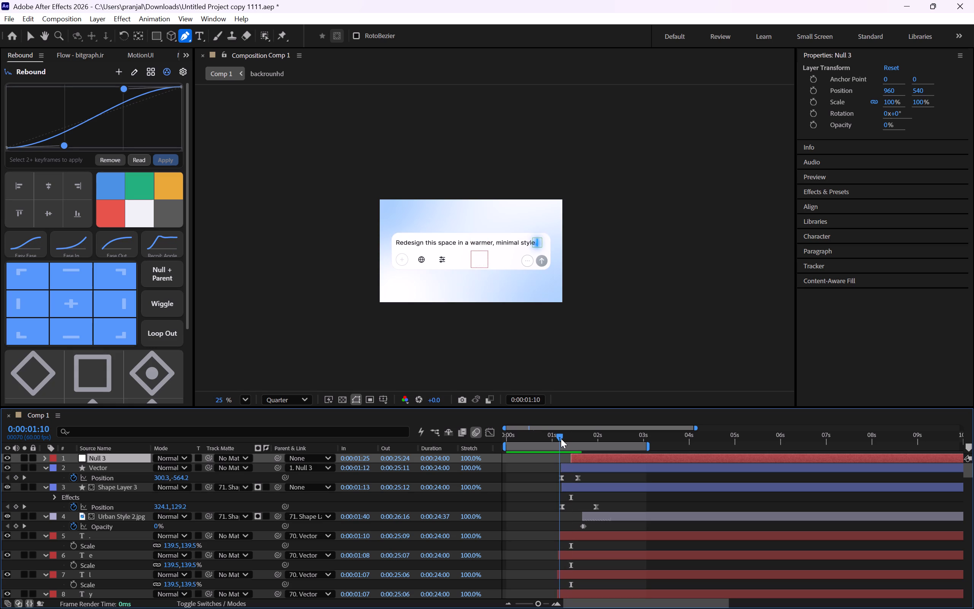
drag(561, 438, 562, 438)
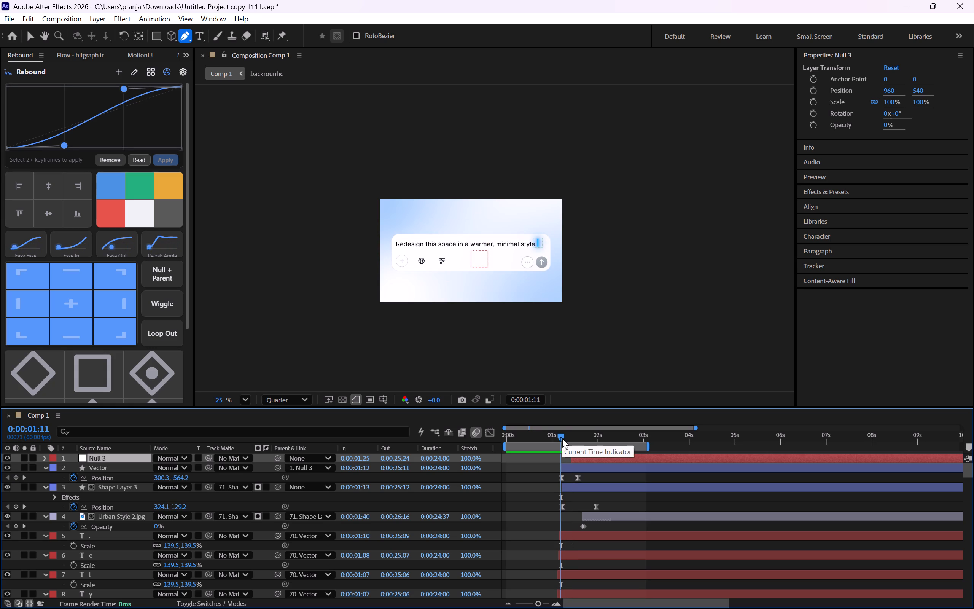
drag(562, 438, 614, 451)
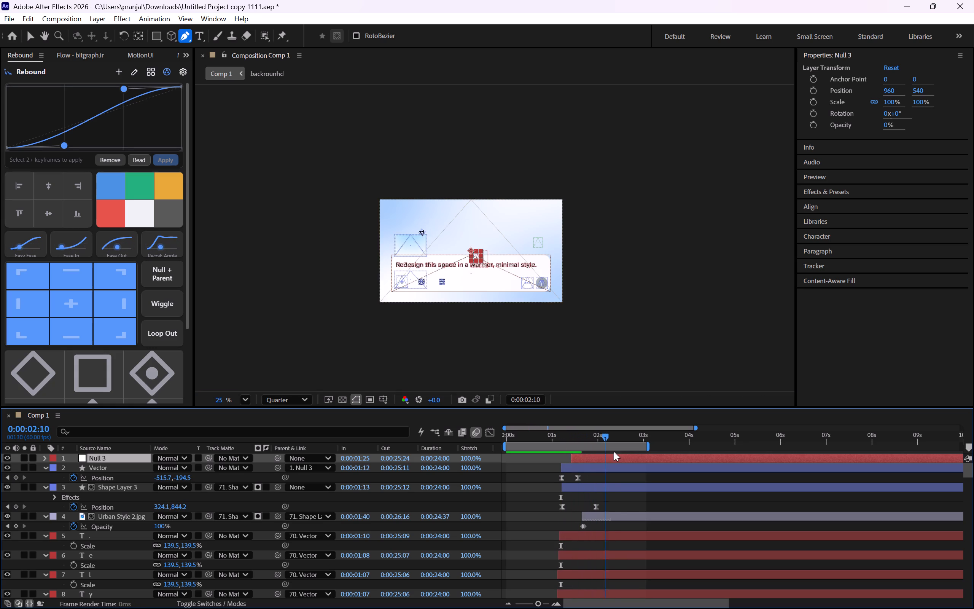
drag(614, 451, 573, 452)
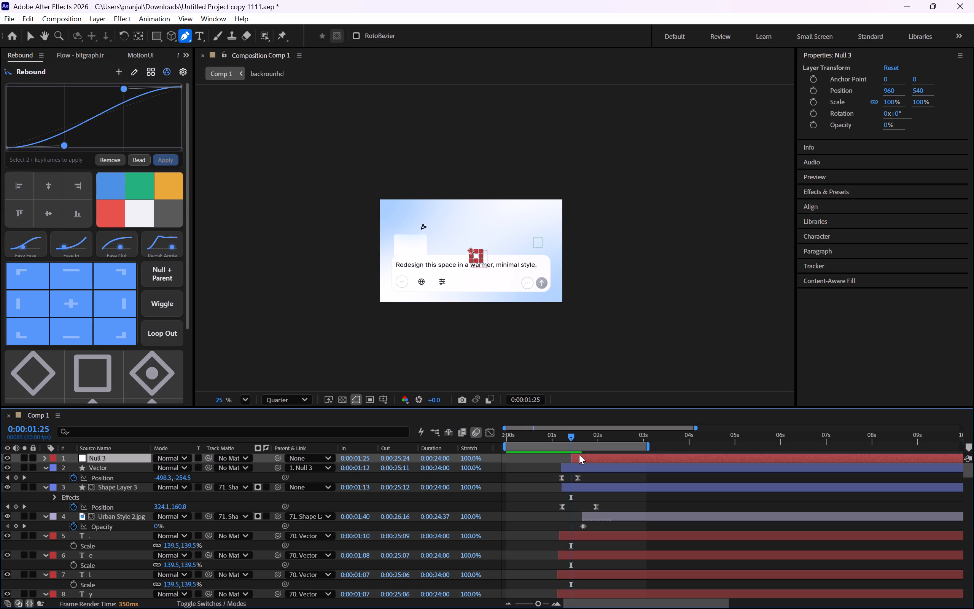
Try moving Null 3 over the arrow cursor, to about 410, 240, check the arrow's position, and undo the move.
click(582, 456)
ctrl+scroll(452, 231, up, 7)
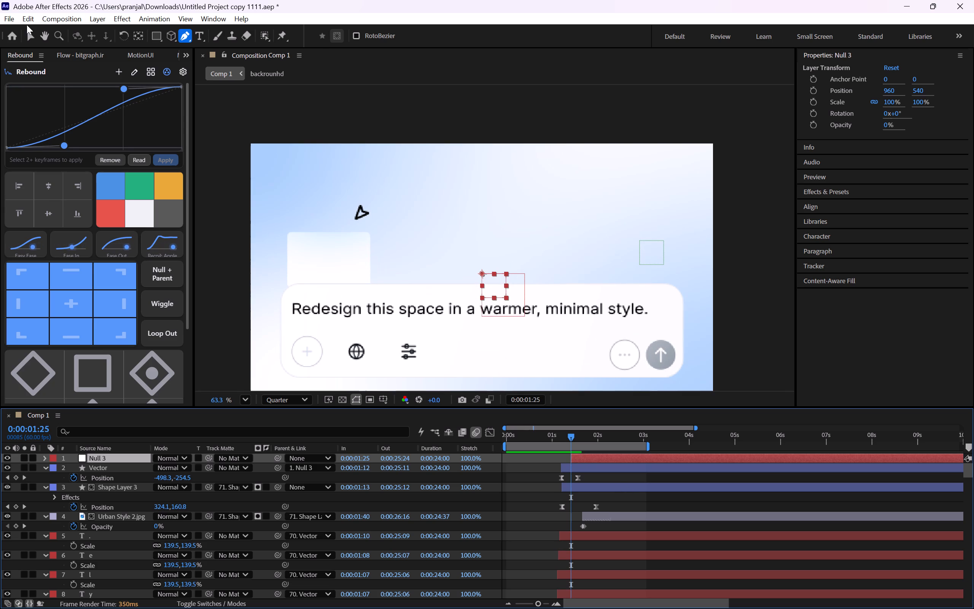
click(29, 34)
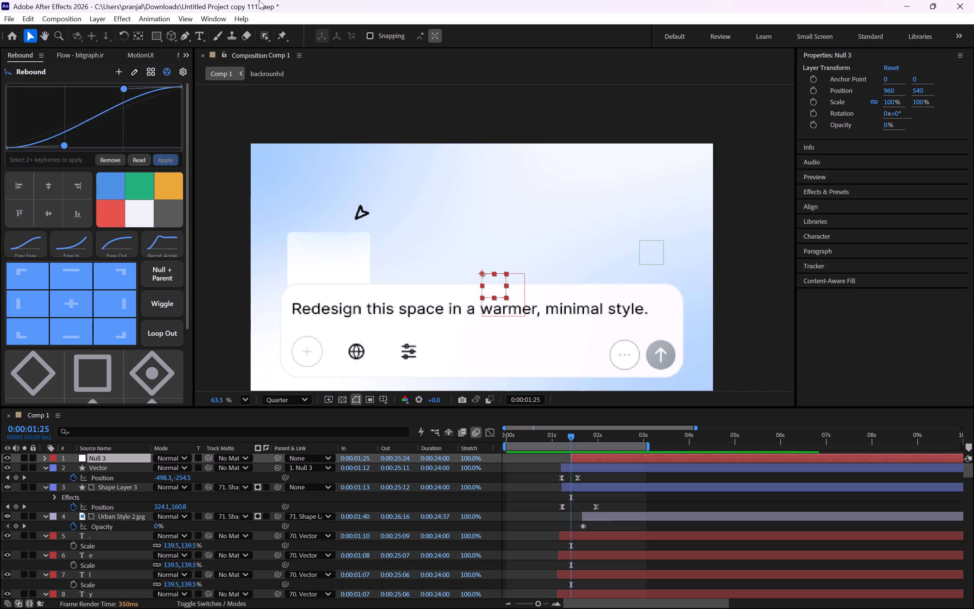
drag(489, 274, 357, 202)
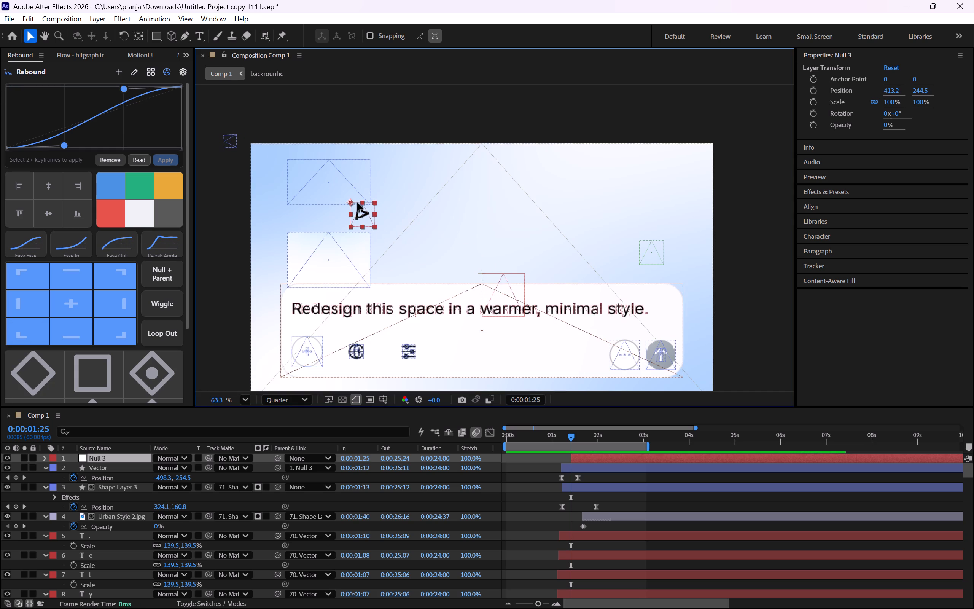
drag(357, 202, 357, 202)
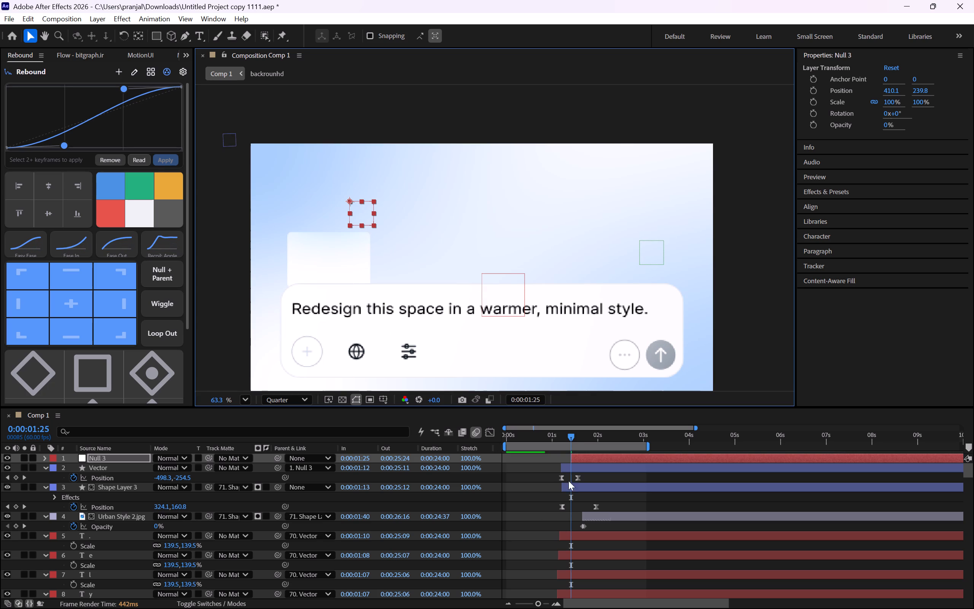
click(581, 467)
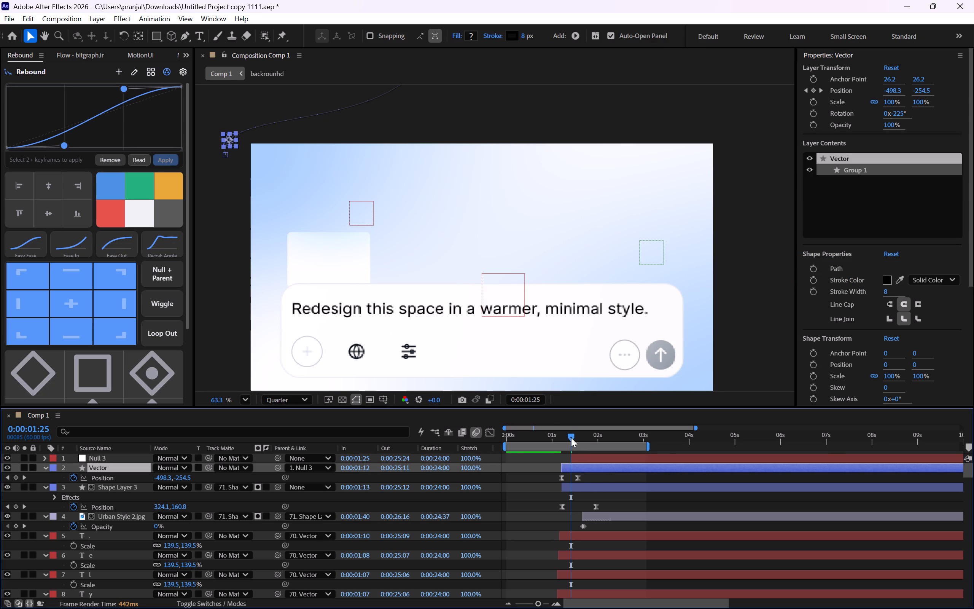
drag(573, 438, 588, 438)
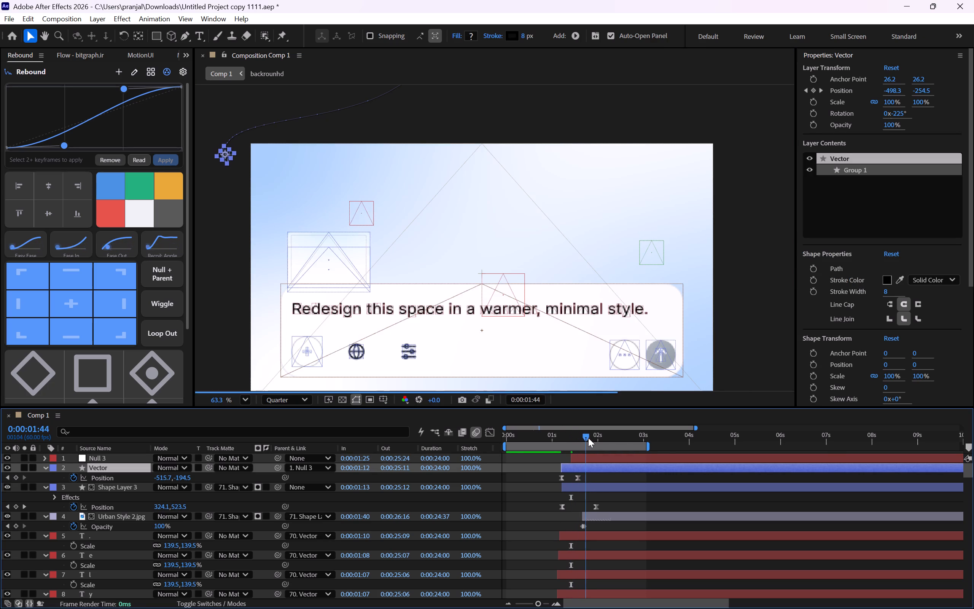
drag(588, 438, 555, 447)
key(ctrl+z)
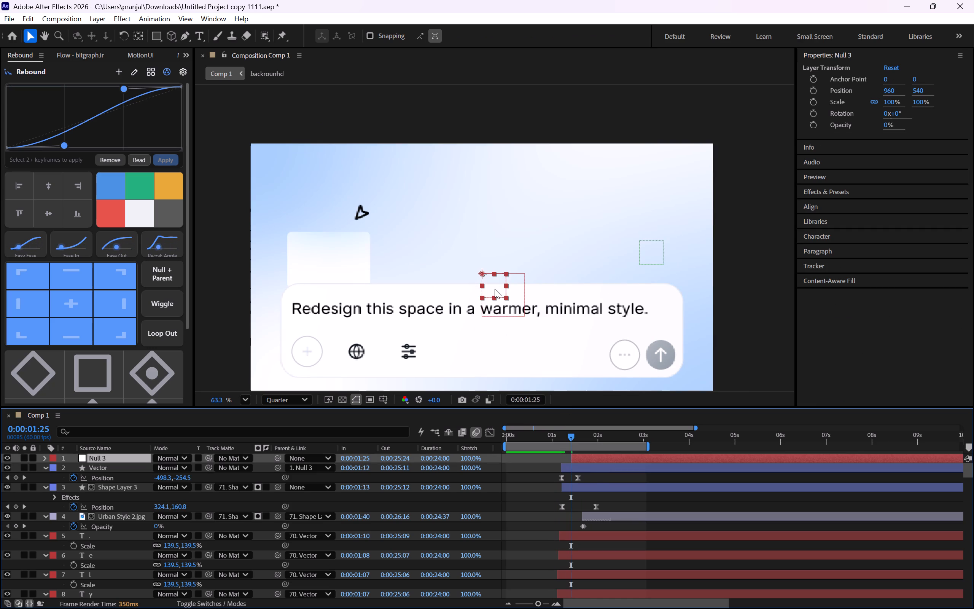
Try moving Null 3 toward the arrow, undo that move, and also undo its time shift and the Vector layer's parenting.
drag(495, 289, 436, 239)
key(ctrl+z)
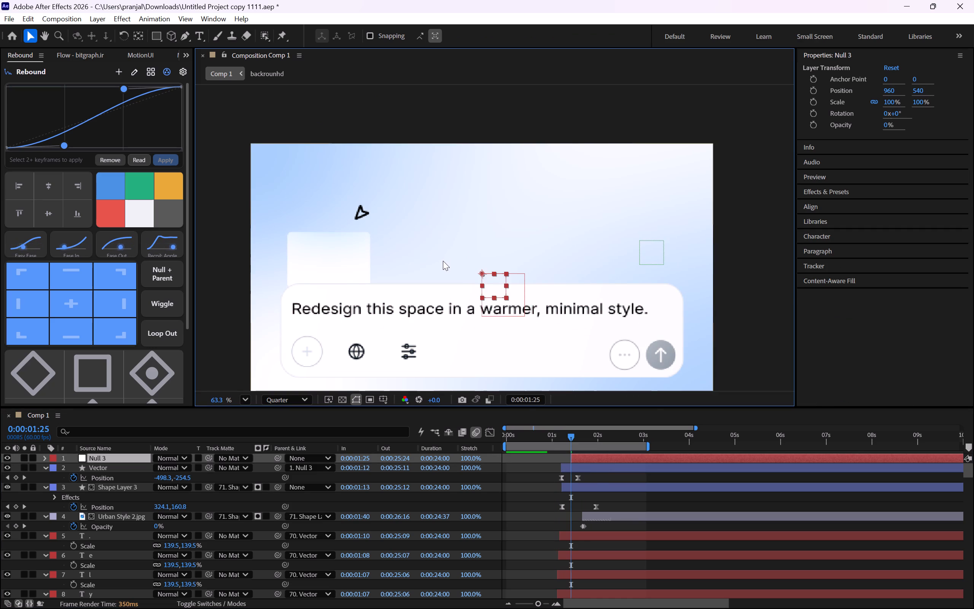
key(ctrl+z)
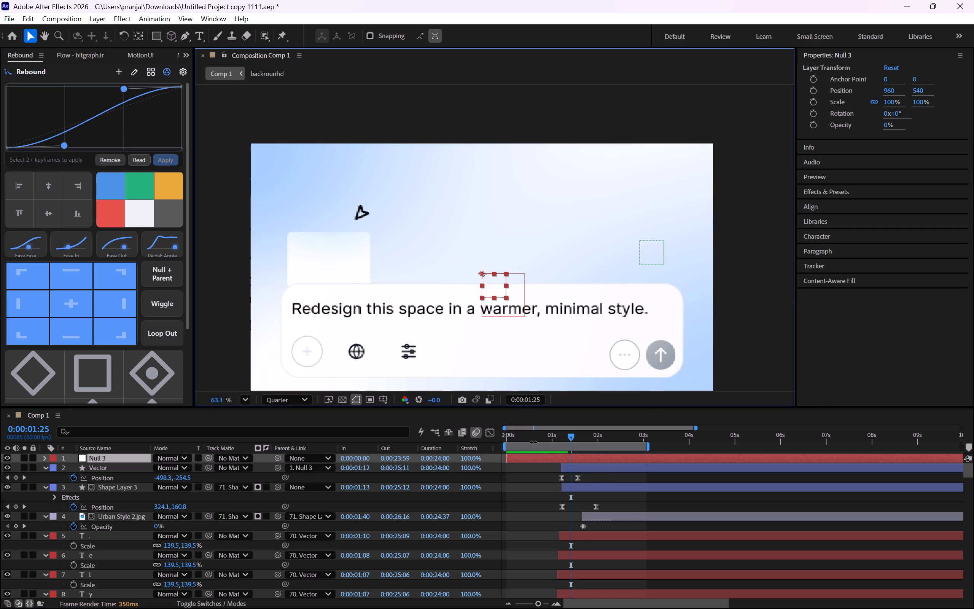
key(ctrl+z)
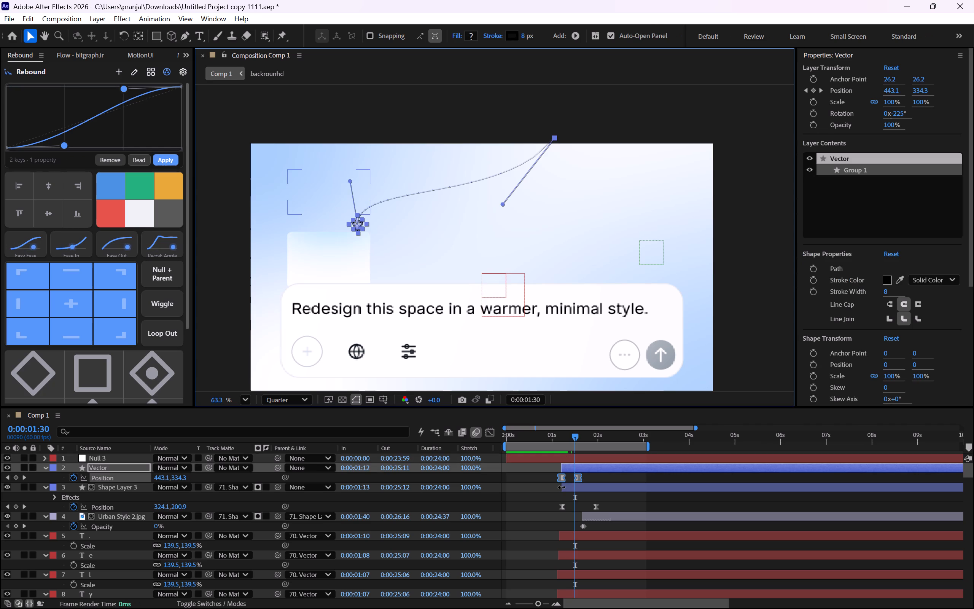
Shift the Null 3 layer so that it starts at 0:00:01:26.
drag(579, 437, 571, 438)
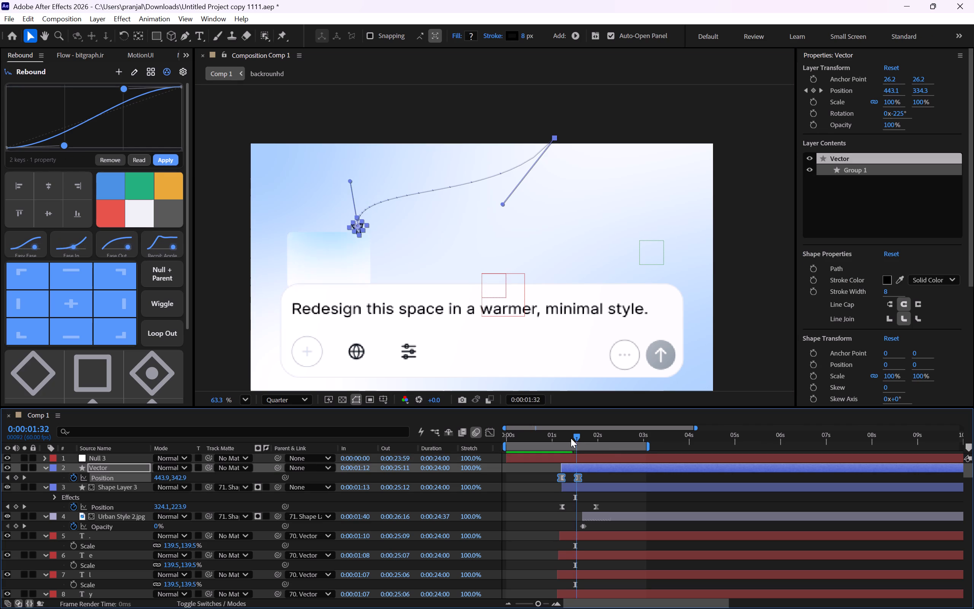
drag(571, 438, 572, 436)
click(562, 456)
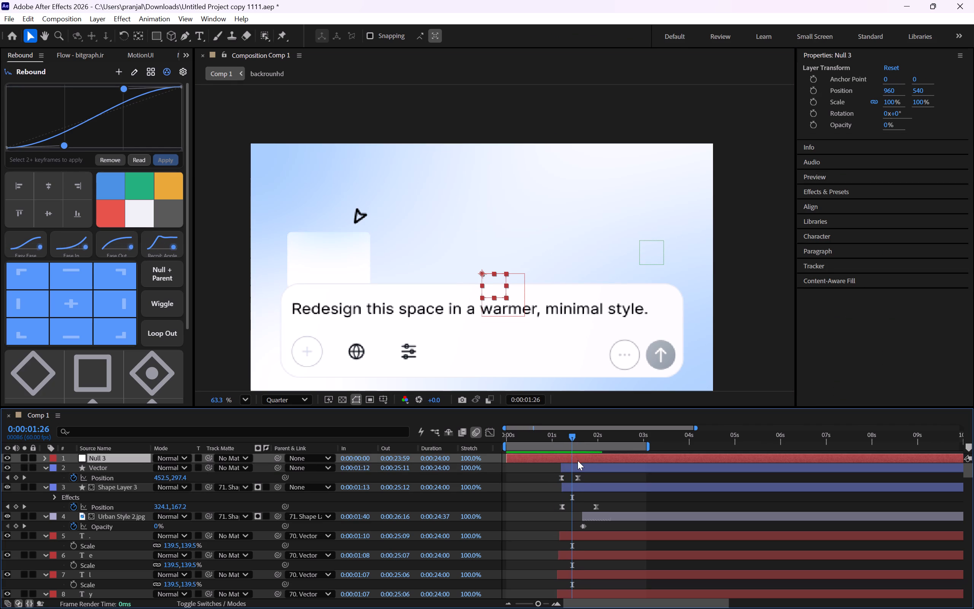
key(bracketleft)
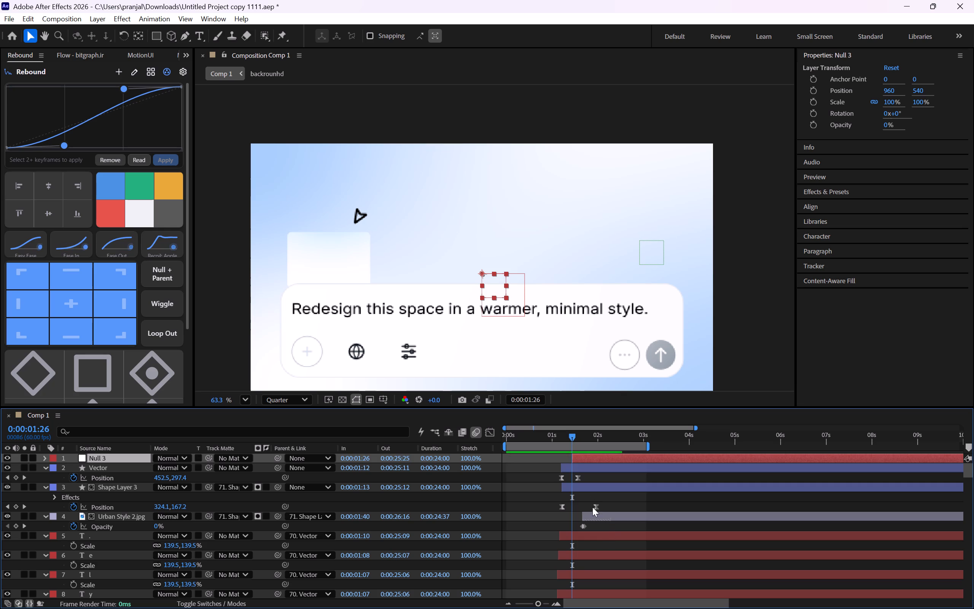
Move Null 3 over the arrow cursor, to about 404, 251.
drag(493, 277, 360, 208)
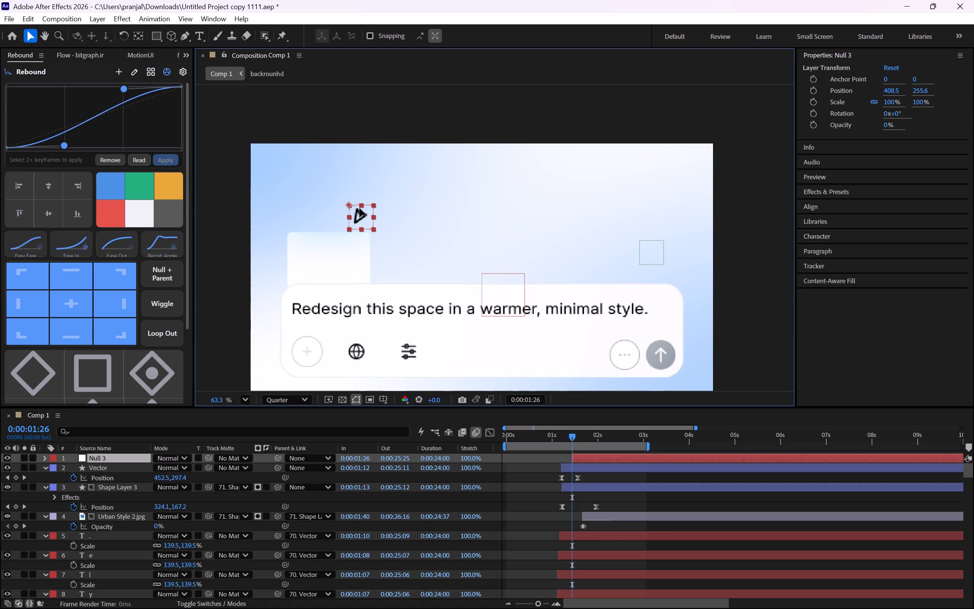
drag(360, 208, 359, 207)
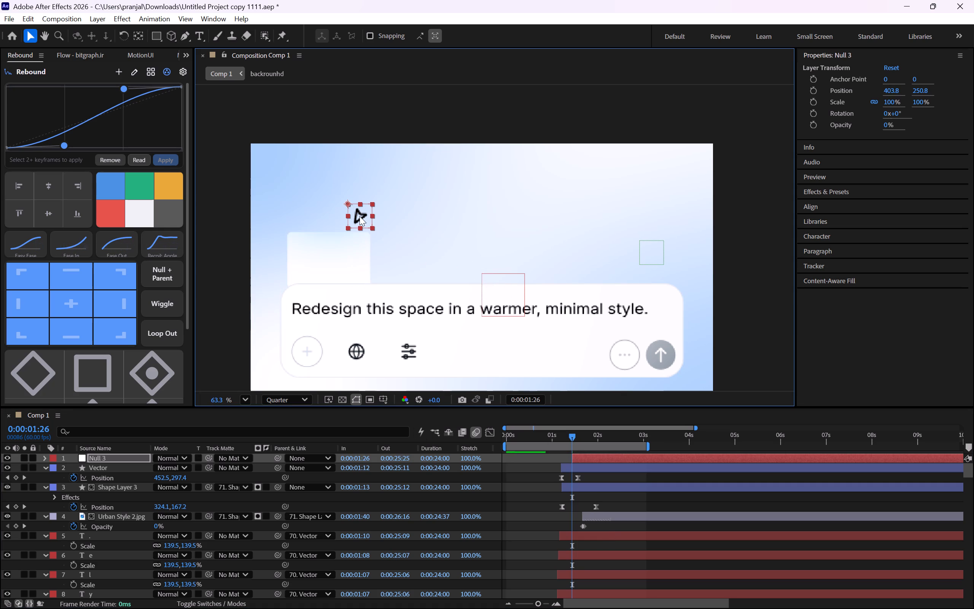
Move Null 3's anchor point onto the lower end of the arrow, to about 31.6, 71.9, keeping the null in place.
ctrl+scroll(359, 216, up, 6)
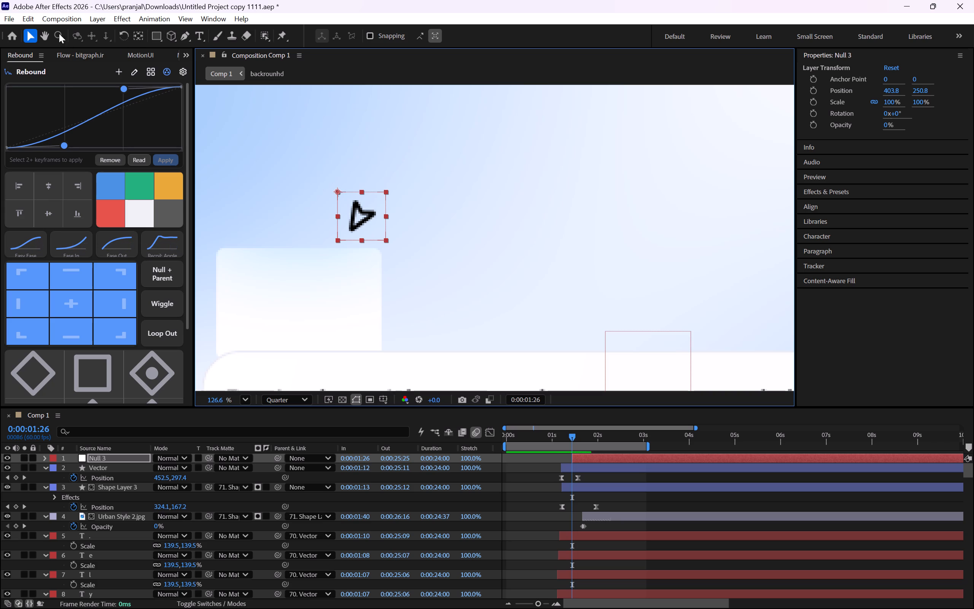
click(137, 40)
drag(337, 193, 355, 209)
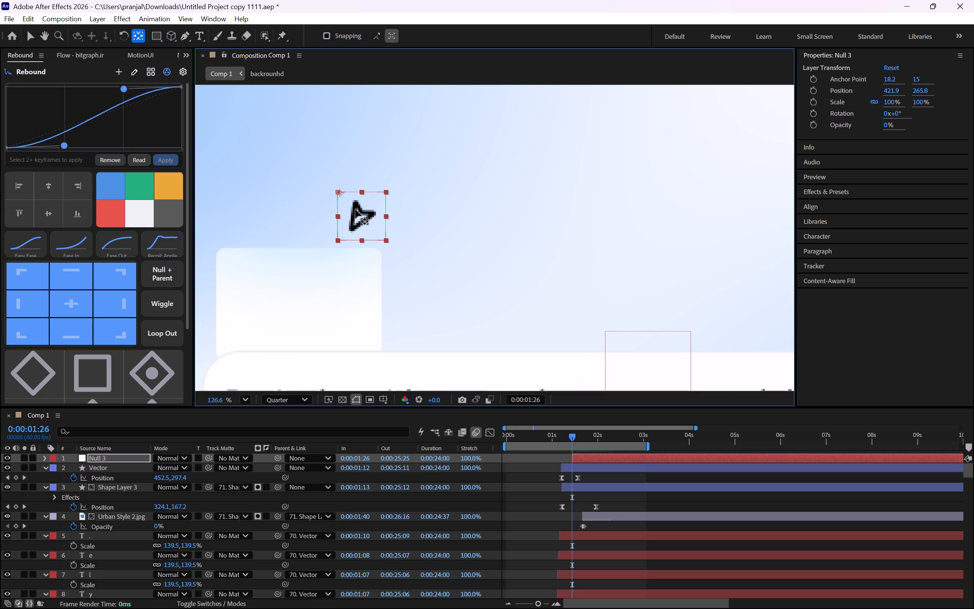
drag(355, 209, 353, 228)
click(29, 33)
Parent the Vector arrow layer to Null 3 at 0:00:01:24.
ctrl+scroll(516, 321, down, 3)
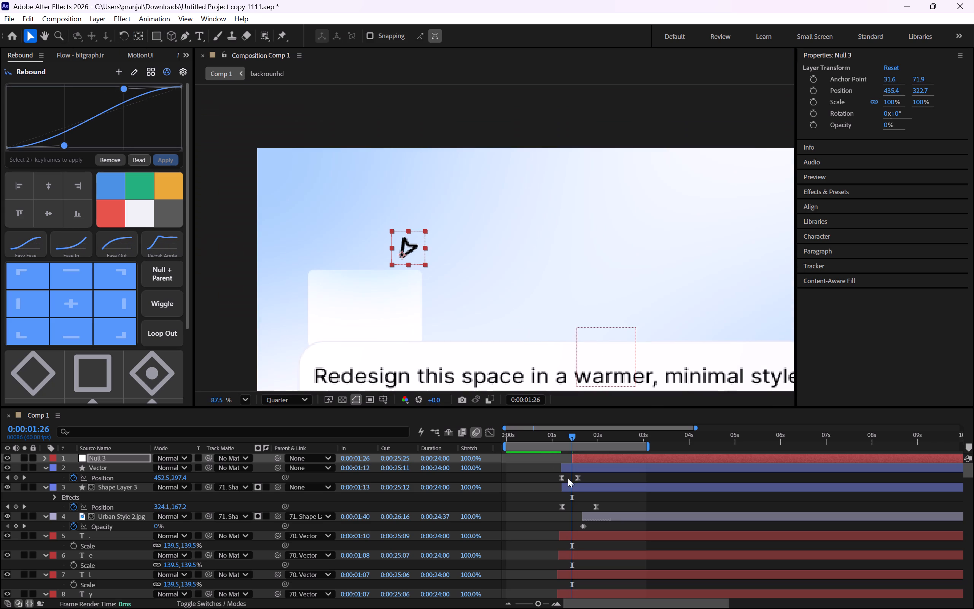
click(572, 436)
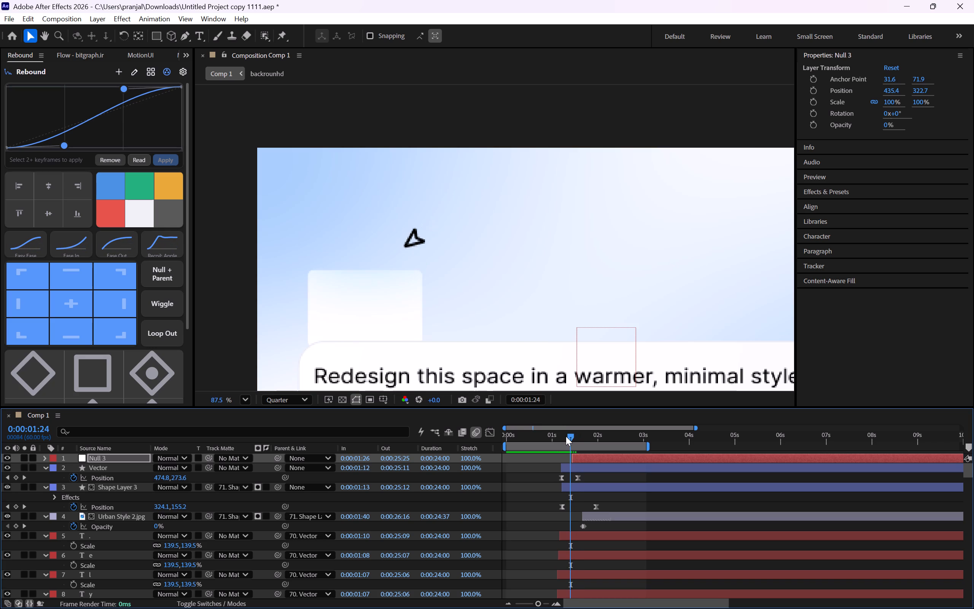
drag(281, 467, 116, 456)
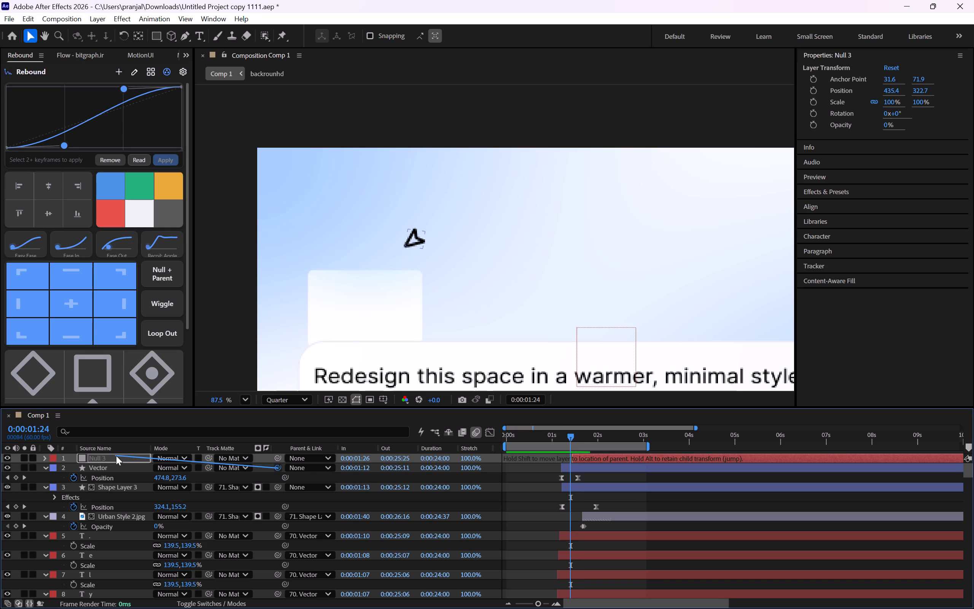
drag(116, 456, 117, 456)
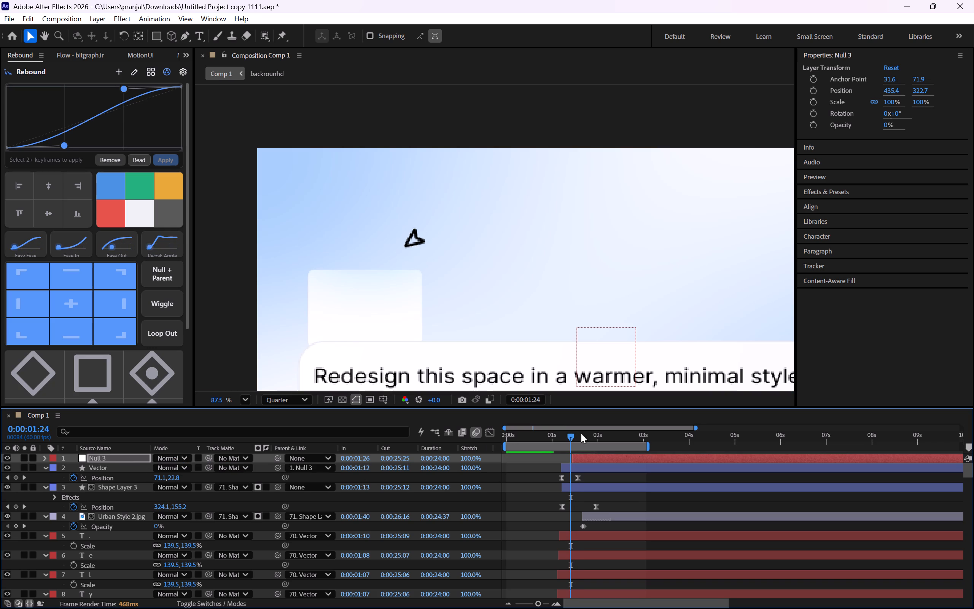
Scrub and play back from about 0:00:01:07 to examine the arrow's entrance with the null parented.
drag(568, 441, 574, 438)
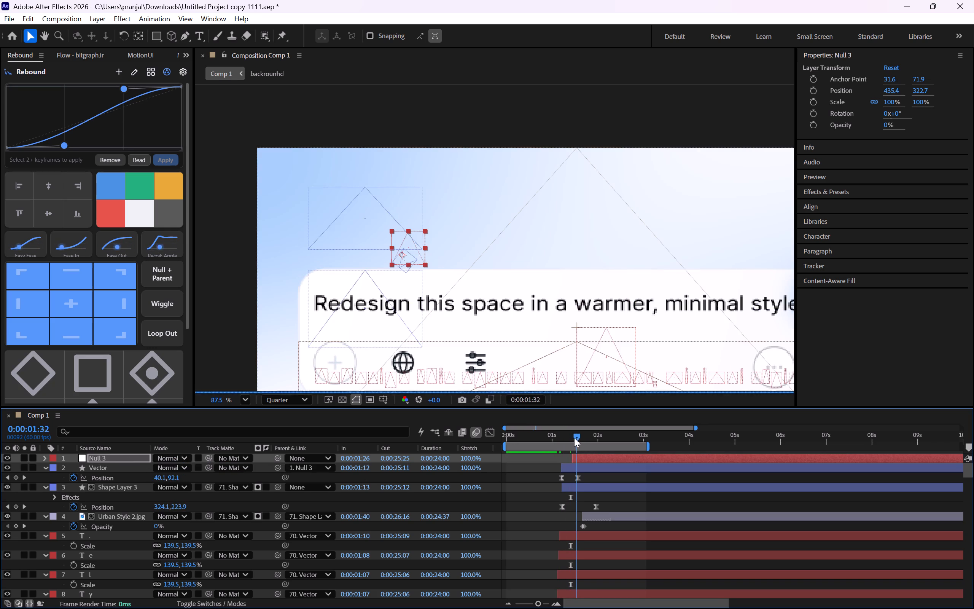
drag(574, 438, 570, 437)
scroll(504, 233, down, 4)
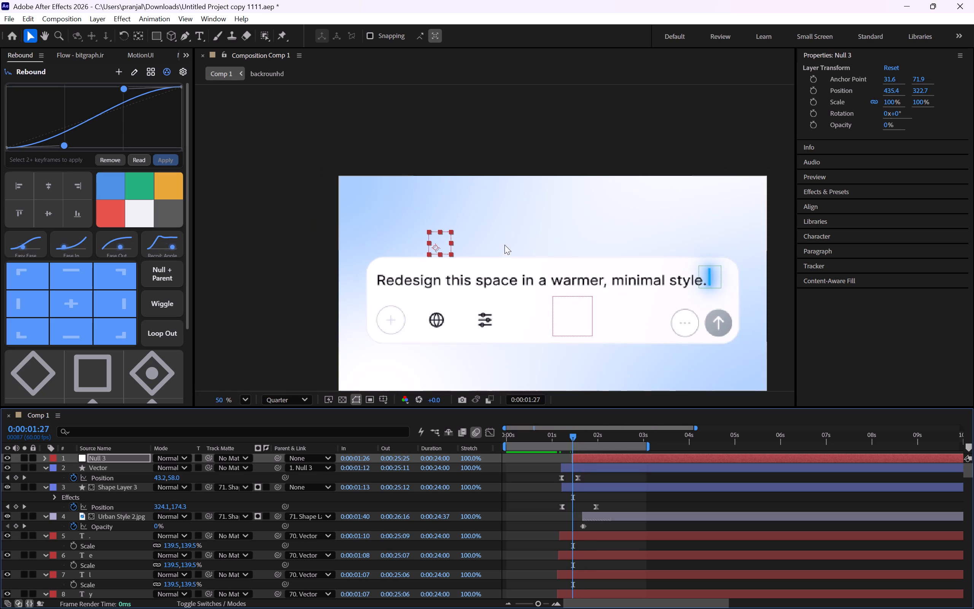
click(325, 398)
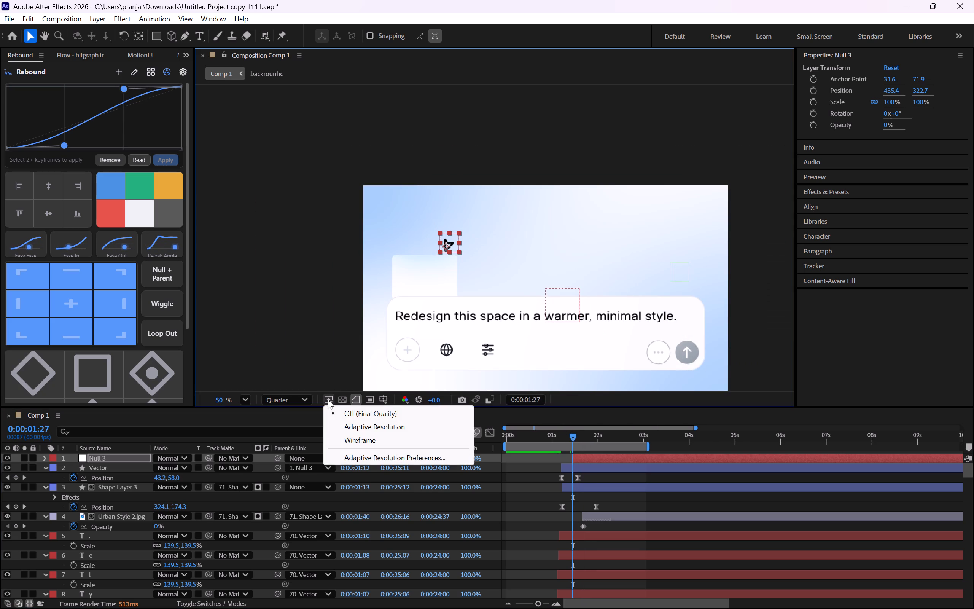
click(328, 399)
drag(569, 438, 558, 436)
key(space)
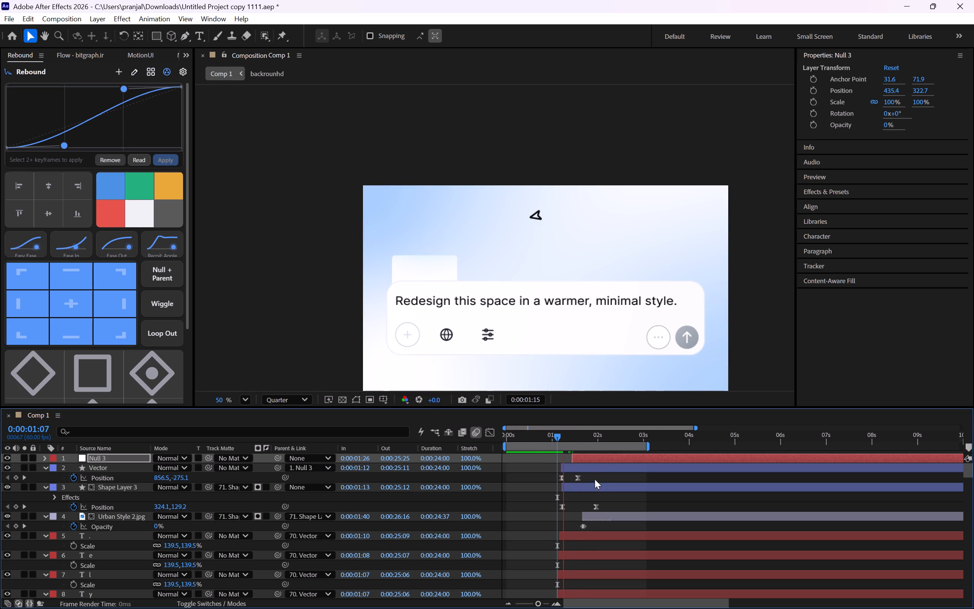
key(space)
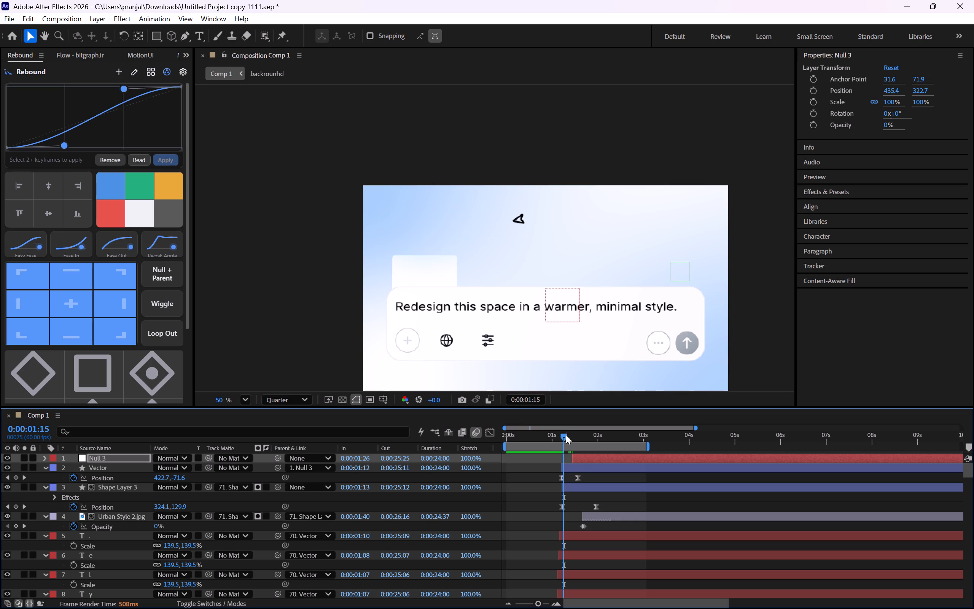
drag(565, 442, 562, 446)
drag(562, 446, 566, 446)
drag(566, 436, 575, 436)
drag(575, 436, 566, 438)
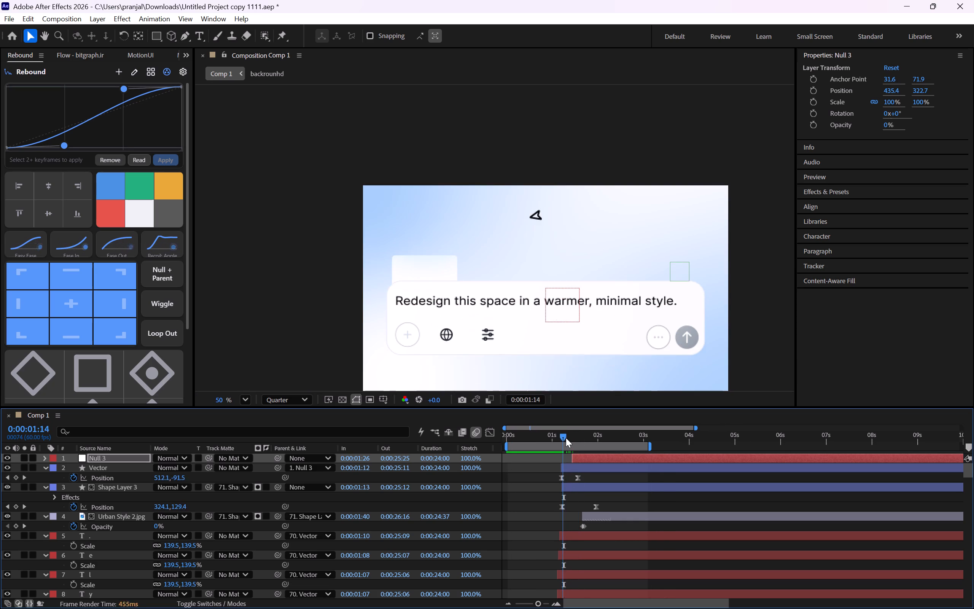
drag(566, 438, 560, 438)
key(space)
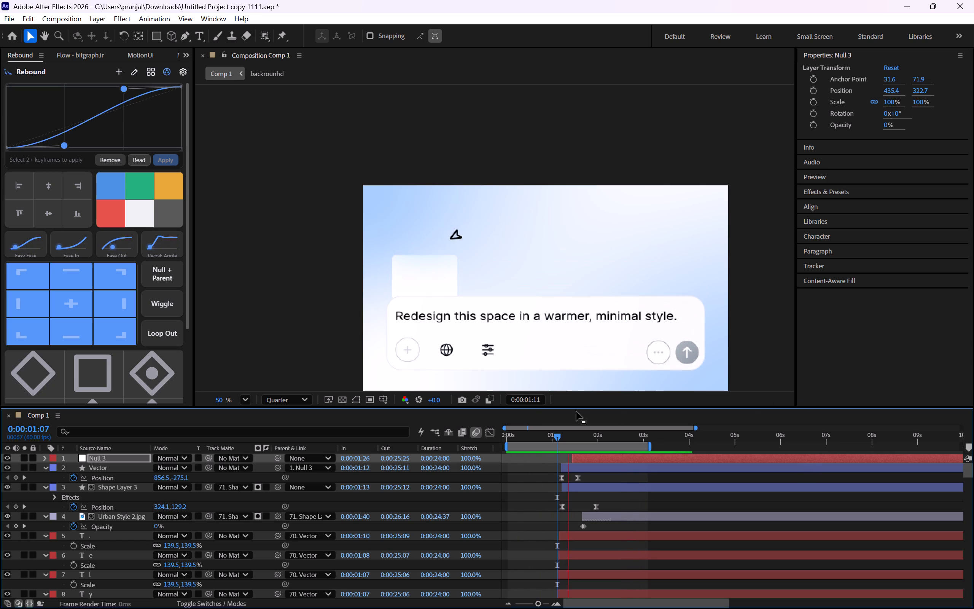
key(space)
Set a first Position keyframe on Null 3 at 0:00:01:26, where the null layer begins.
drag(597, 435, 573, 434)
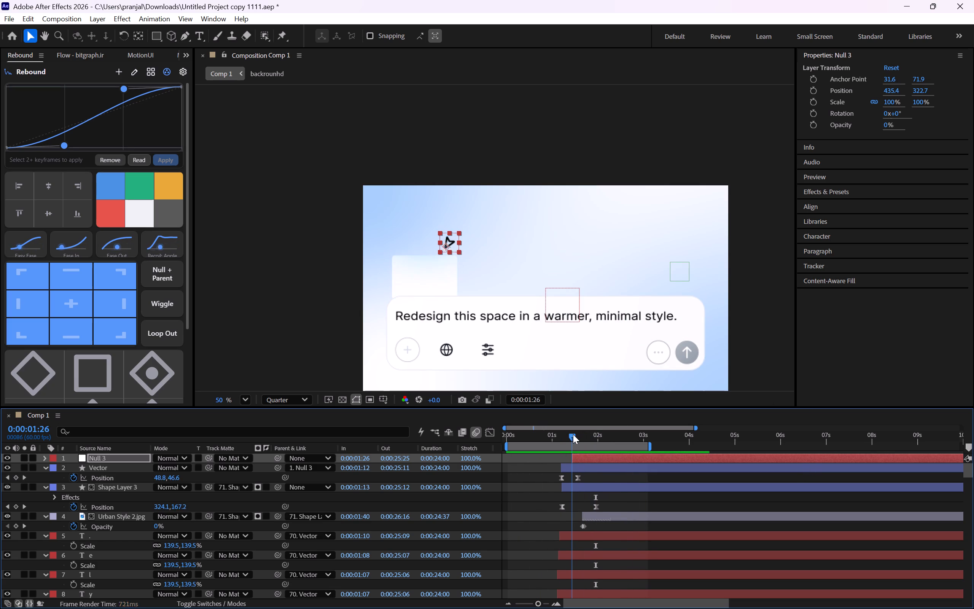
drag(573, 434, 575, 435)
click(581, 460)
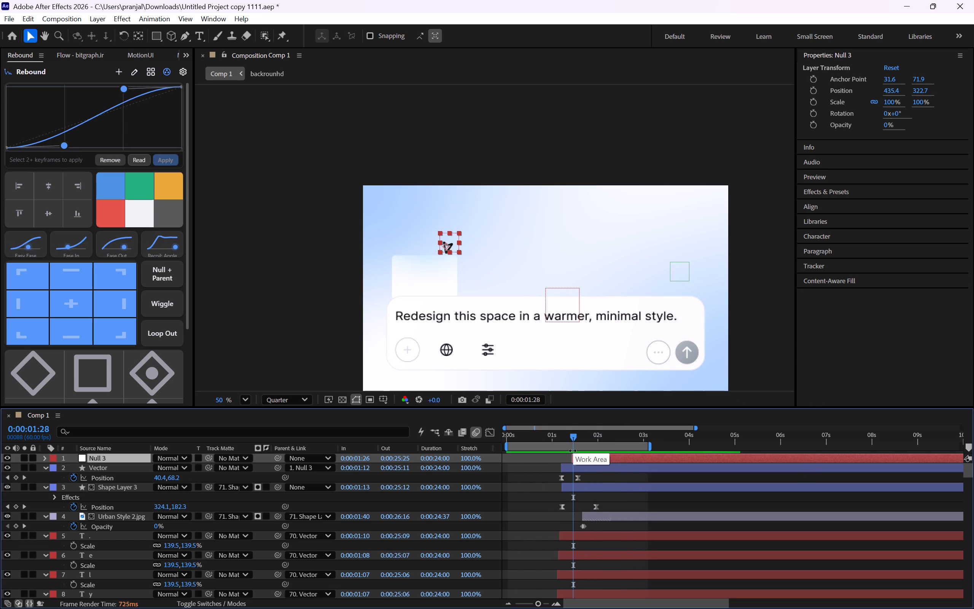
key(Page_Up)
key(Page_Up)
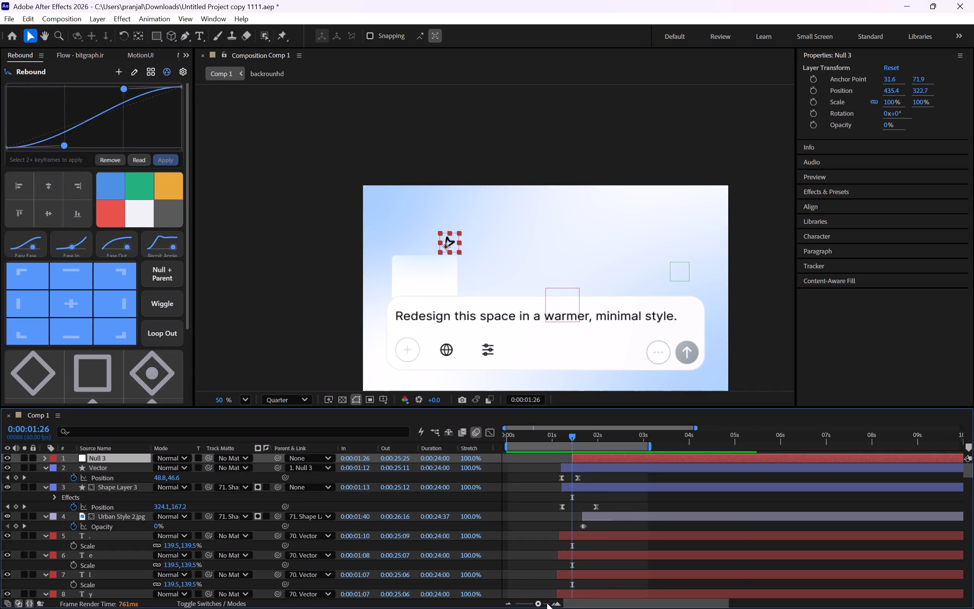
click(542, 603)
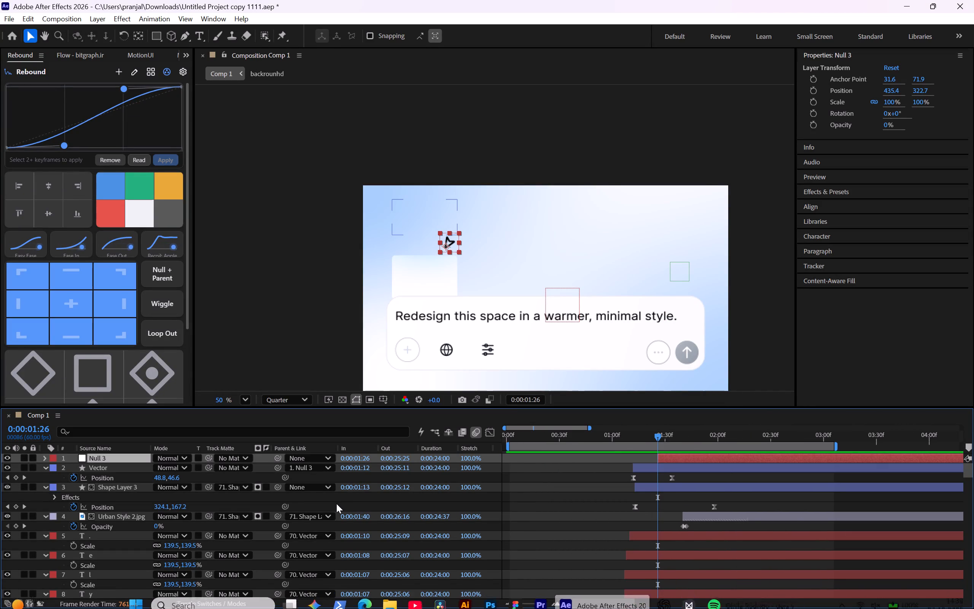
key(p)
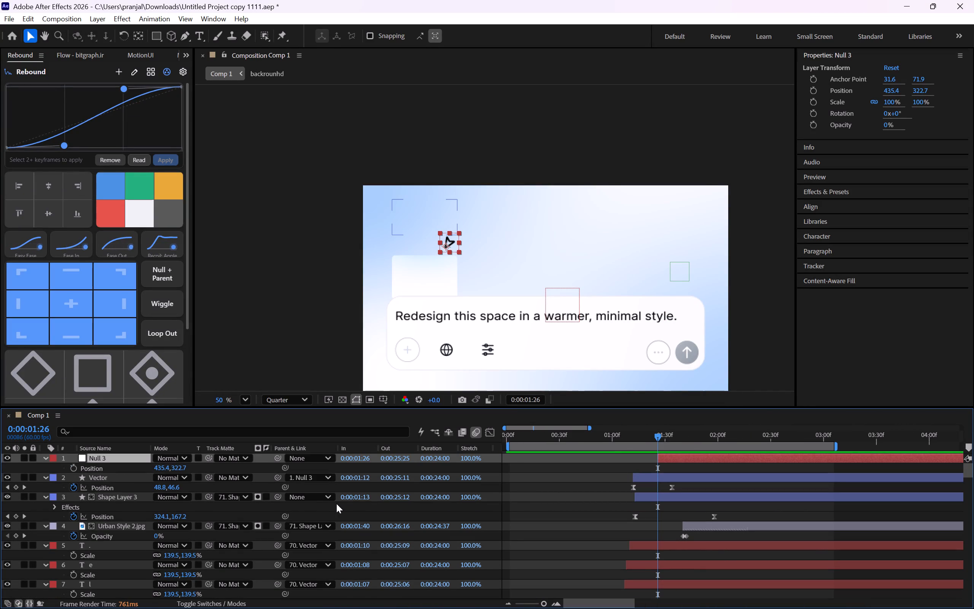
click(75, 467)
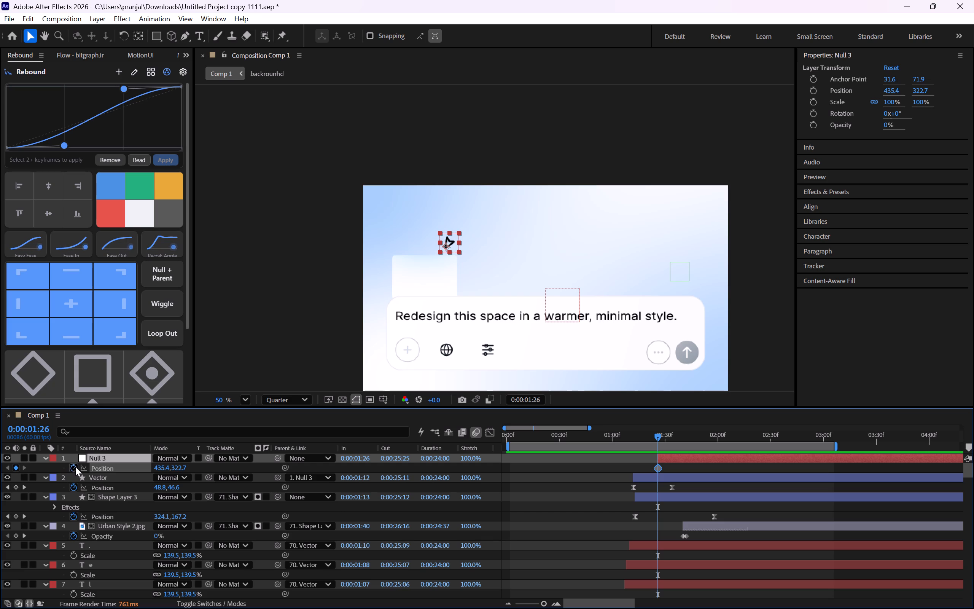
At 0:00:01:42, move Null 3 down near the send button, to about 1455, 833, adding a second Position keyframe.
click(688, 436)
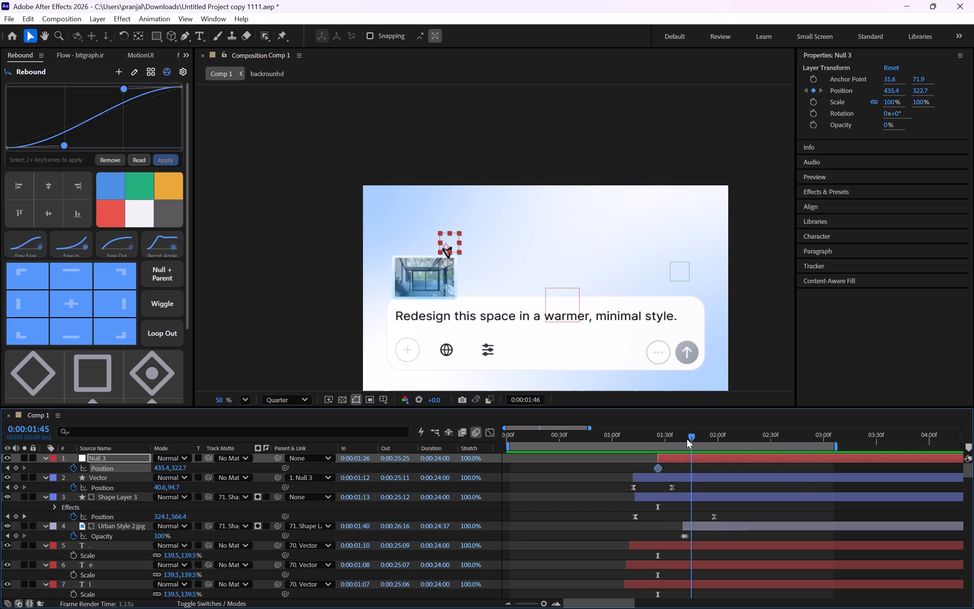
drag(447, 246, 641, 343)
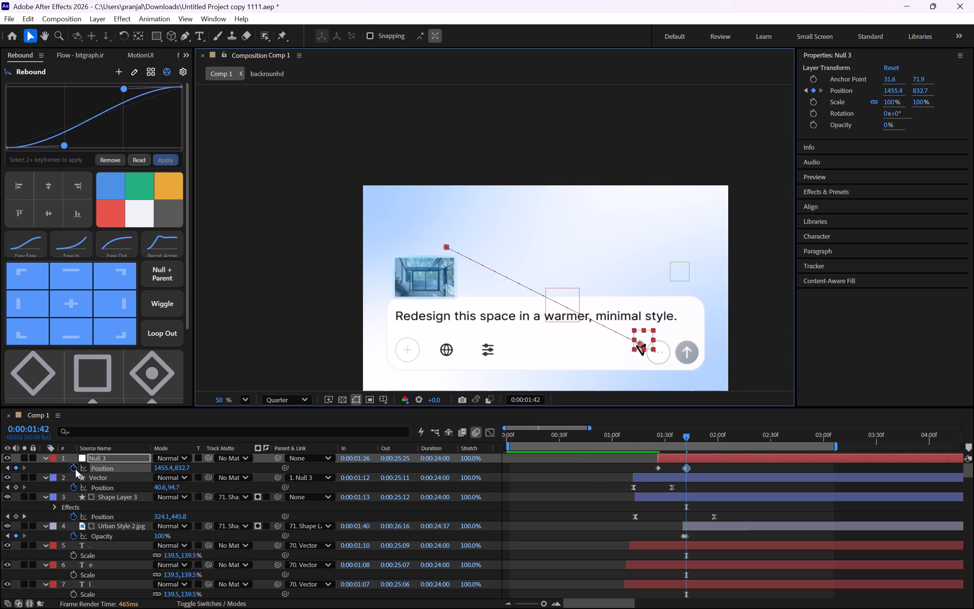
Set Null 3's rotation to -49° without keyframing it.
key(r)
drag(166, 469, 147, 471)
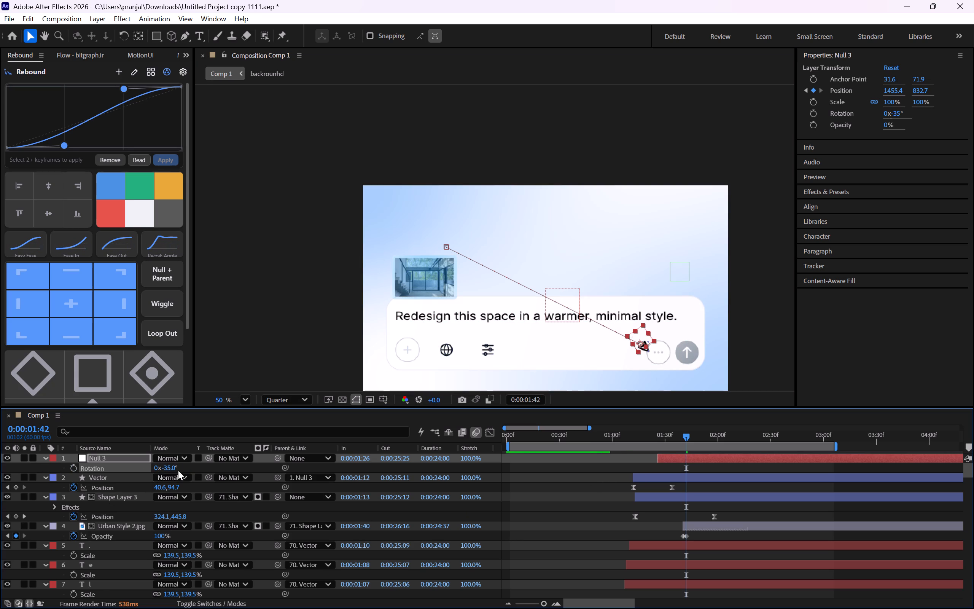
drag(168, 470, 160, 470)
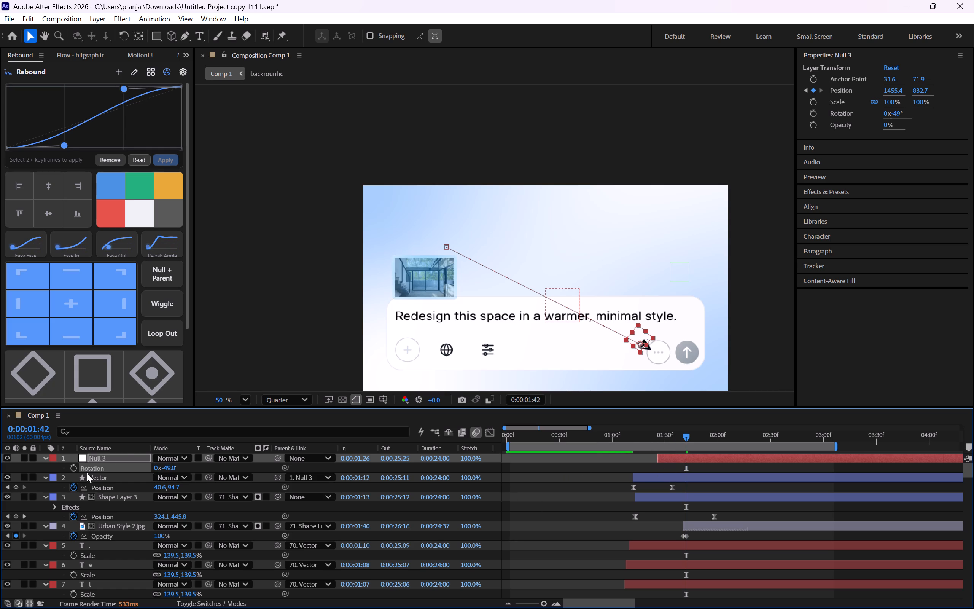
With the Pen tool, bend Null 3's motion path into an S-curve, pulling the start keyframe's handle down and the end keyframe's handle up.
key(p)
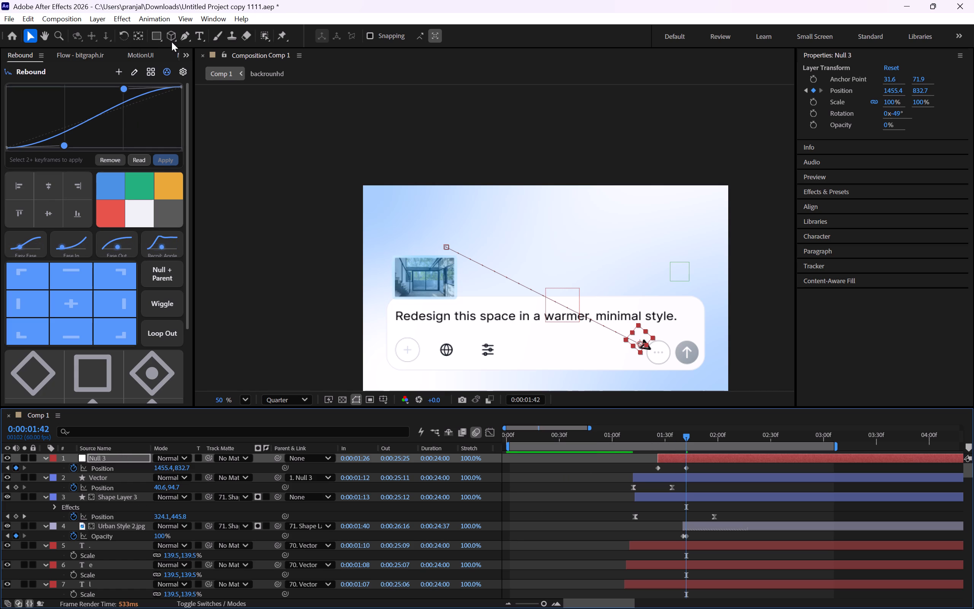
click(182, 34)
drag(446, 248, 446, 250)
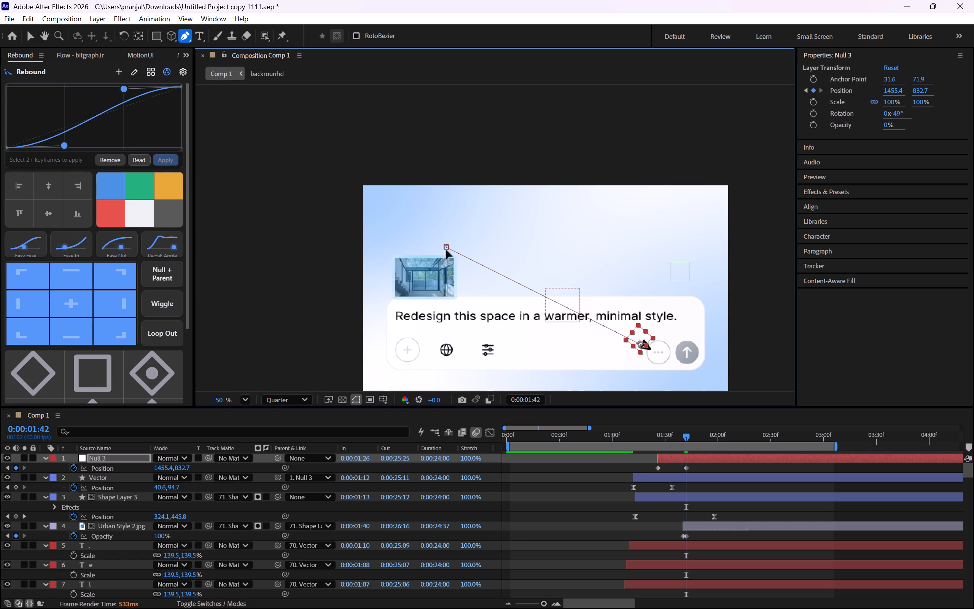
drag(446, 250, 455, 392)
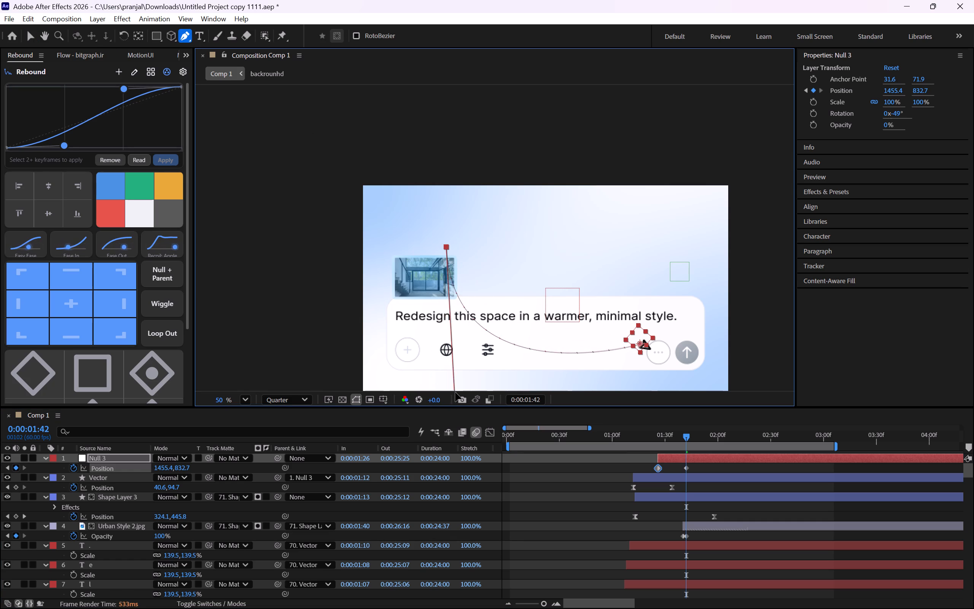
drag(455, 392, 458, 377)
drag(637, 345, 643, 354)
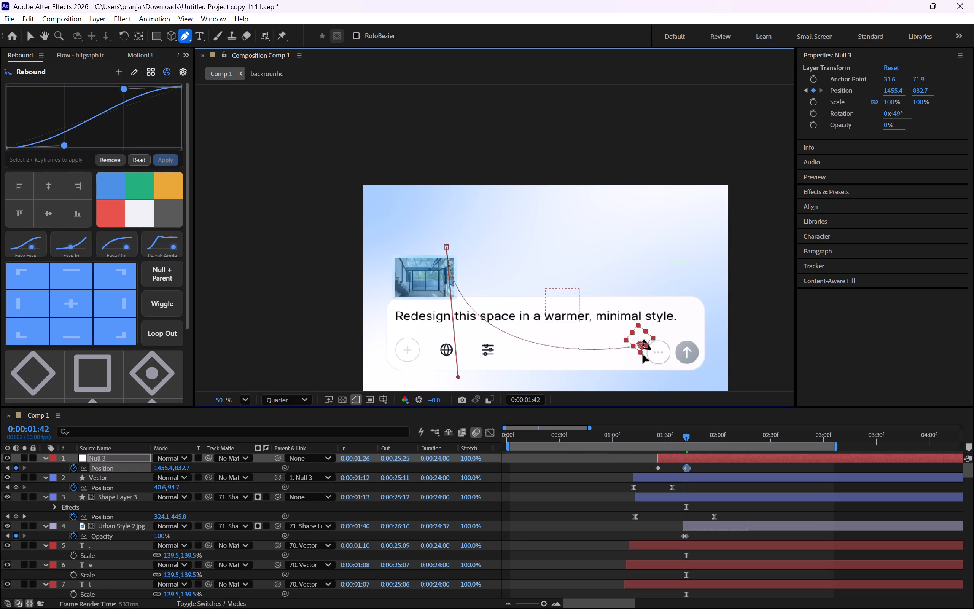
drag(643, 354, 593, 325)
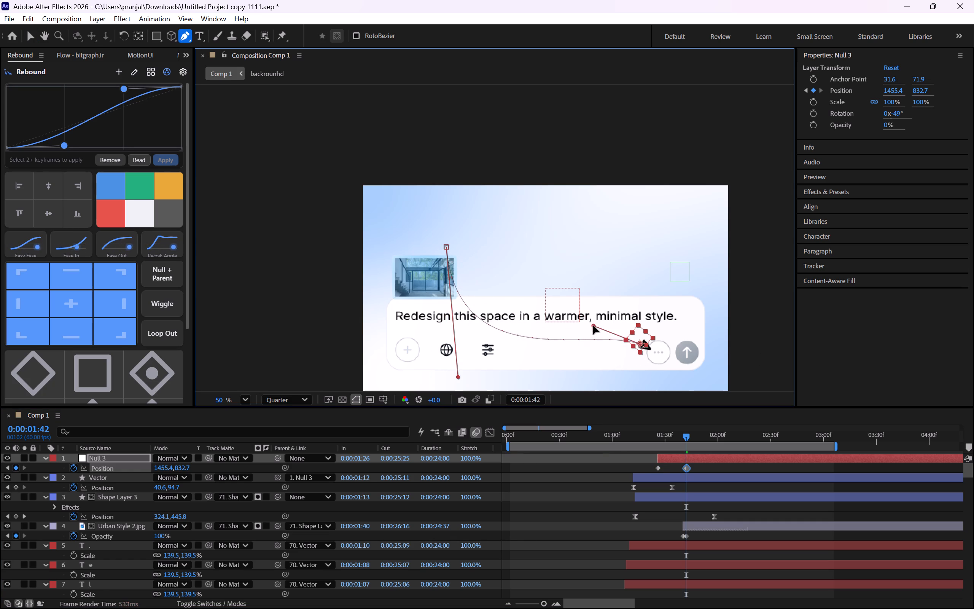
drag(593, 325, 578, 300)
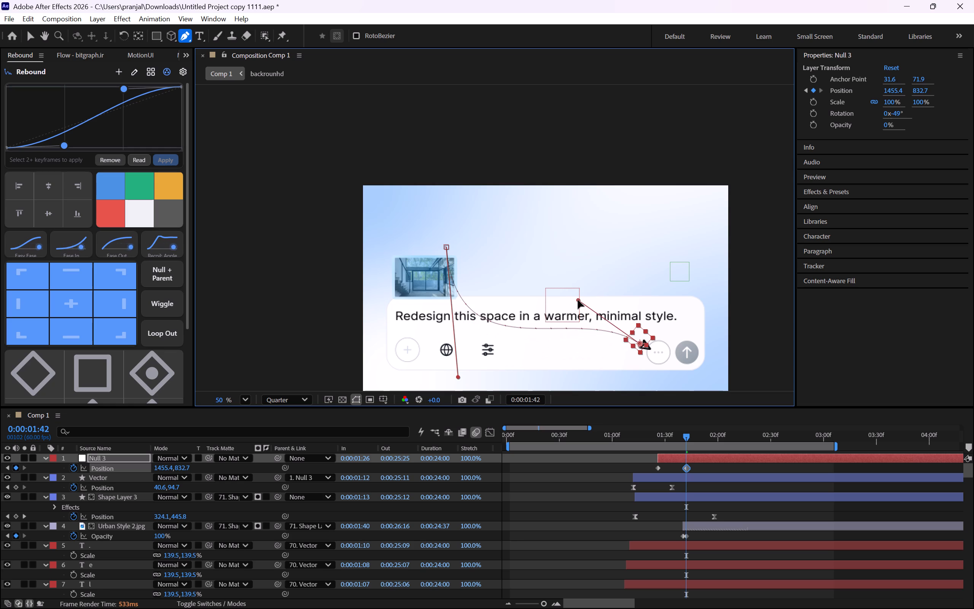
drag(578, 300, 571, 180)
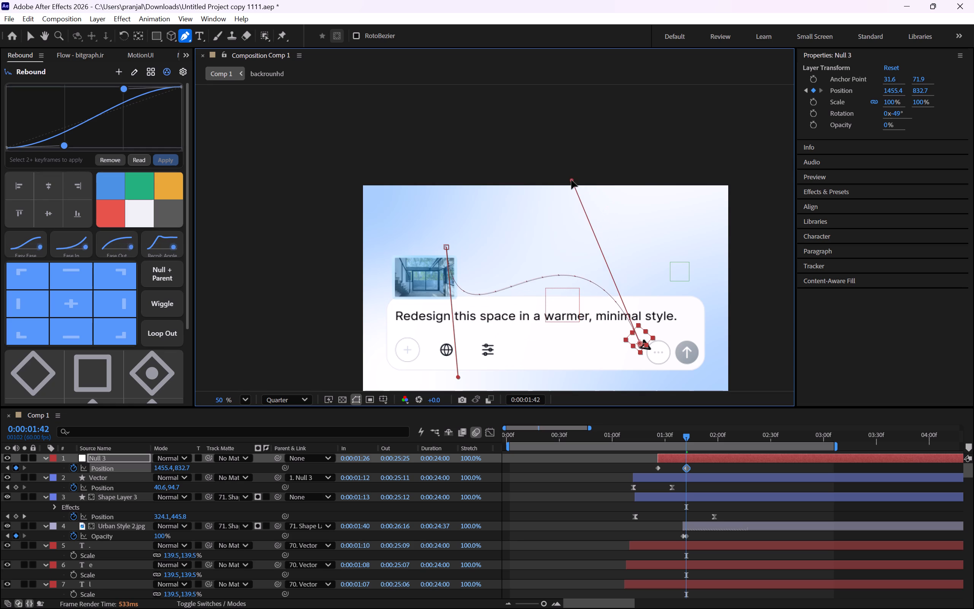
drag(571, 180, 329, 341)
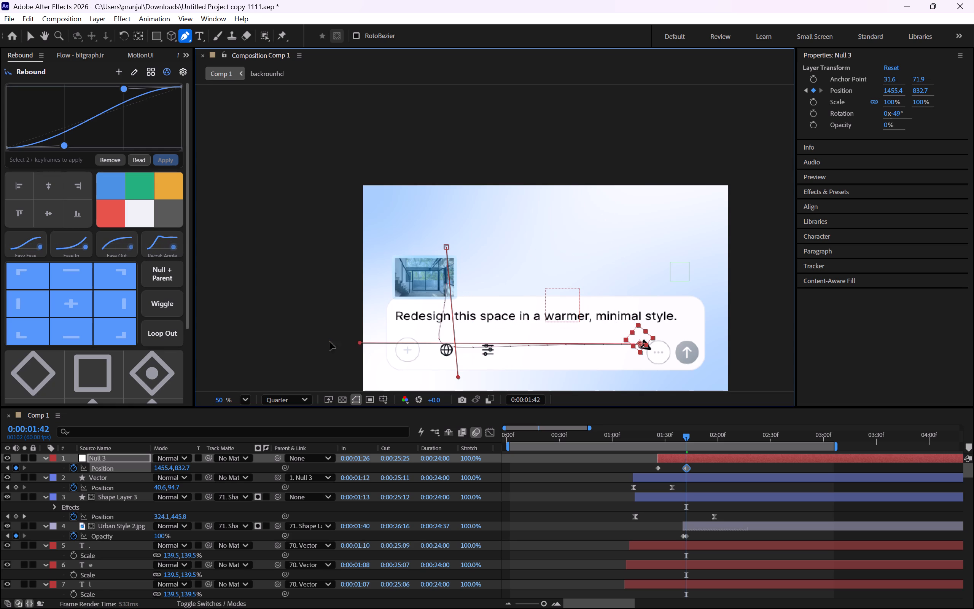
drag(329, 341, 609, 253)
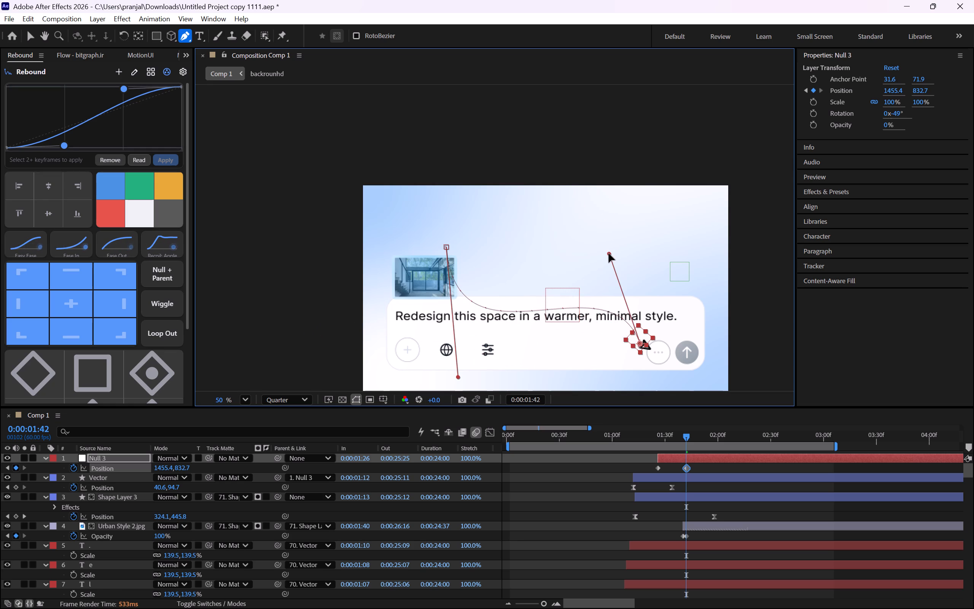
drag(609, 253, 610, 253)
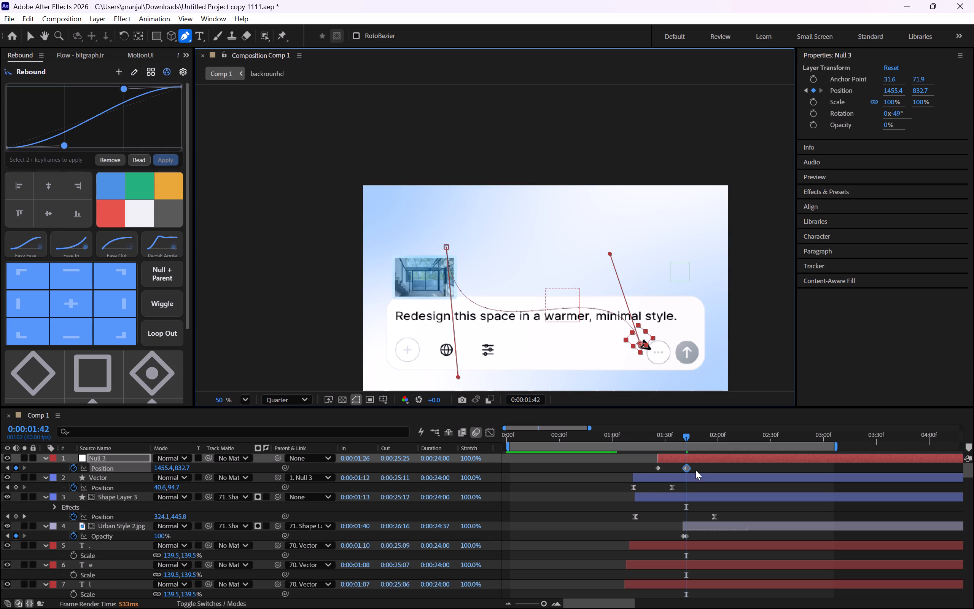
Apply Easy Ease to both of Null 3's Position keyframes.
click(672, 436)
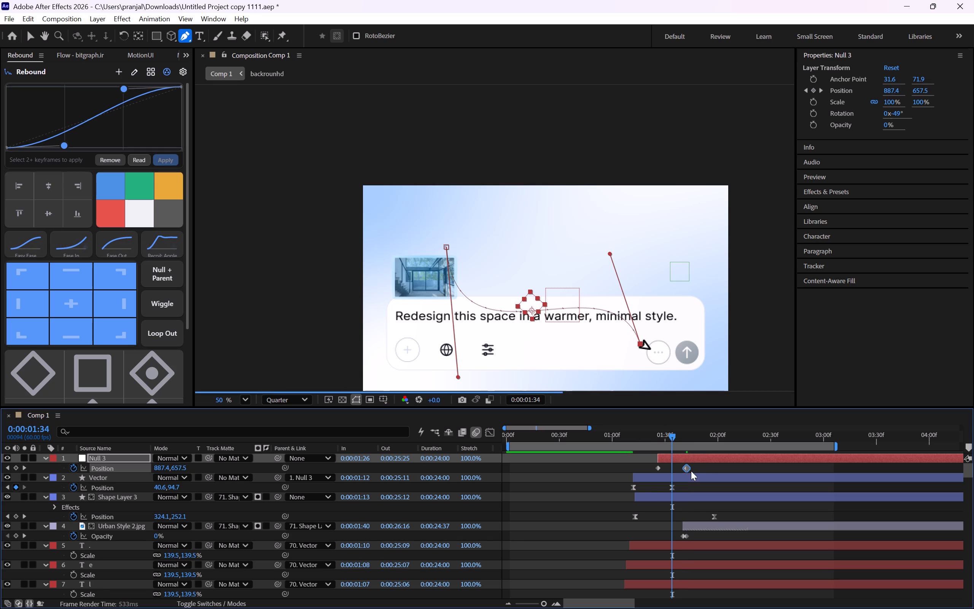
drag(701, 470, 639, 463)
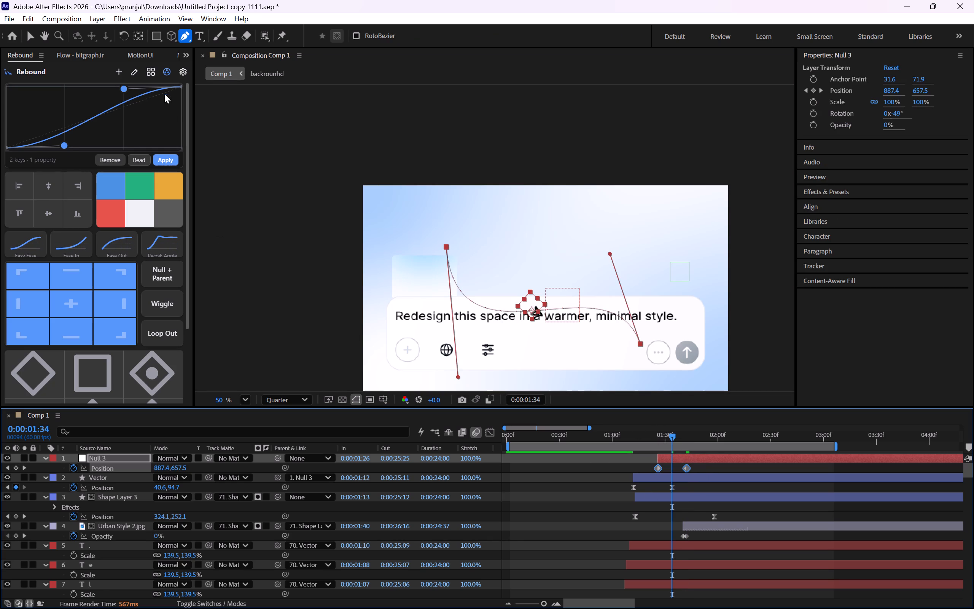
click(185, 57)
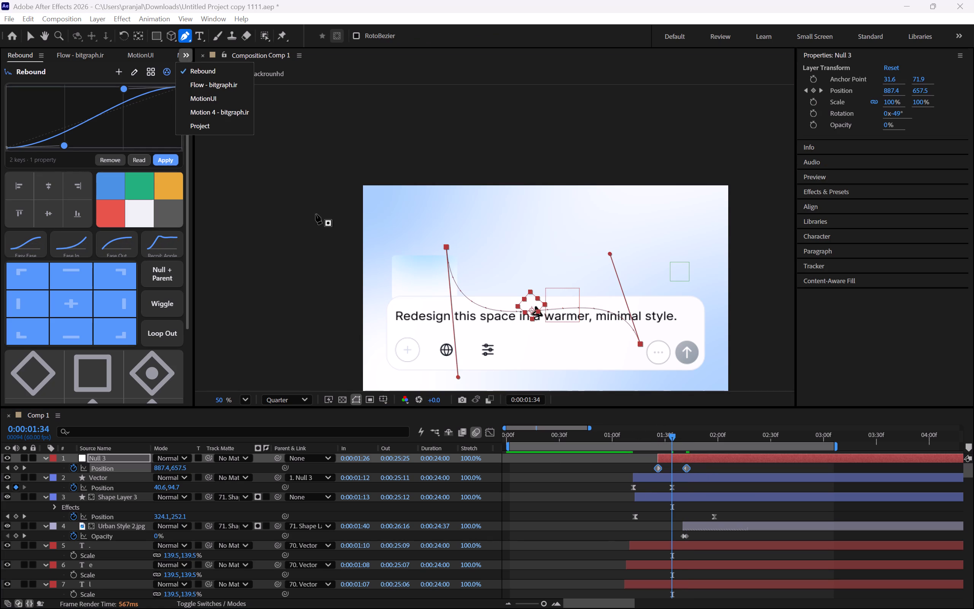
key(F9)
key(F9)
click(710, 473)
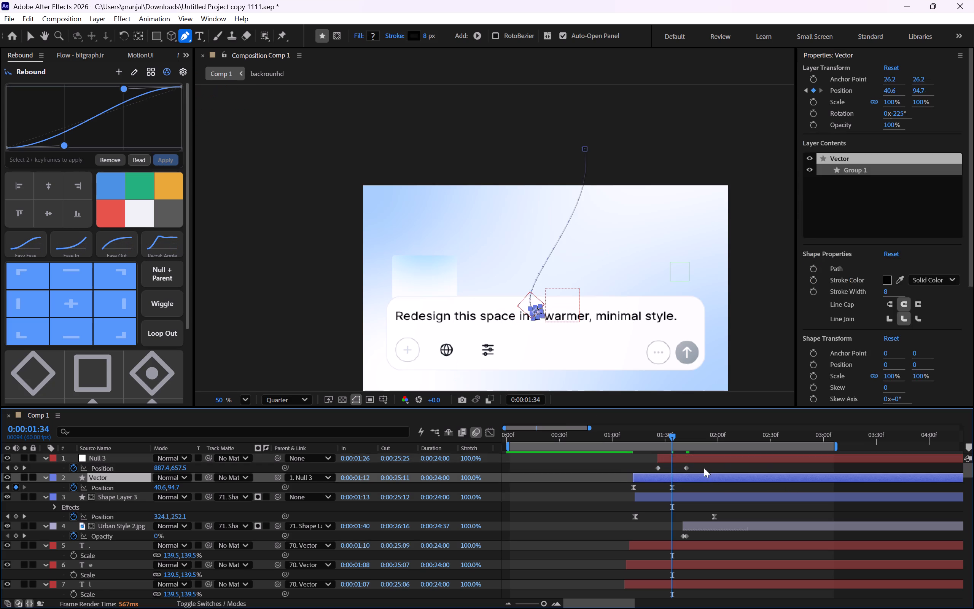
drag(704, 468, 624, 469)
key(F9)
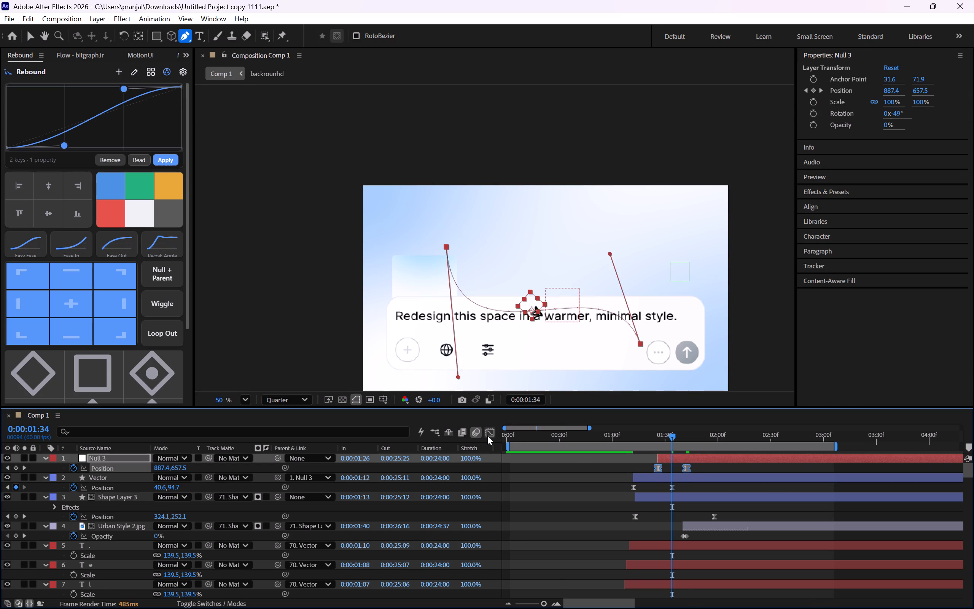
In the Graph Editor, lengthen the influence of both Null 3 Position keyframes toward the middle for a sharp central speed peak.
click(487, 435)
drag(736, 502, 568, 608)
drag(664, 573, 667, 573)
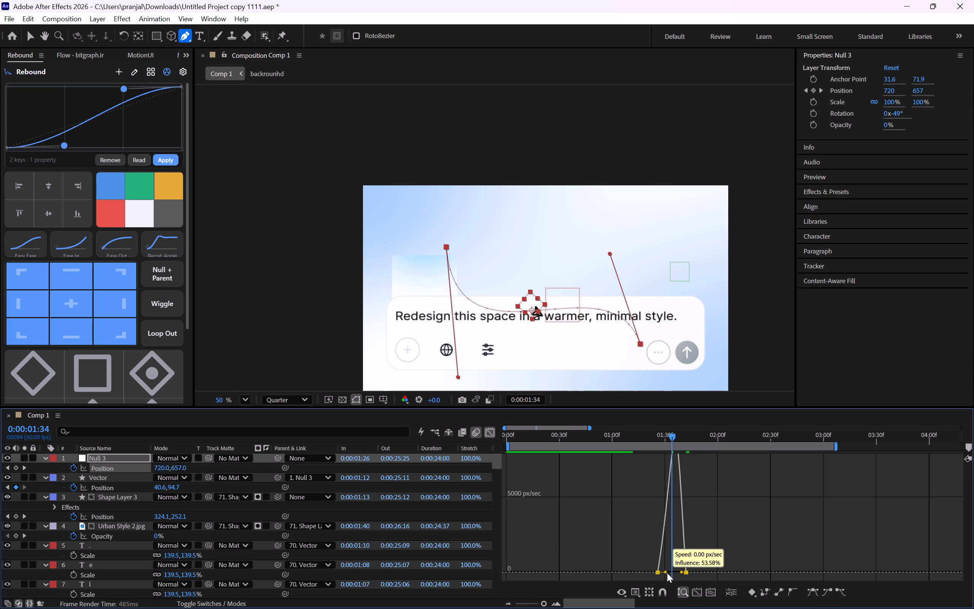
drag(667, 573, 673, 573)
drag(681, 572, 672, 572)
click(486, 434)
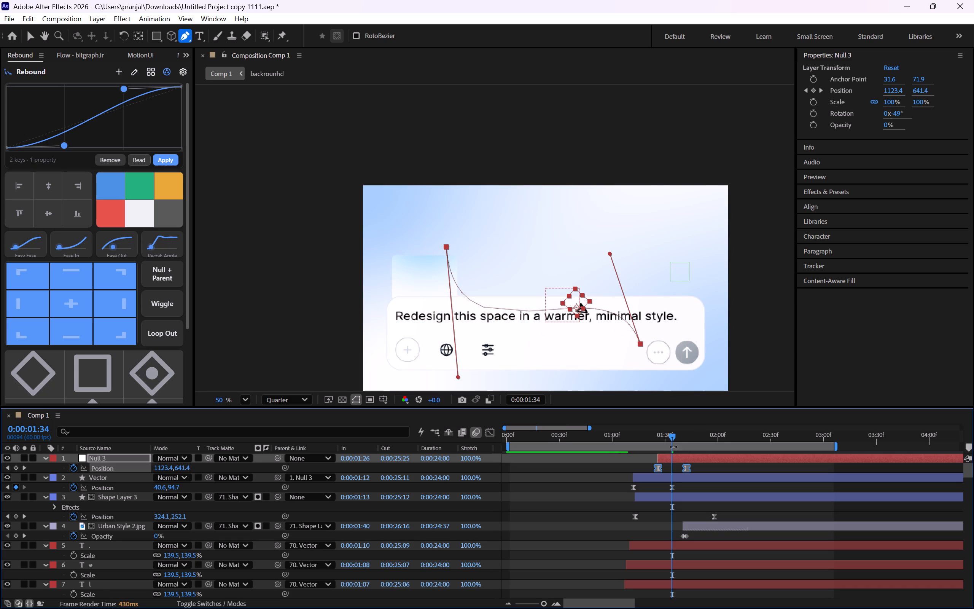
Limit the work area to the arrow's animation, from about 0:00:01:00 to about 0:00:01:50.
drag(669, 436, 622, 438)
key(space)
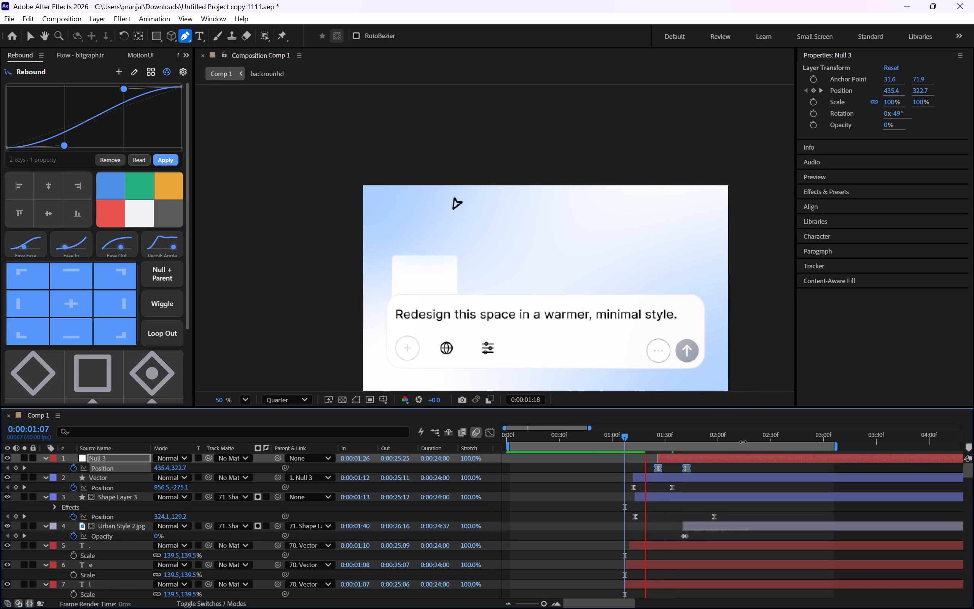
key(space)
drag(505, 448, 518, 450)
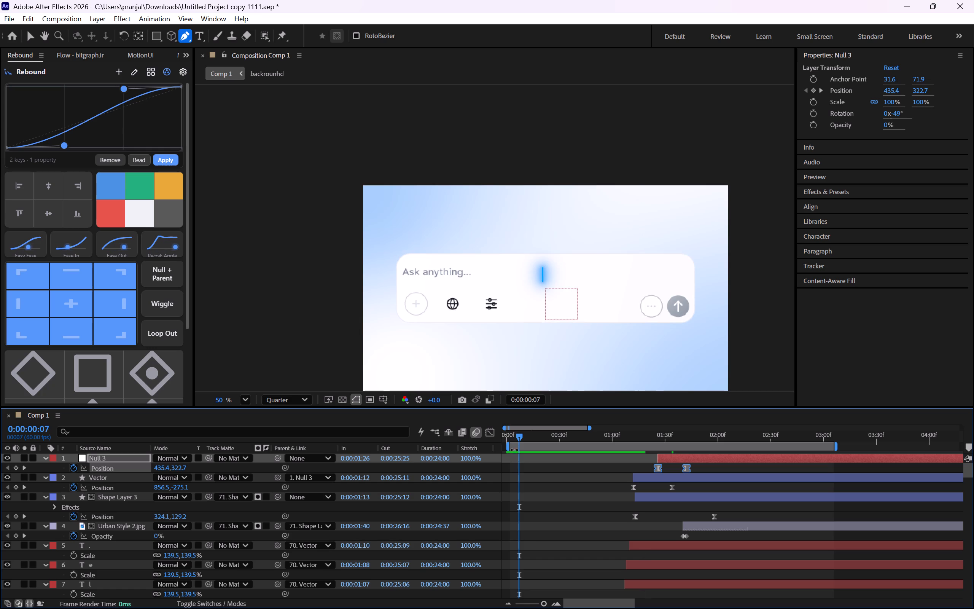
click(506, 446)
drag(508, 448, 610, 459)
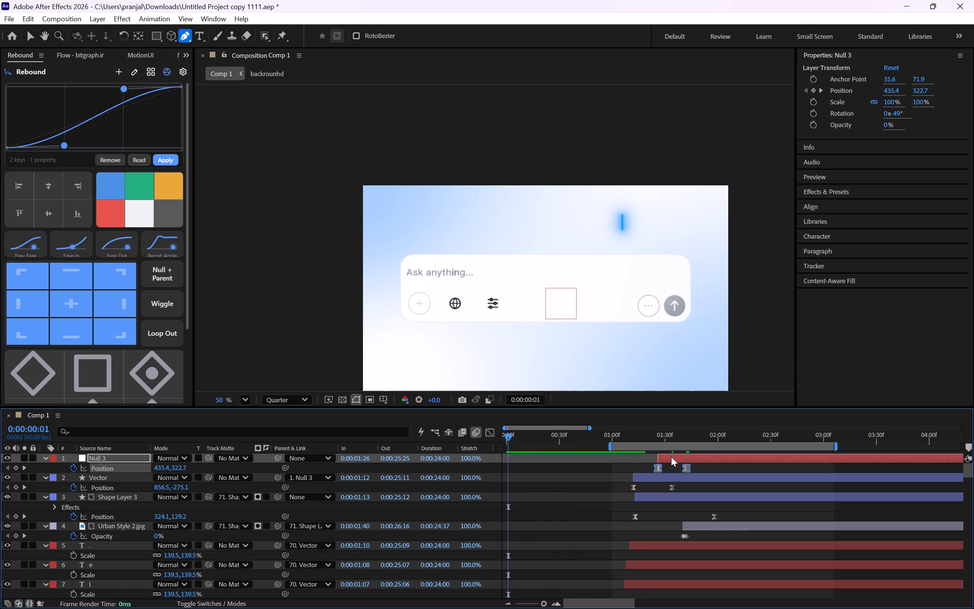
drag(836, 448, 702, 464)
Play back the shortened work area from 0:00:01:01 to examine the arrow's entrance and curved travel.
key(space)
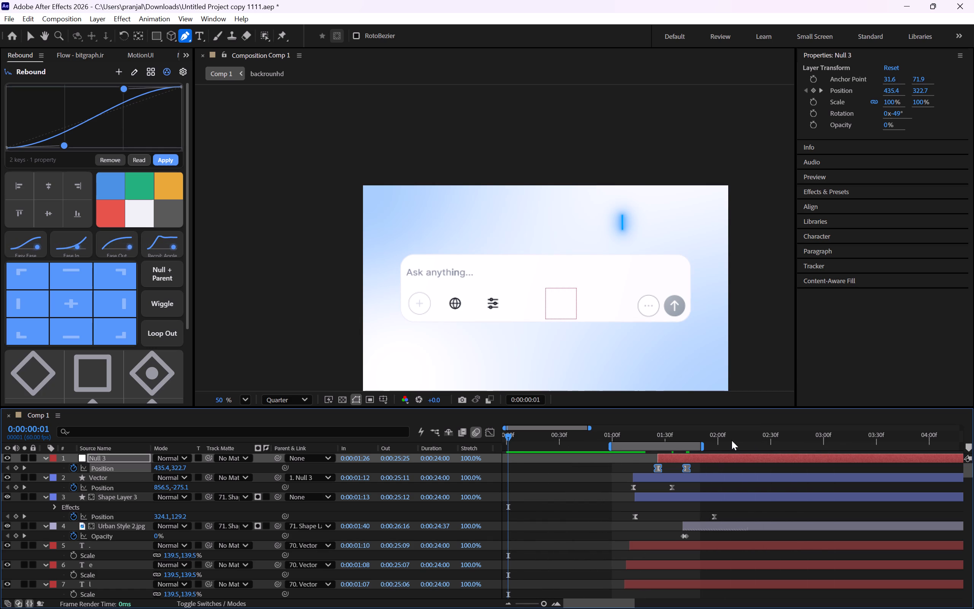
click(613, 425)
double_click(614, 431)
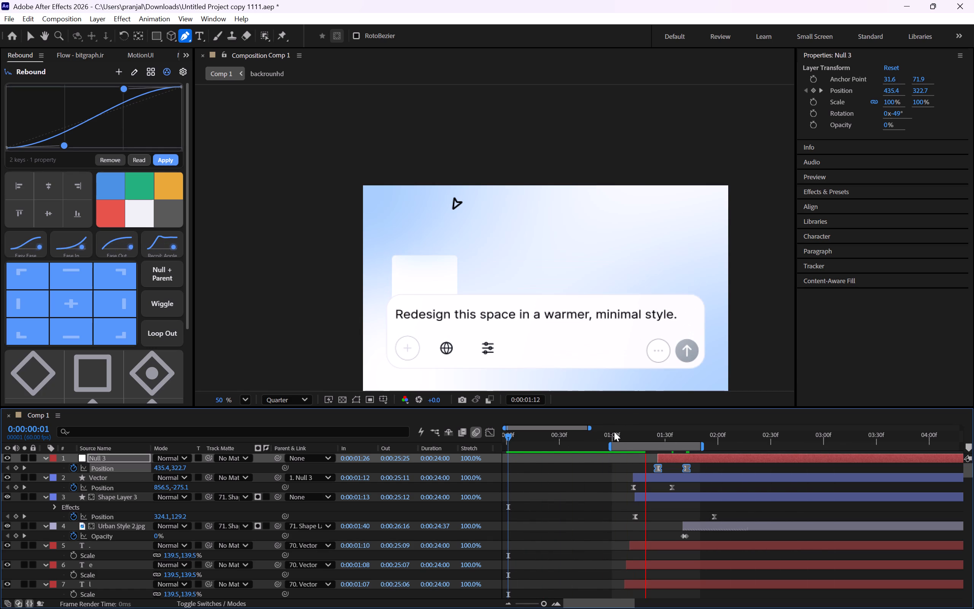
key(space)
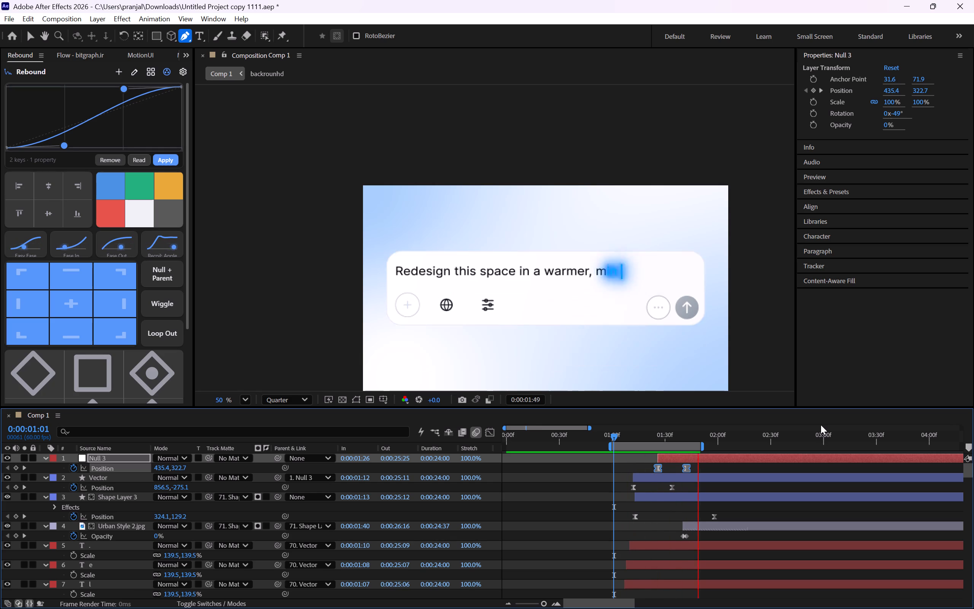
key(space)
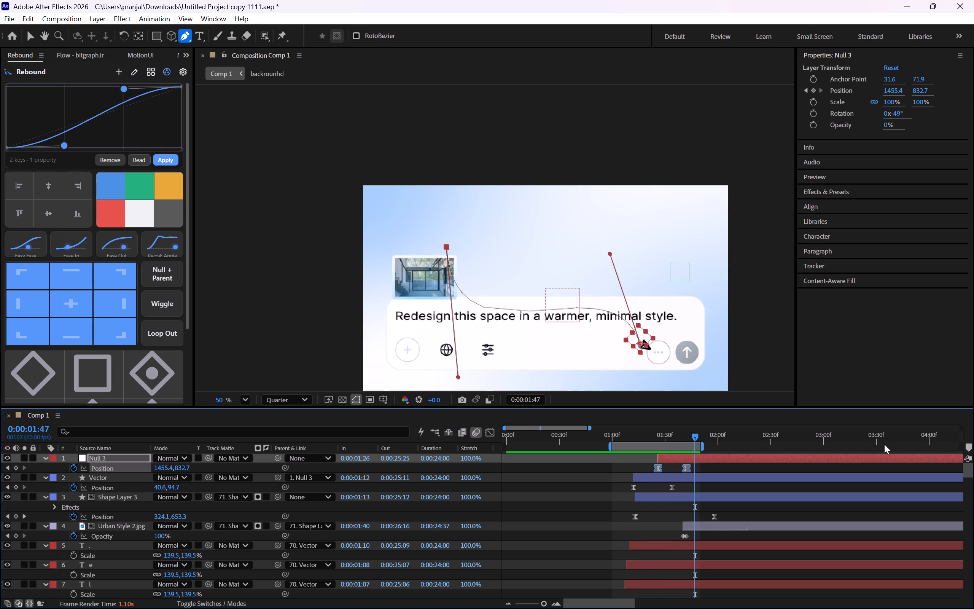
Step frame by frame from 0:00:01:12 to 0:00:01:31 to examine how the arrow's entrance leads into the null's move.
drag(695, 438, 667, 437)
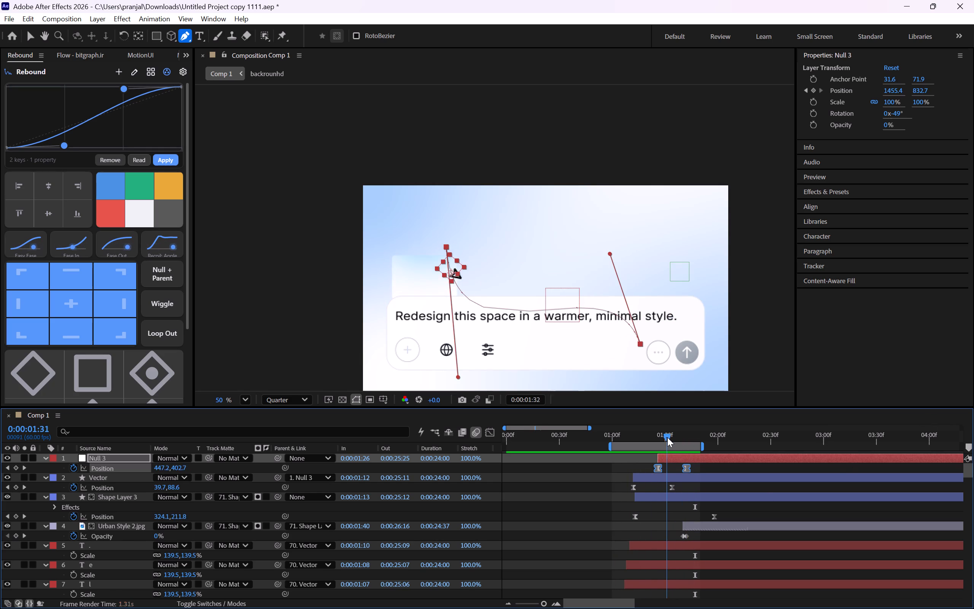
drag(667, 437, 636, 430)
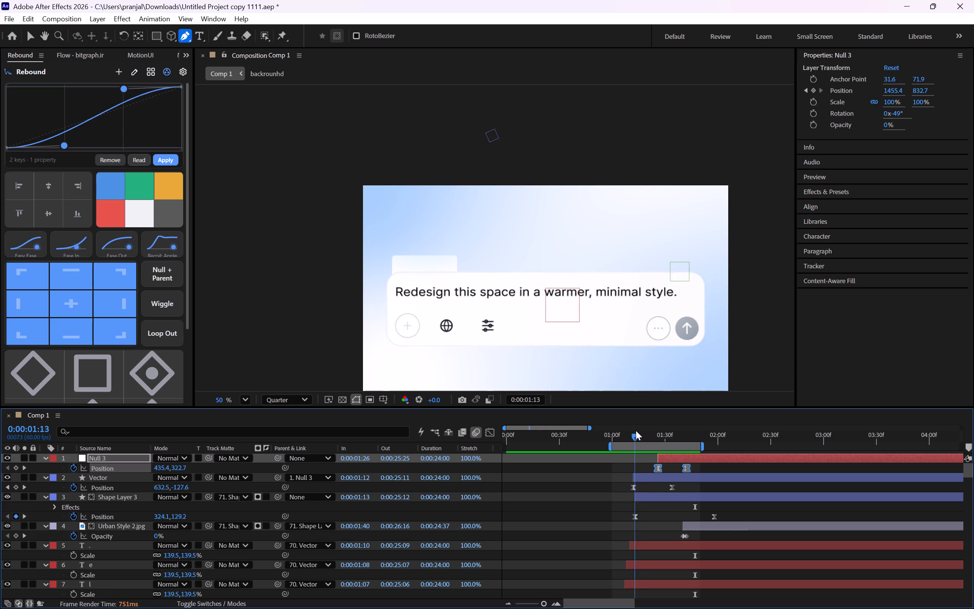
drag(636, 430, 633, 430)
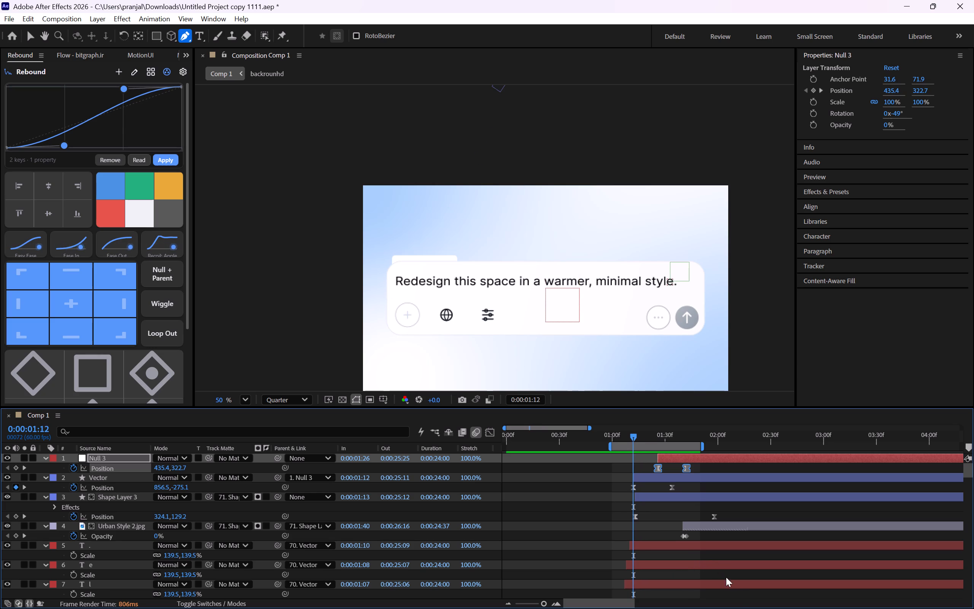
key(Page_Down)
key(Page_Down)
key(Page_Down)
key(Page_Down)
key(Page_Down)
key(Page_Down)
key(Page_Down)
key(Page_Down)
key(Page_Down)
key(Page_Down)
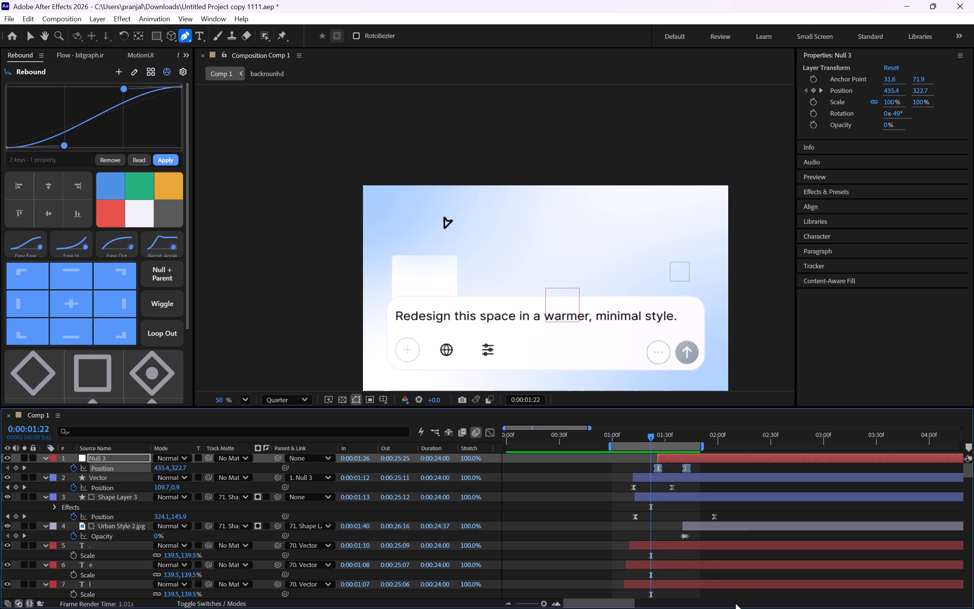
key(Page_Down)
key(Page_Down)
key(Page_Down)
key(Page_Down)
key(Page_Down)
key(Page_Down)
key(Page_Down)
key(Page_Down)
key(Page_Down)
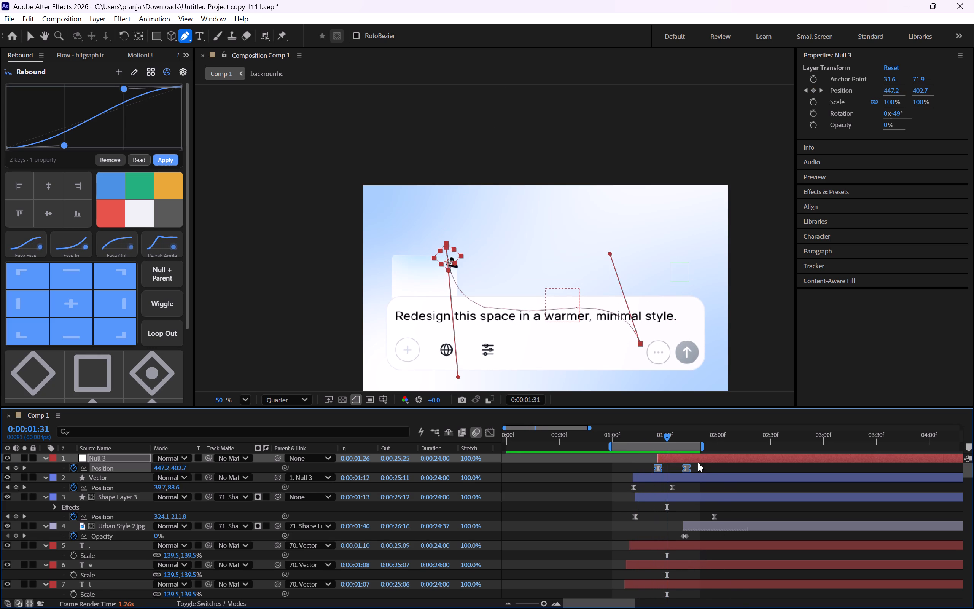
Slow down Null 3's move by shifting only its second Position keyframe to about 0:00:02:10.
click(698, 467)
drag(684, 467, 735, 475)
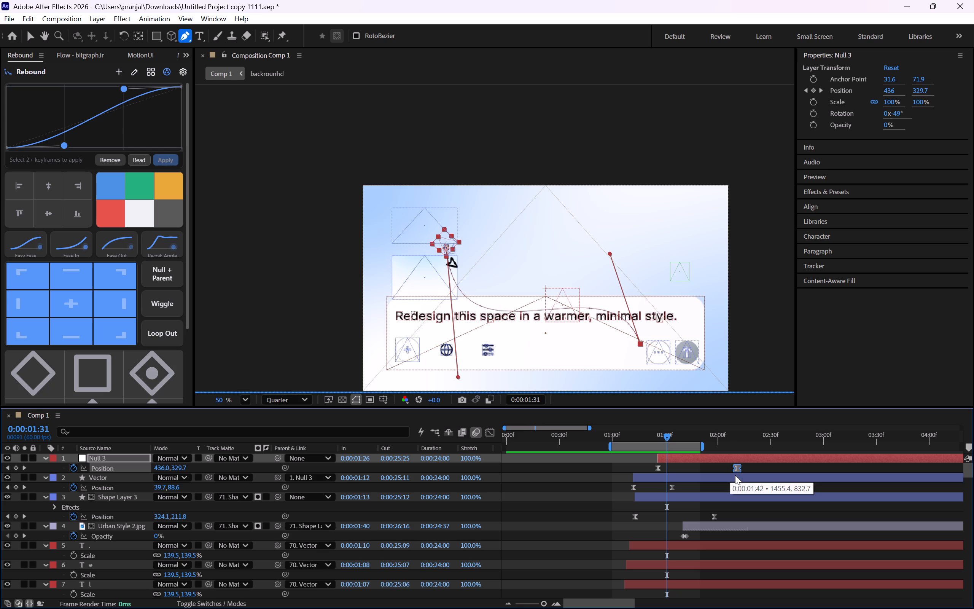
drag(735, 475, 736, 475)
Extend the work area's end to about 0:00:02:09 and play back the slower arrow move from 0:00:01:13.
drag(658, 435, 627, 437)
key(space)
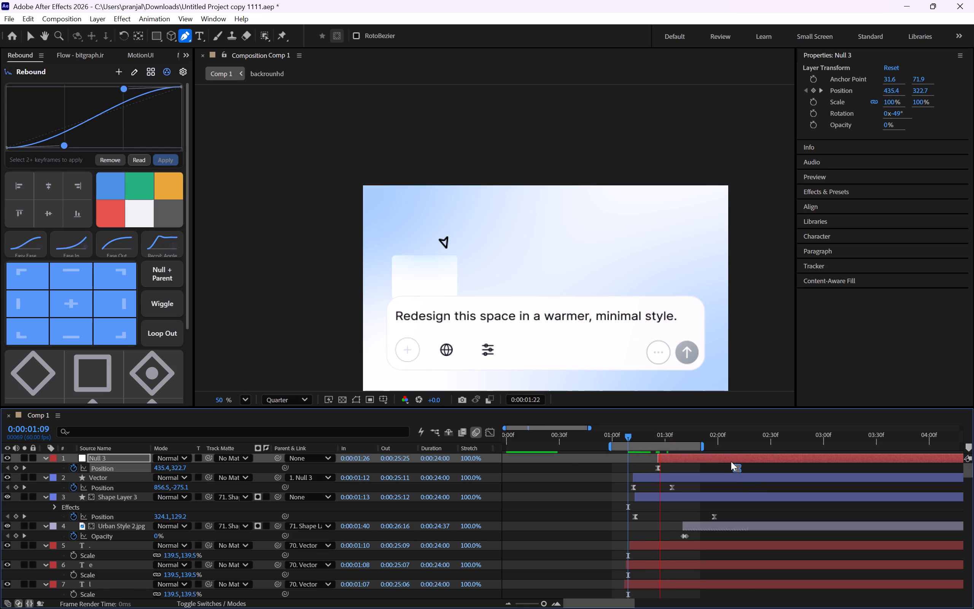
click(705, 450)
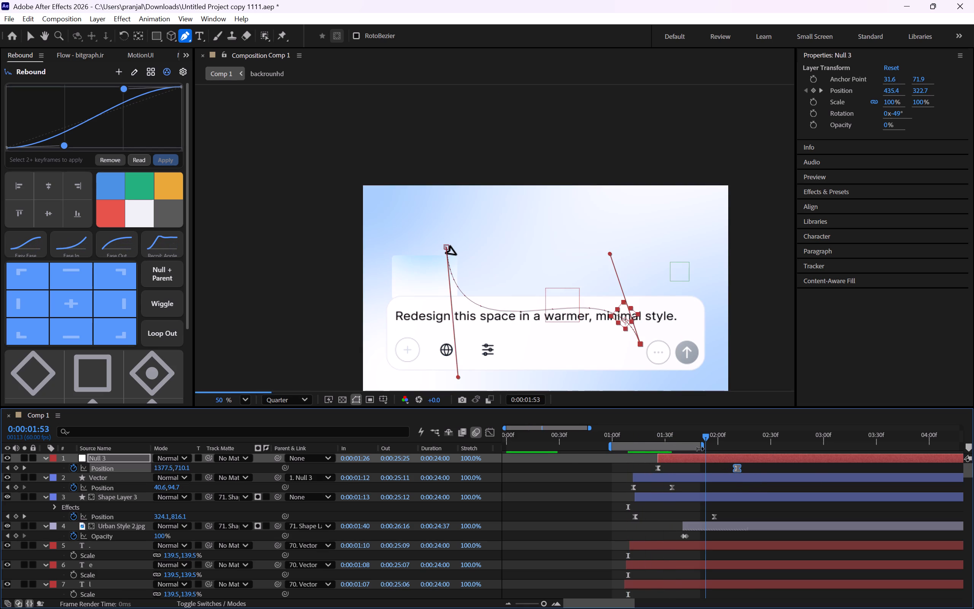
drag(703, 448, 735, 450)
drag(706, 439, 678, 438)
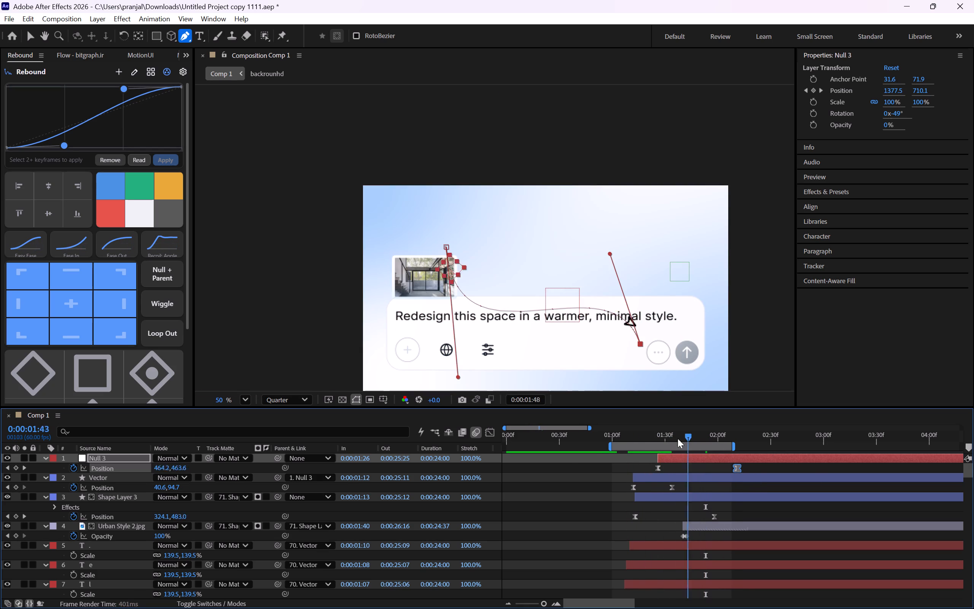
drag(678, 438, 635, 438)
key(space)
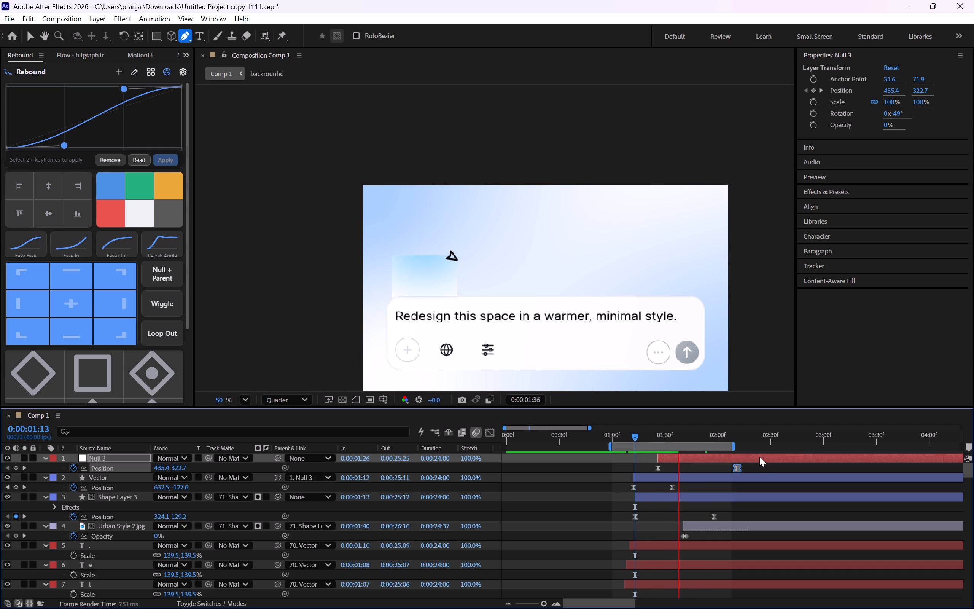
Play back the slower arrow move from 0:00:00:59 and again from 0:00:01:13 to examine its entrance and travel to the send button.
key(space)
drag(665, 433, 622, 442)
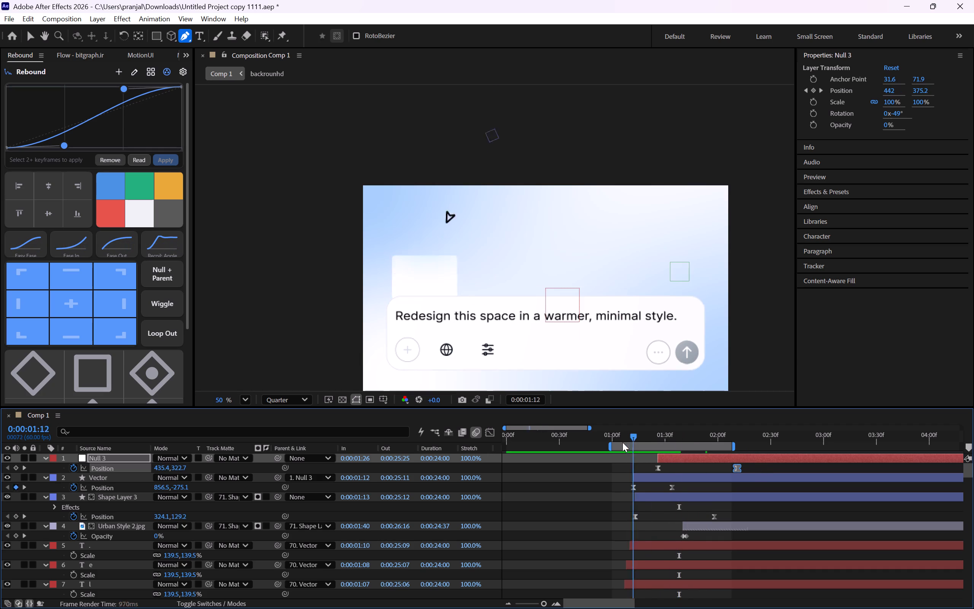
drag(622, 442, 610, 440)
key(space)
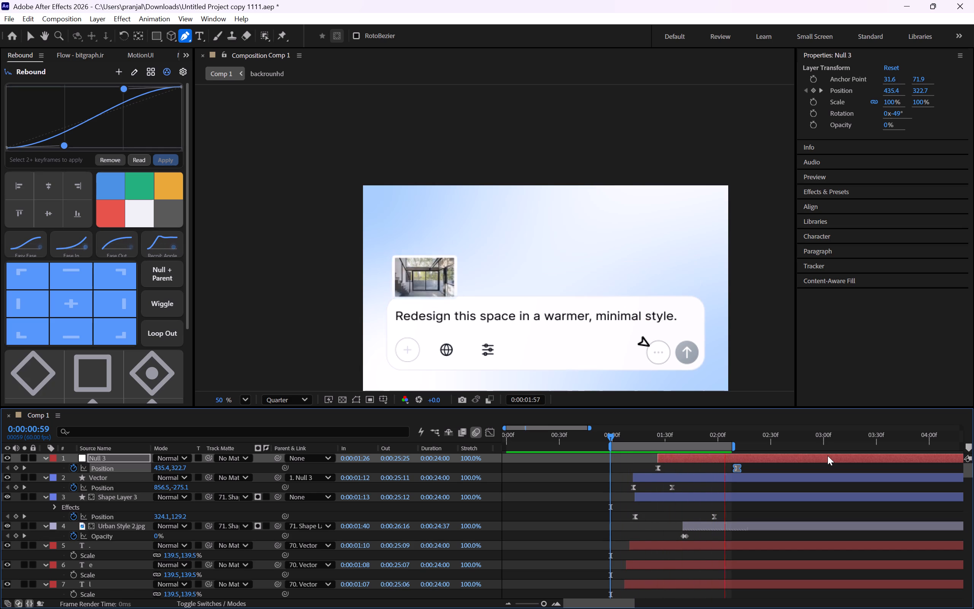
key(space)
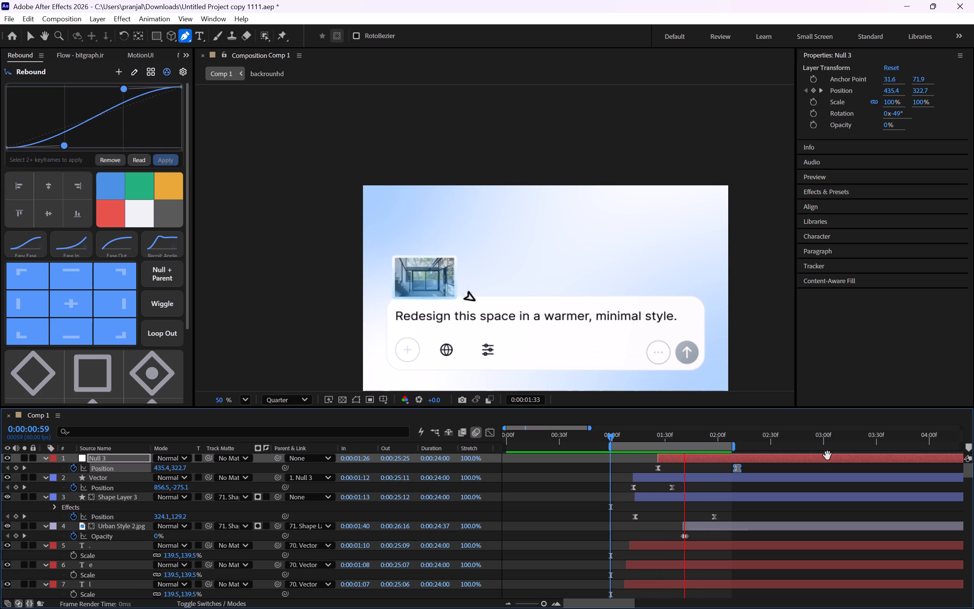
drag(702, 435, 688, 439)
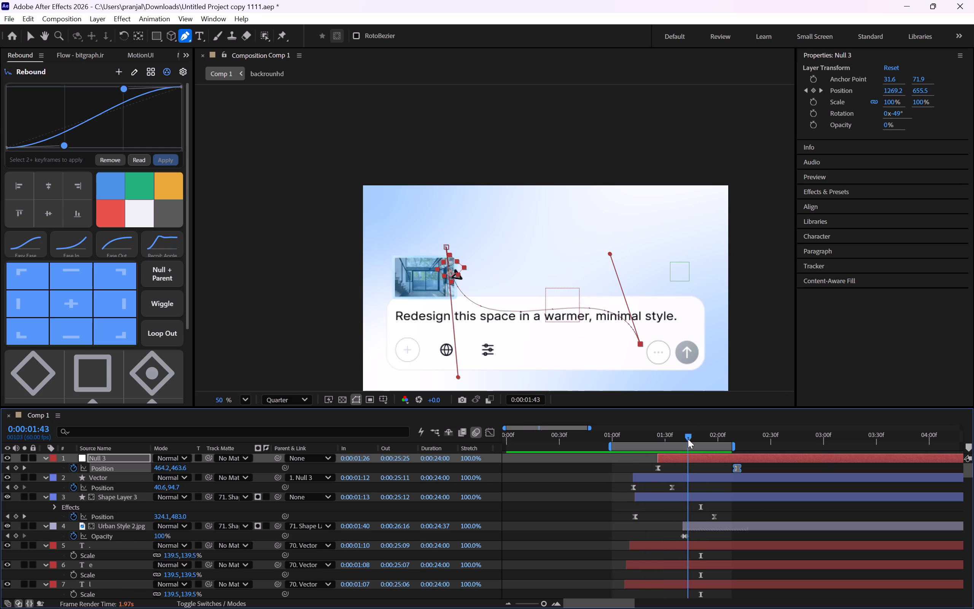
drag(688, 439, 637, 442)
key(space)
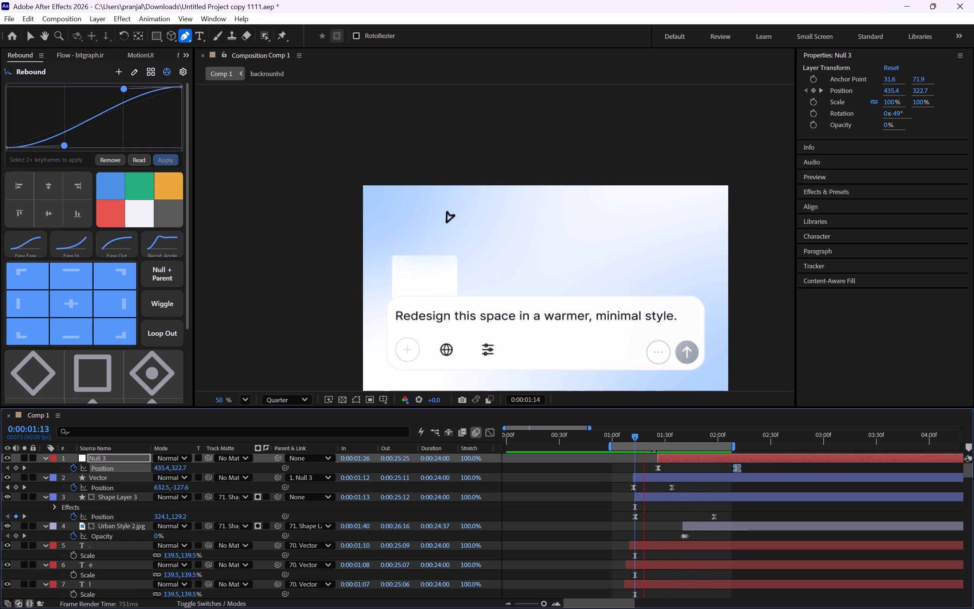
key(space)
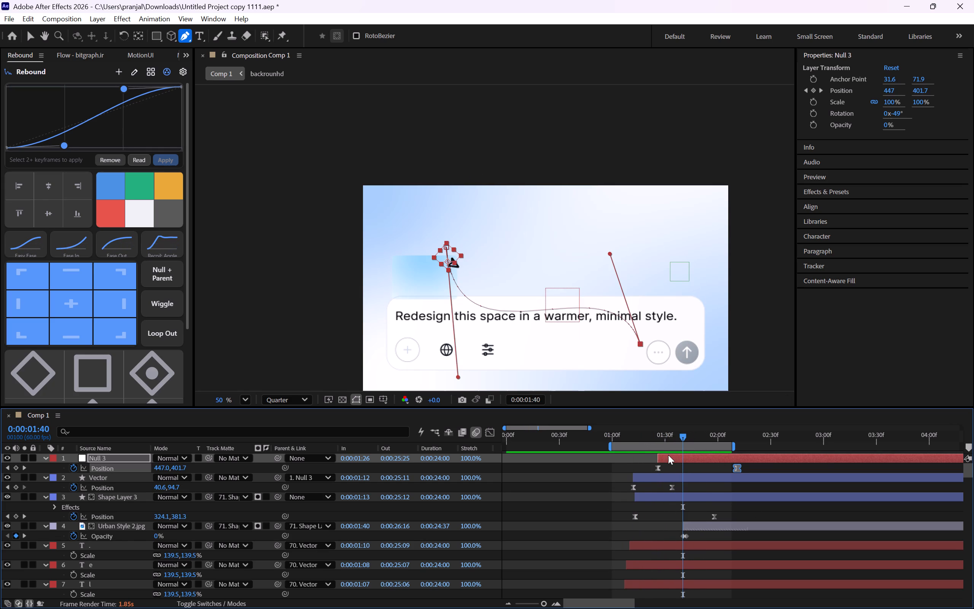
Shift the whole Null 3 layer with its keyframes earlier to start at 0:00:01:23, and play back from 0:00:01:08.
drag(668, 455, 664, 455)
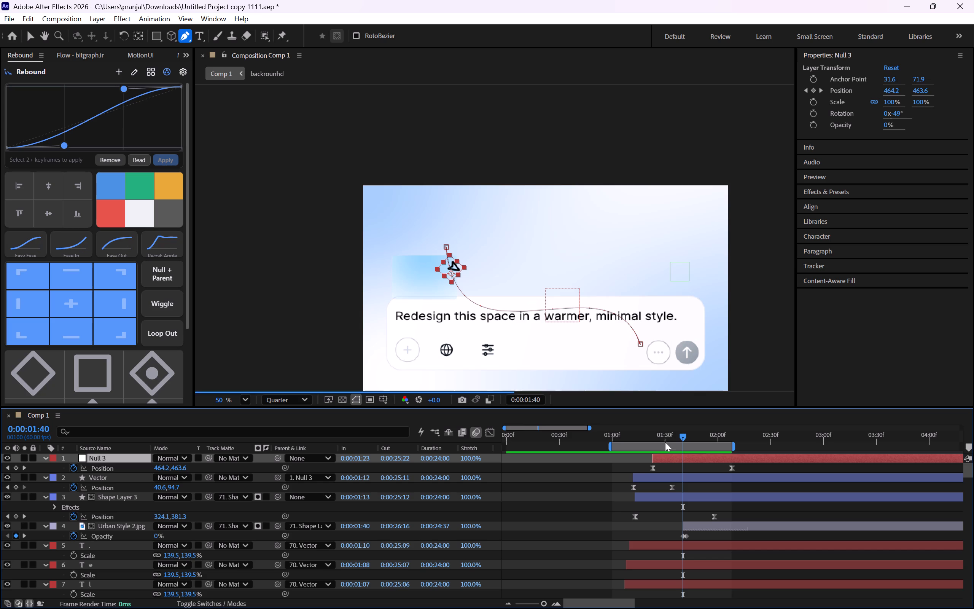
drag(662, 430, 629, 441)
drag(638, 436, 625, 440)
key(space)
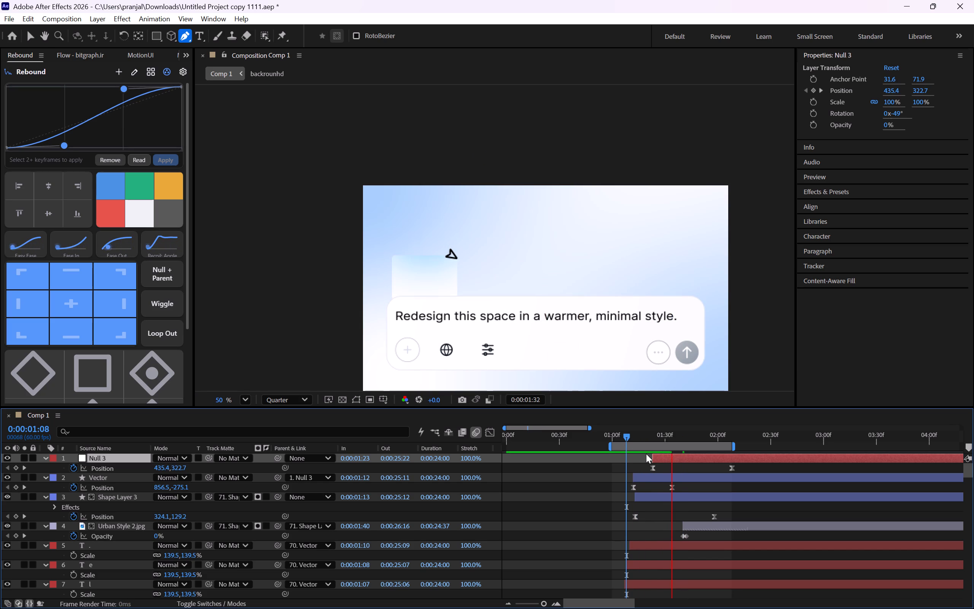
key(space)
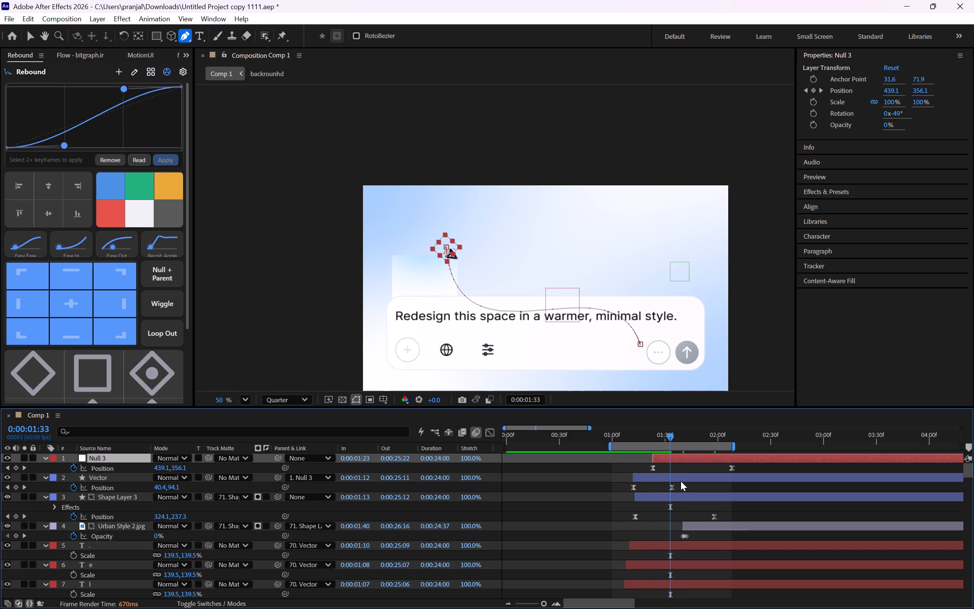
Delay the end of the arrow's entrance by moving the Vector layer's second Position keyframe to 0:00:01:43.
drag(672, 488, 688, 490)
drag(670, 435, 688, 444)
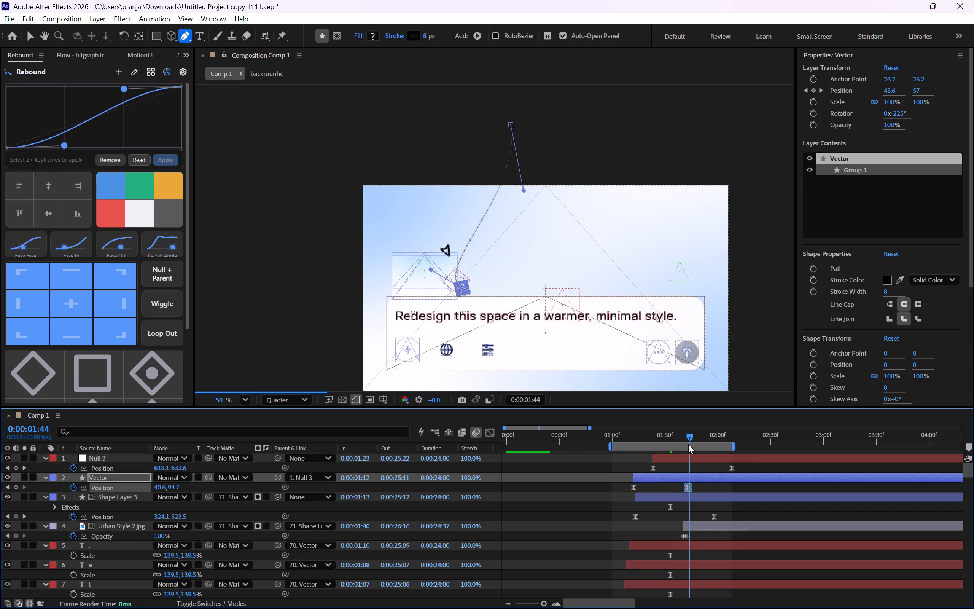
drag(688, 444, 688, 445)
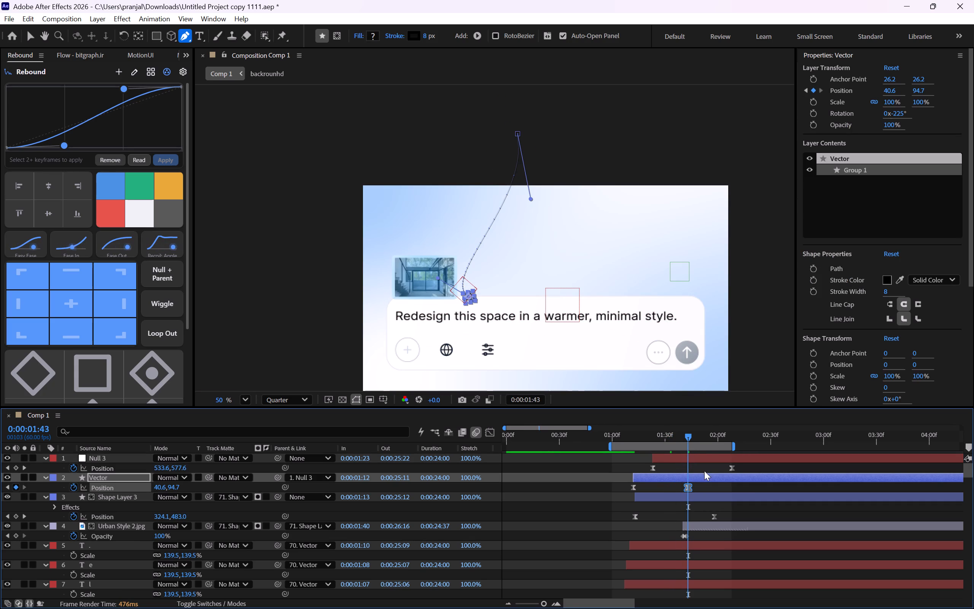
In the speed graph of Null 3's Position, shorten the second keyframe's incoming ease handle slightly to soften the speed peak.
drag(755, 467, 642, 475)
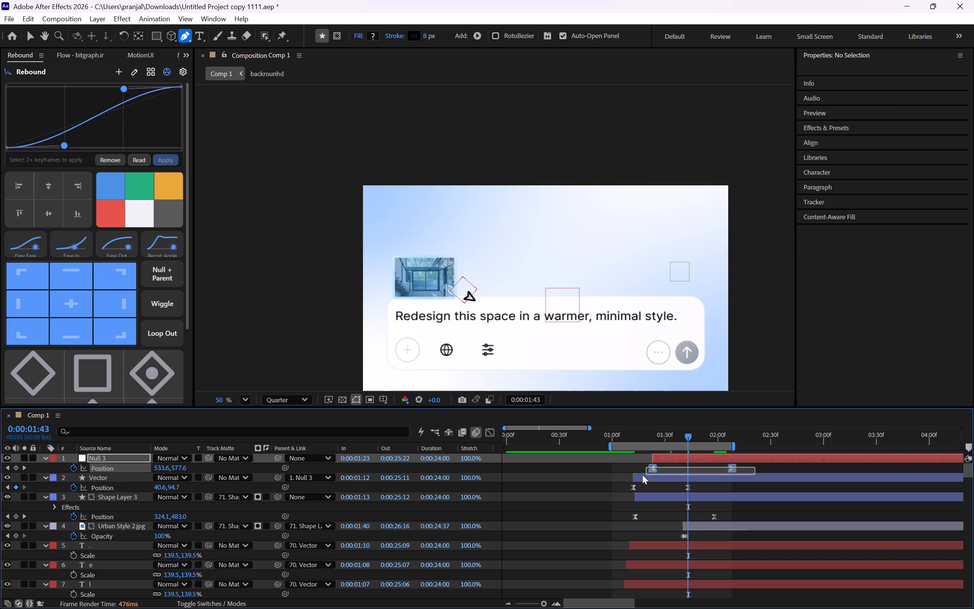
drag(642, 475, 637, 473)
click(487, 428)
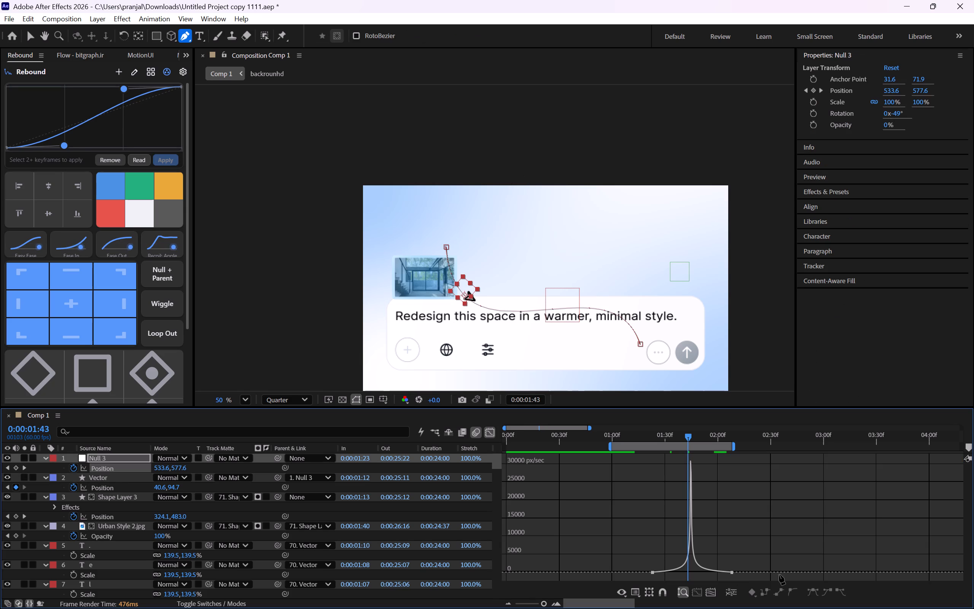
drag(618, 540, 912, 608)
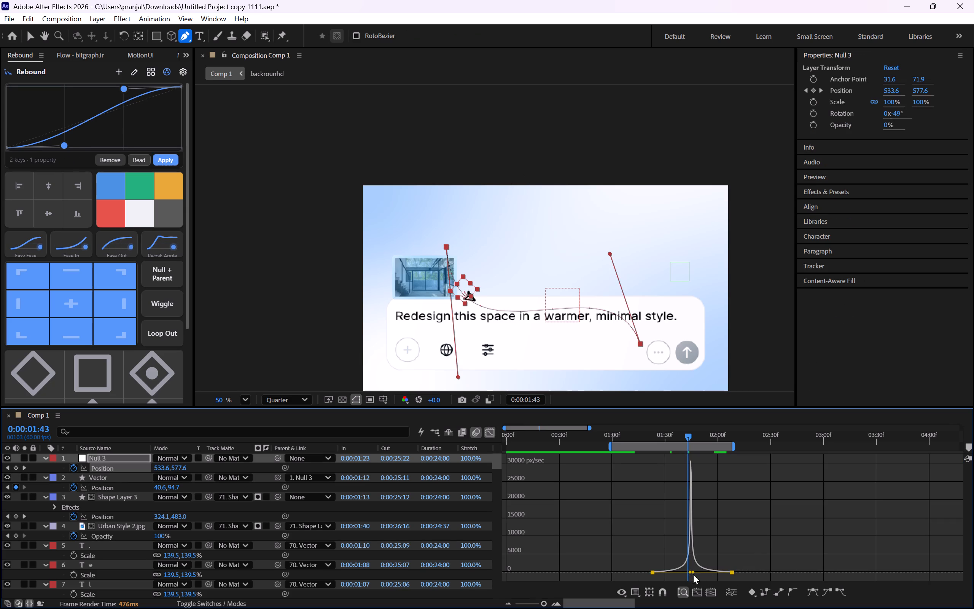
drag(693, 574, 701, 575)
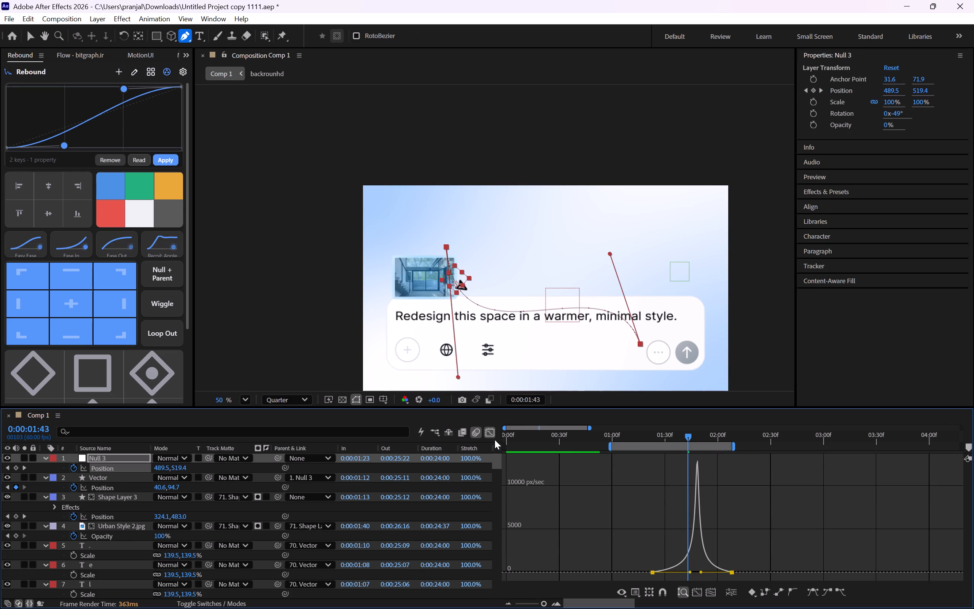
click(489, 433)
Play back the adjusted arrow motion from 0:00:01:06 and again from around 0:00:01:14 to examine its timing and easing.
drag(655, 435, 623, 440)
key(space)
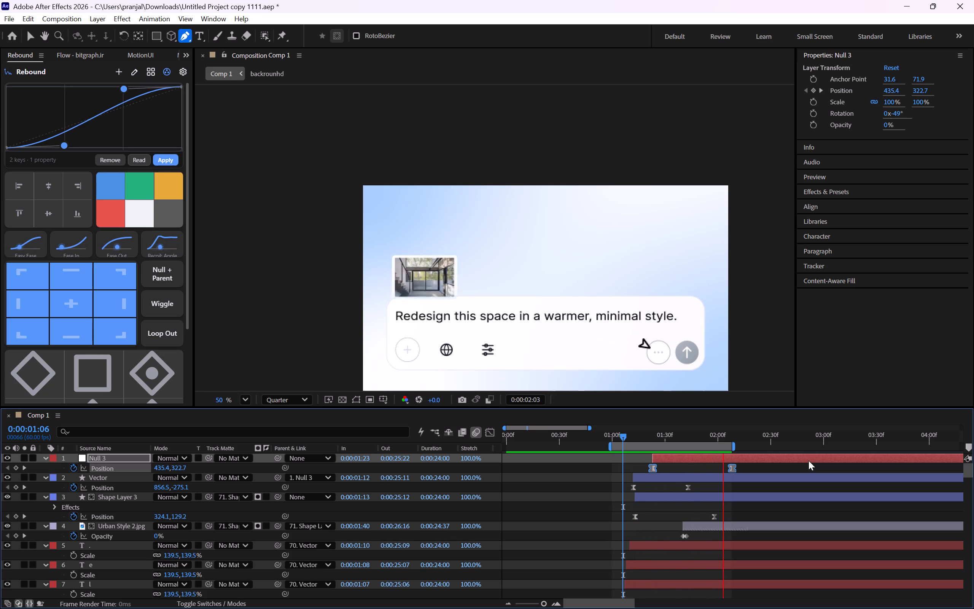
key(space)
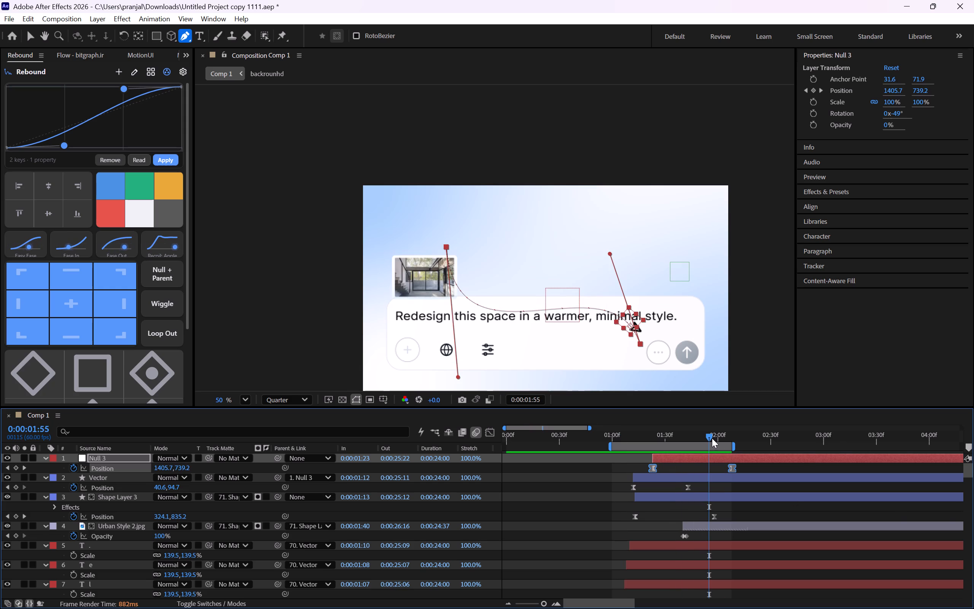
drag(710, 437, 648, 447)
key(space)
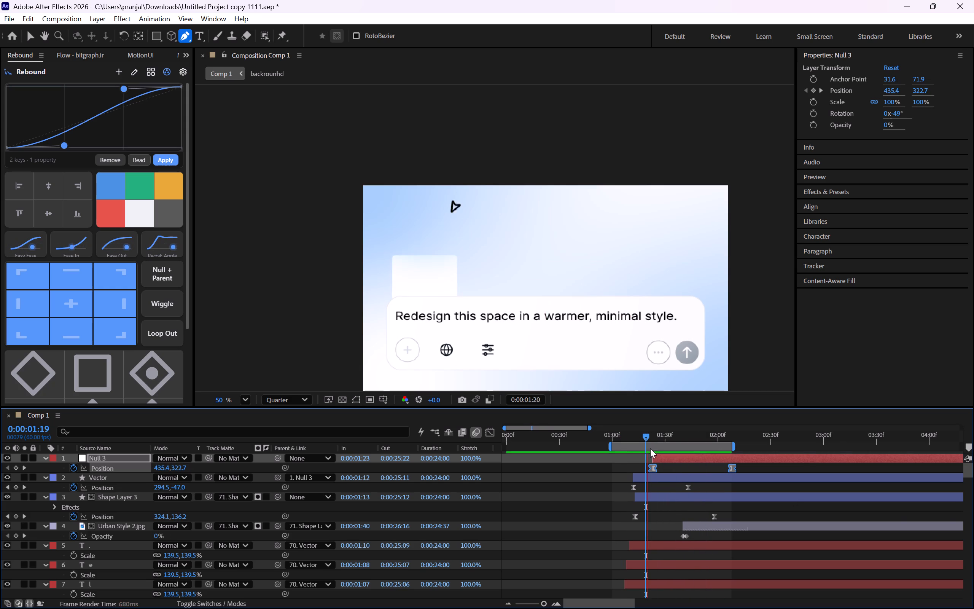
key(space)
key(space)
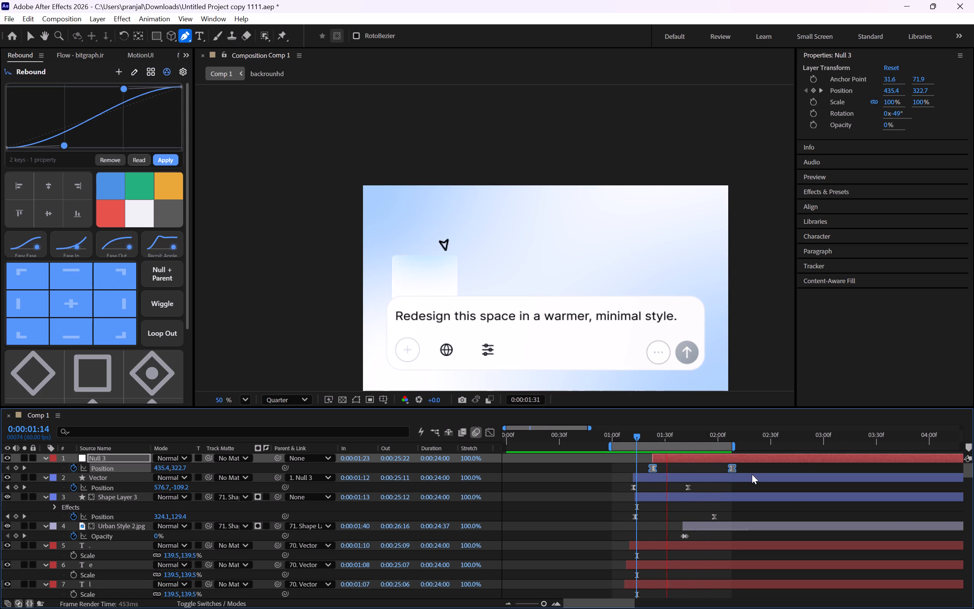
key(space)
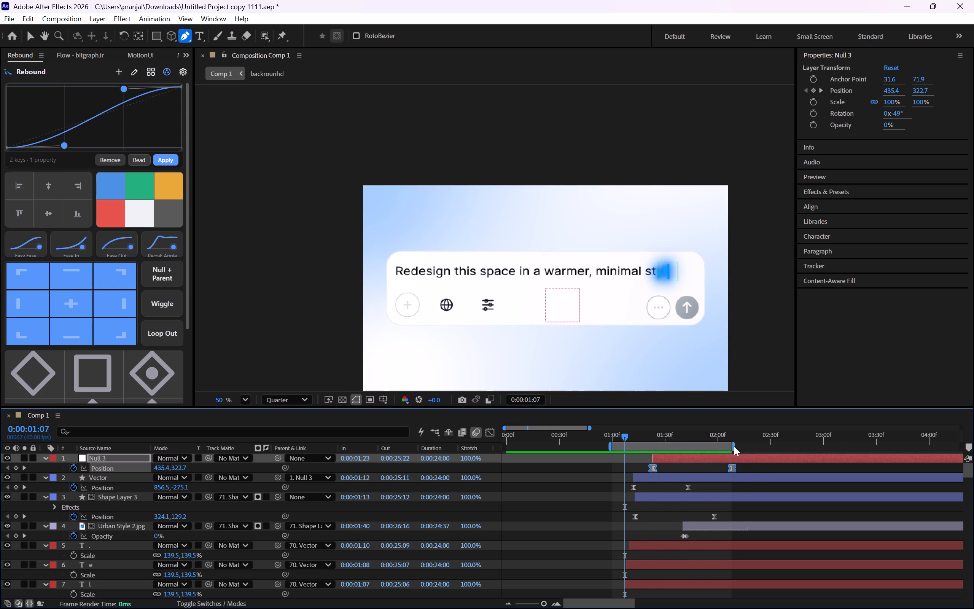
Slow down Null 3's move further by shifting only its second Position keyframe to about 0:00:03:10.
drag(538, 604, 527, 601)
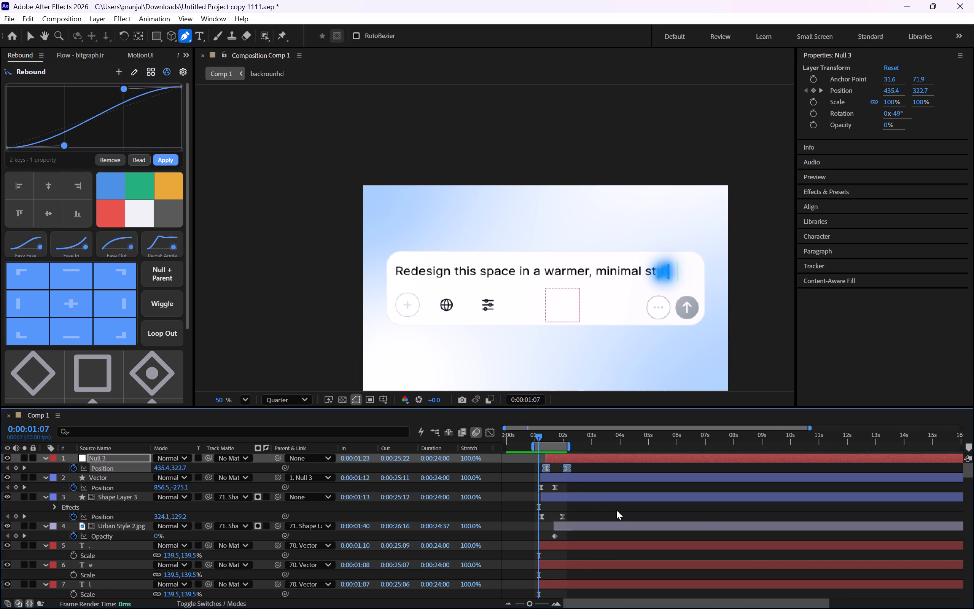
click(584, 471)
drag(566, 467, 596, 469)
Extend the work area's end to about 0:00:03:30 and play back the slower move from 0:00:01:07.
key(space)
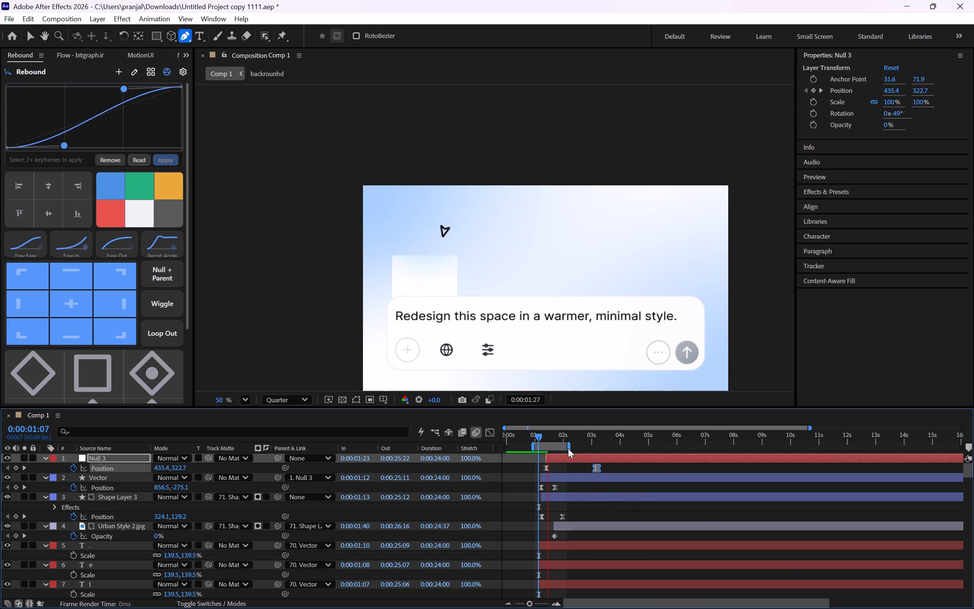
drag(569, 448, 610, 451)
key(space)
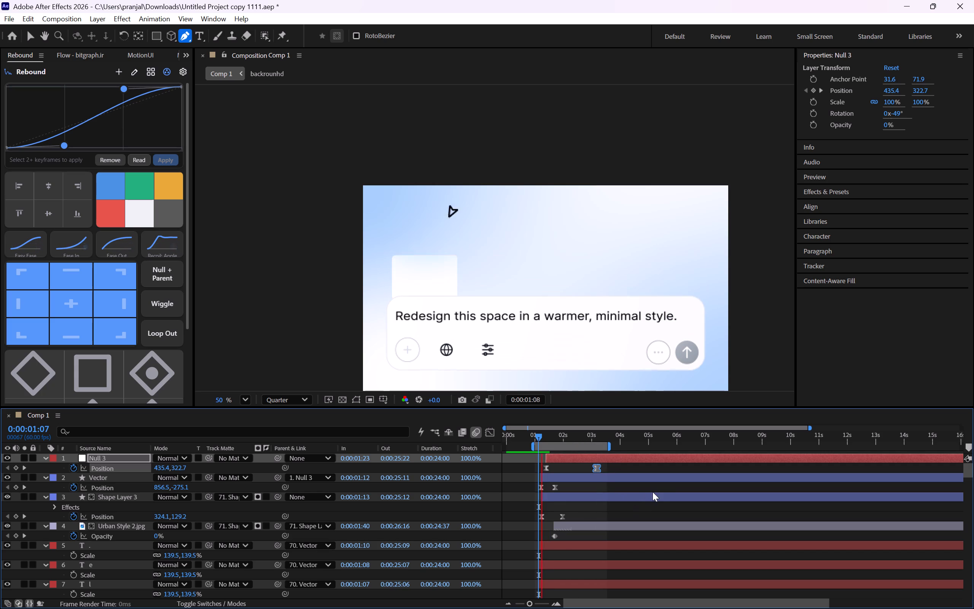
key(space)
key(space)
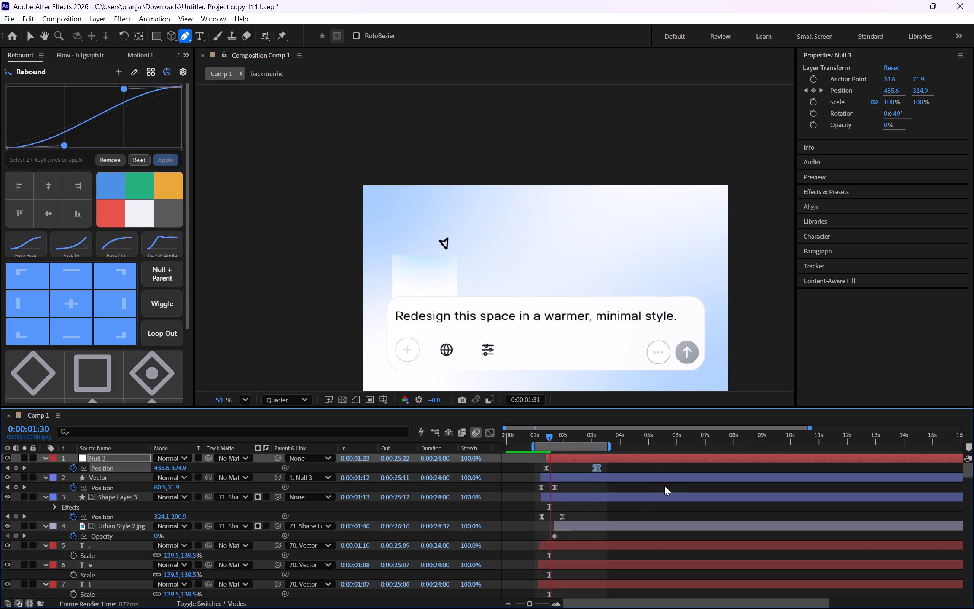
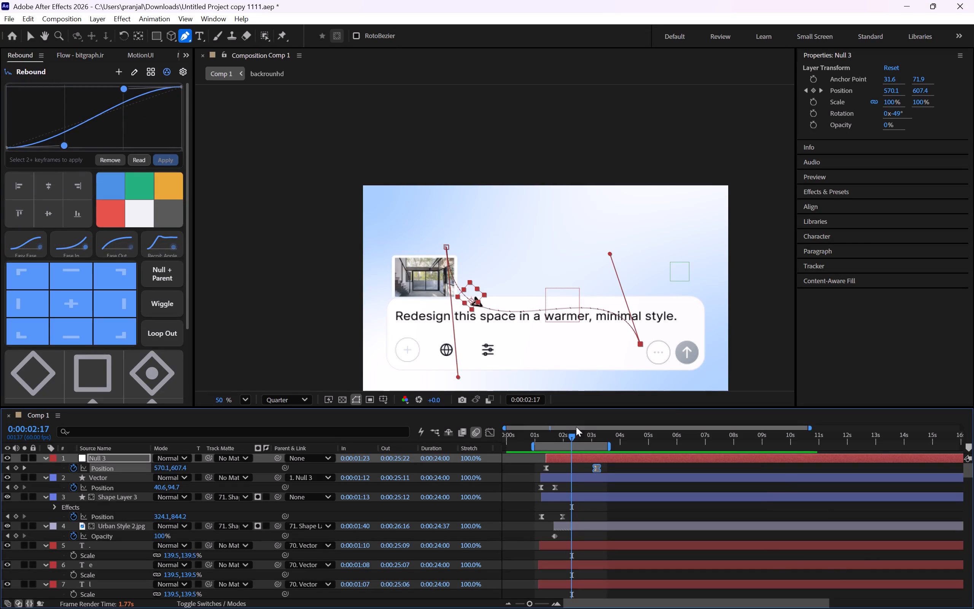
Add a Rotation keyframe to the Vector layer at its first Position keyframe, 0:00:01:12.
drag(567, 437, 553, 435)
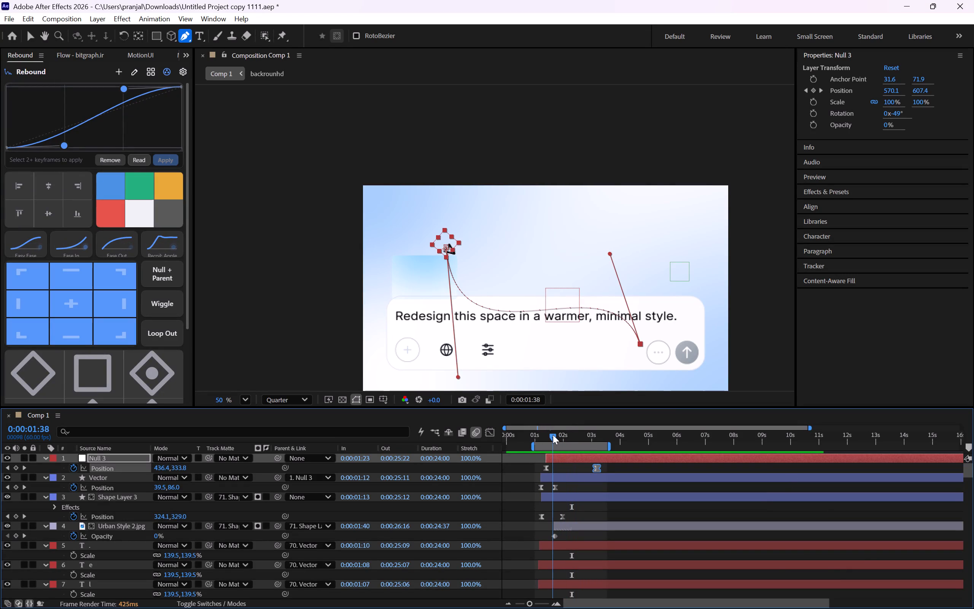
drag(553, 435, 545, 435)
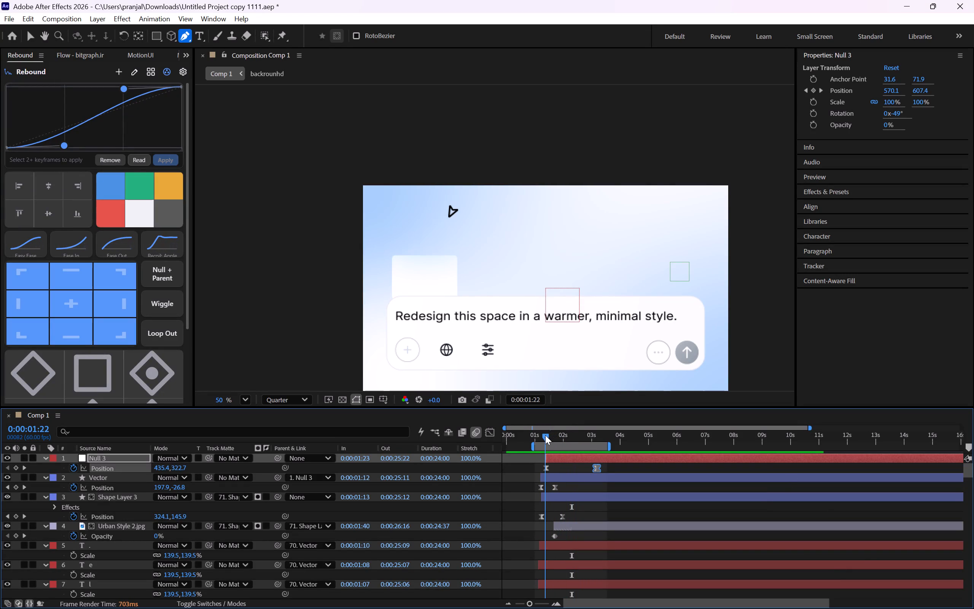
drag(545, 435, 539, 436)
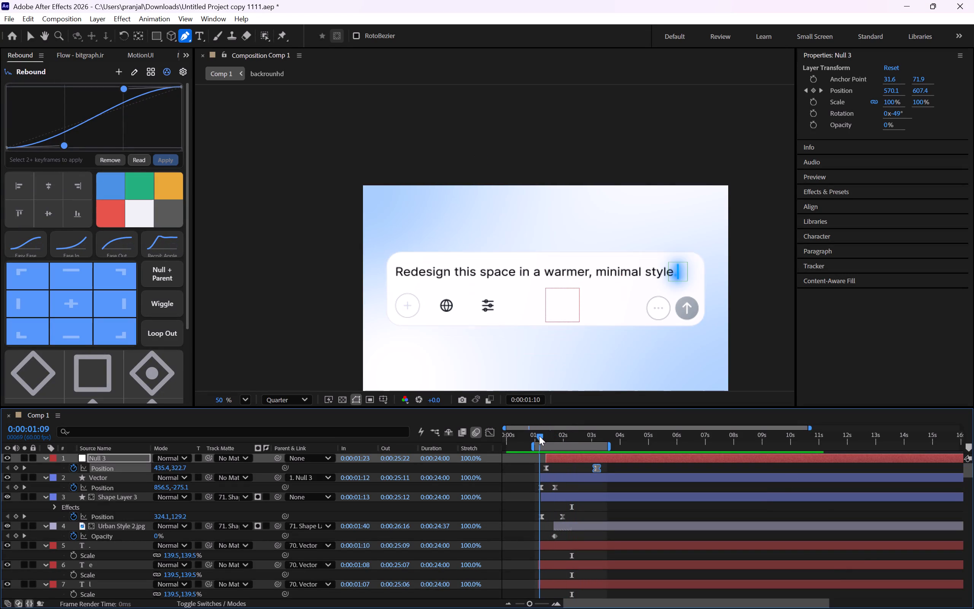
drag(539, 436, 552, 434)
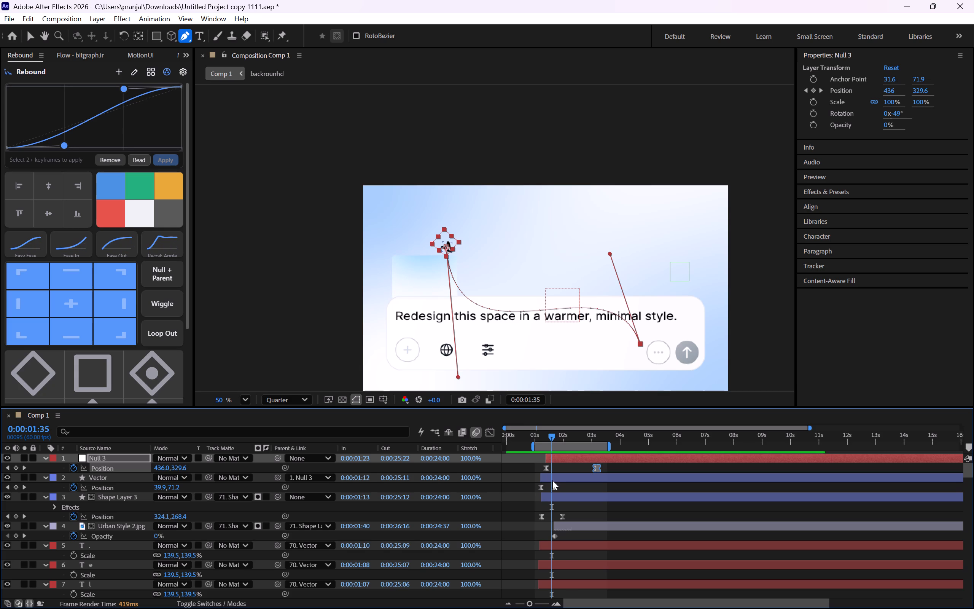
click(555, 478)
drag(552, 436, 544, 436)
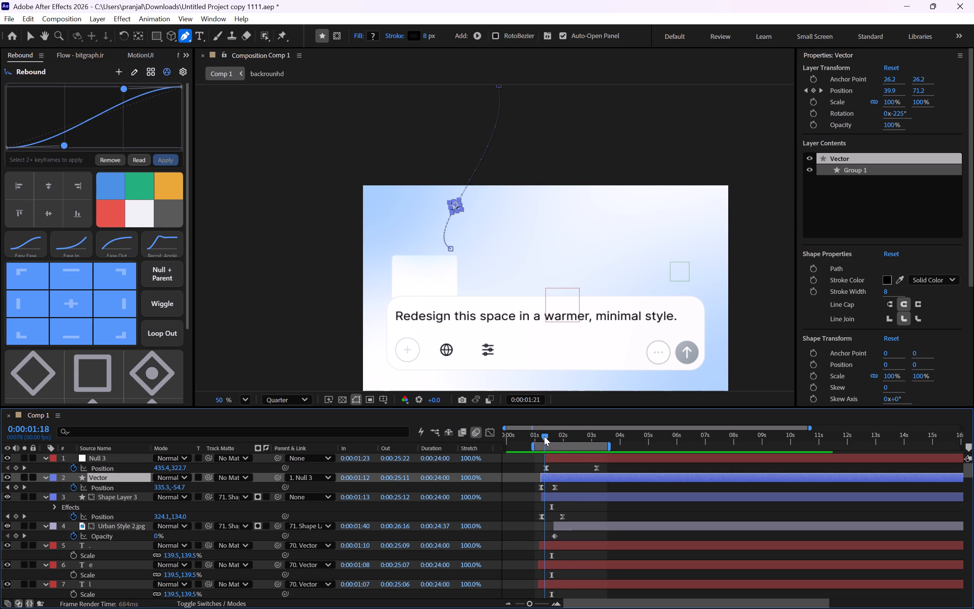
drag(544, 436, 541, 437)
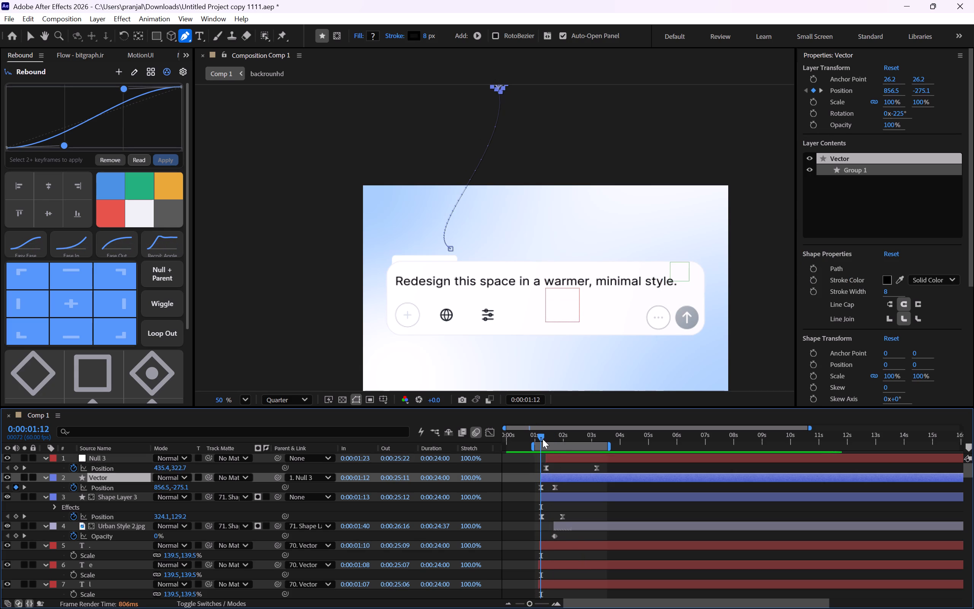
key(shift+r)
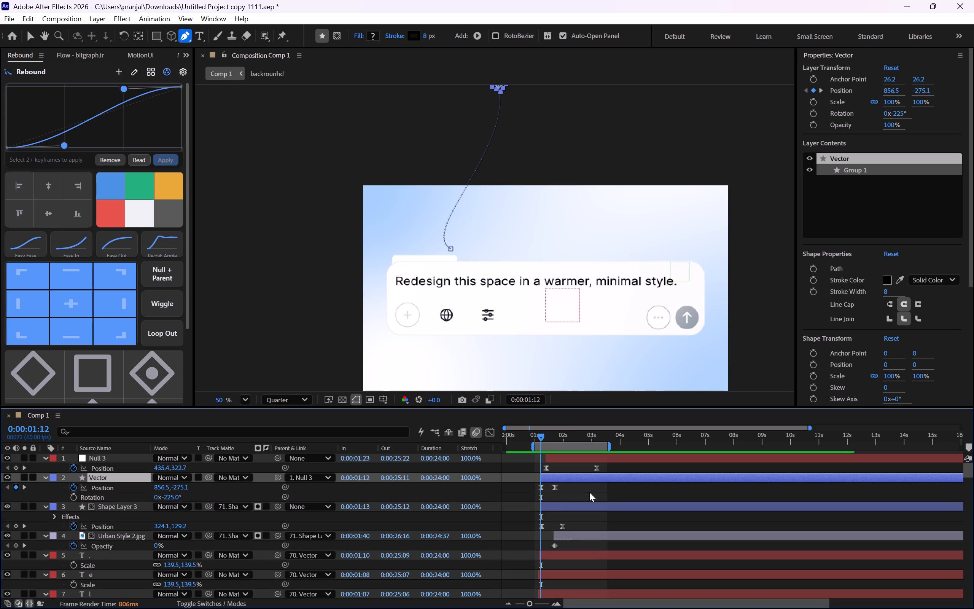
click(78, 500)
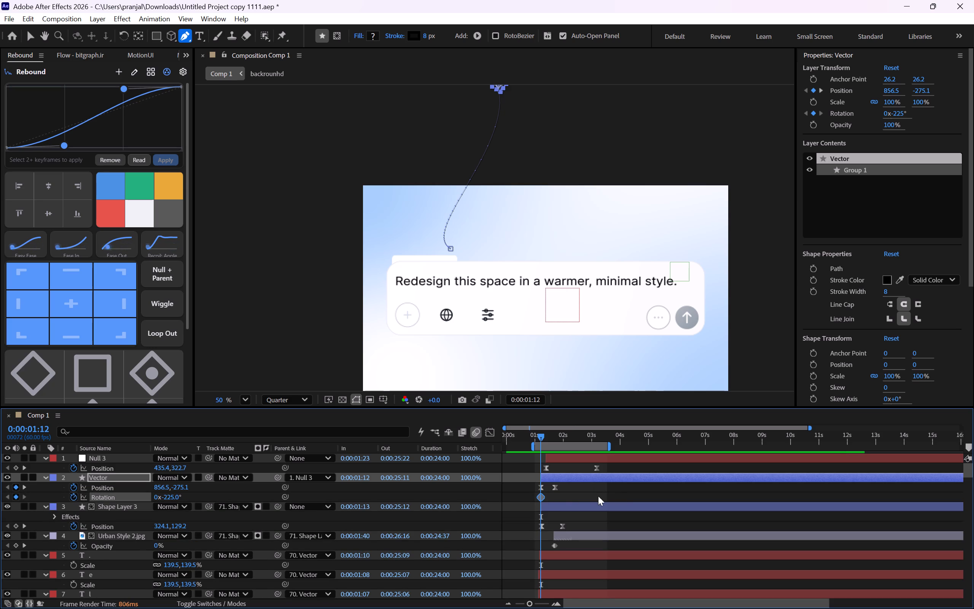
Set the Vector layer's Auto-Orientation to Off.
right_click(571, 480)
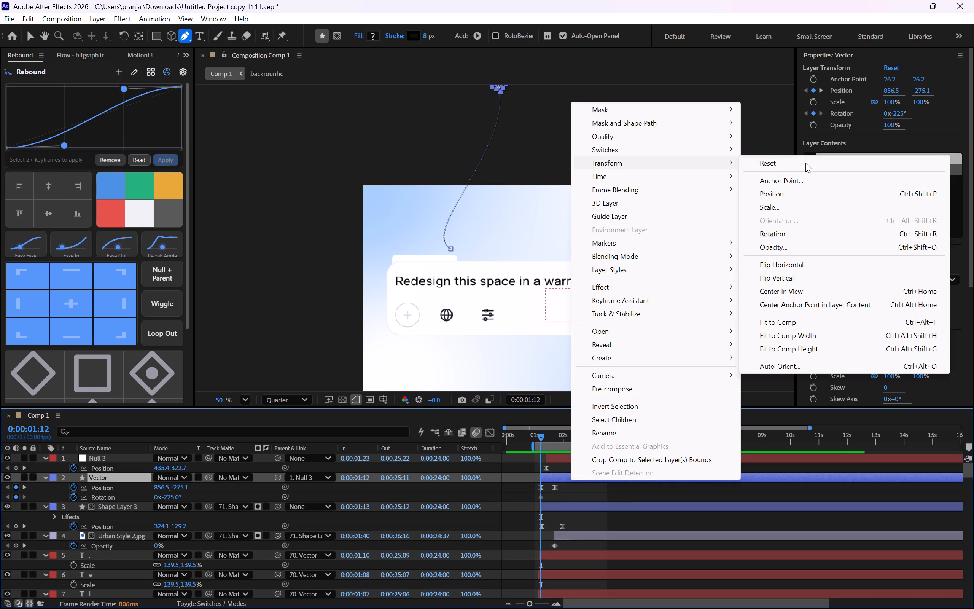
click(793, 371)
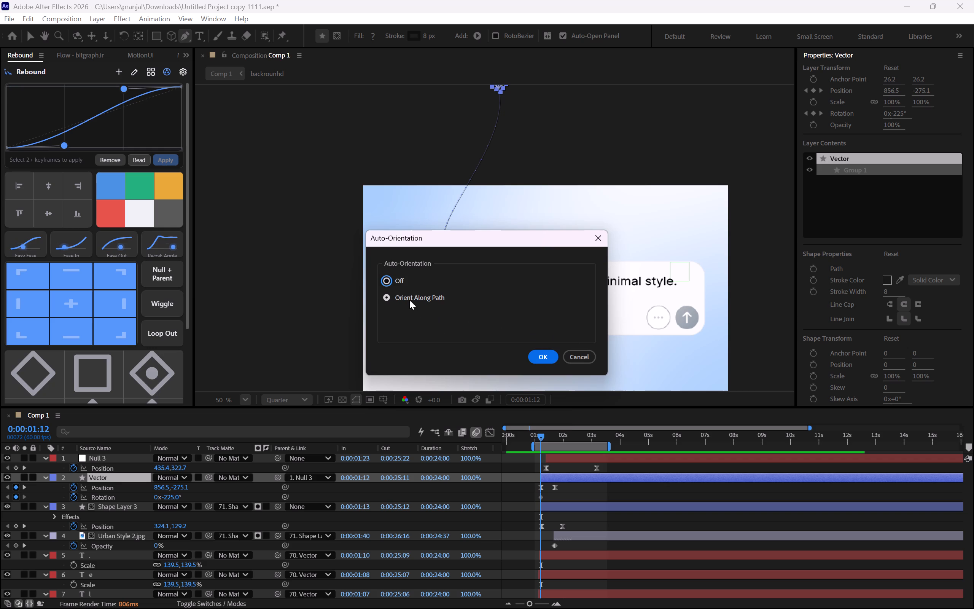
click(390, 279)
click(536, 358)
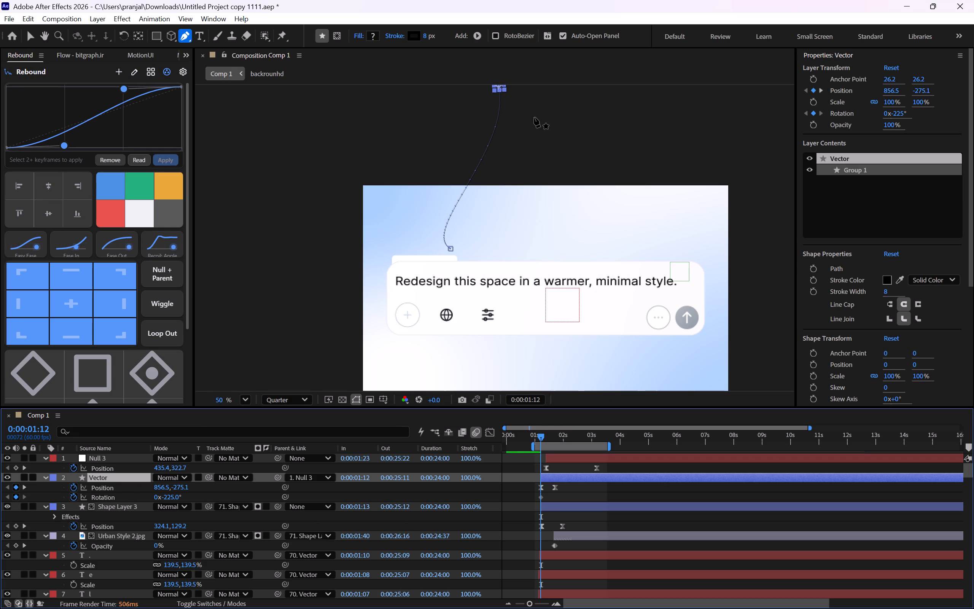
Move the arrow's starting point at 0:00:01:12 closer to the composition's upper edge, at Position about 787.5, 285.8.
scroll(543, 123, up, 4)
scroll(544, 124, down, 6)
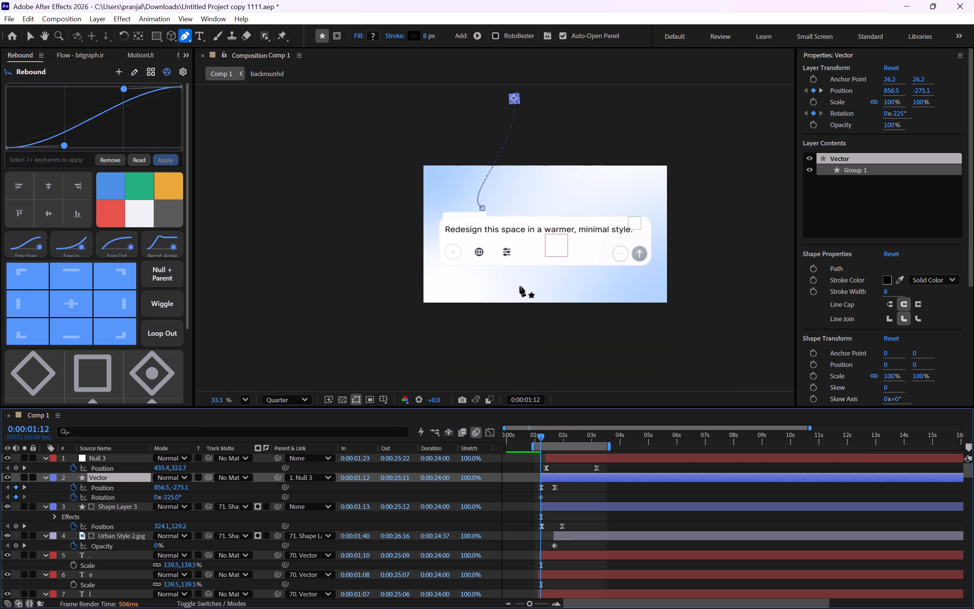
scroll(520, 286, up, 2)
scroll(520, 285, down, 3)
middle_drag(571, 147, 591, 292)
scroll(538, 258, up, 1)
middle_drag(518, 261, 517, 243)
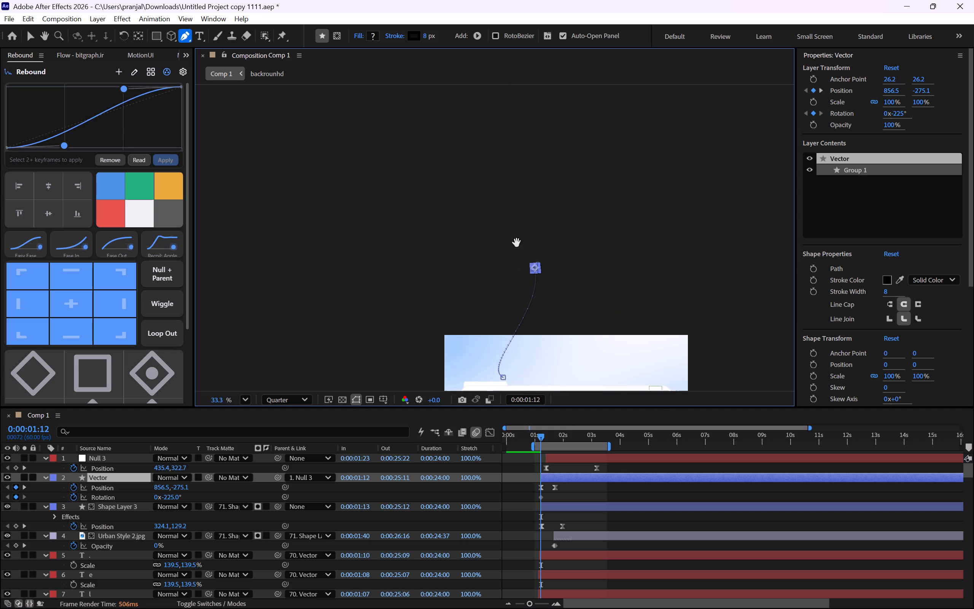
middle_drag(517, 243, 514, 172)
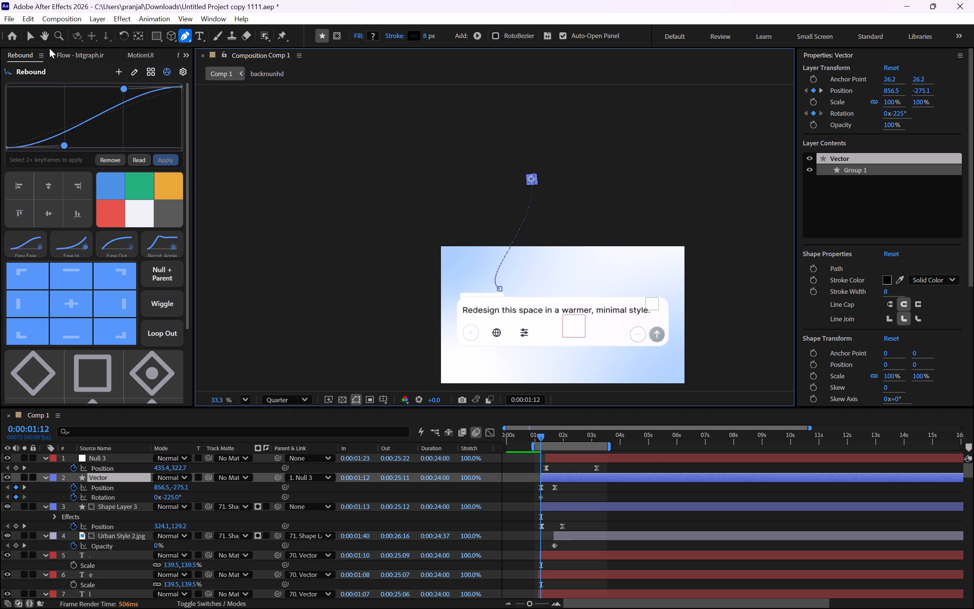
click(25, 38)
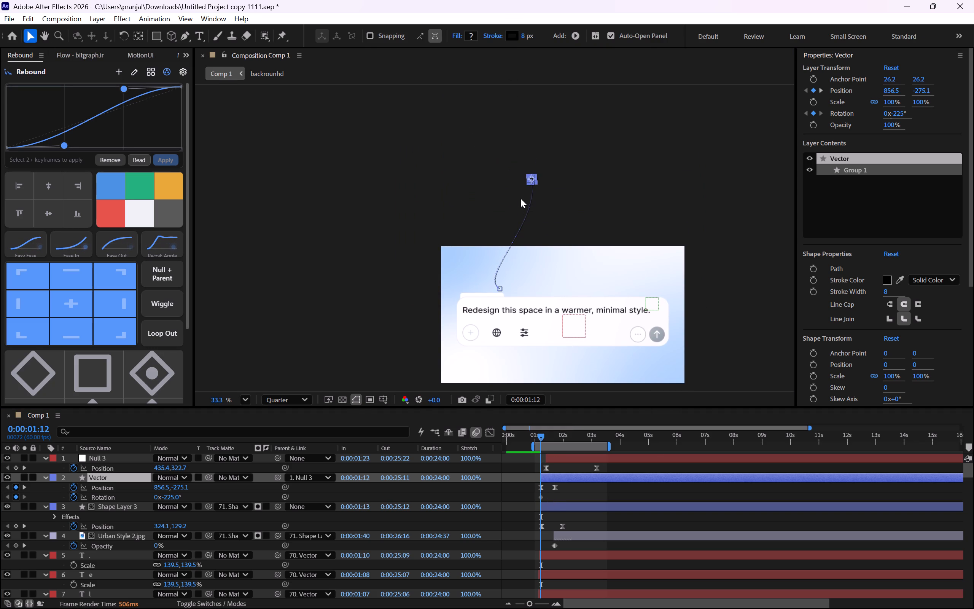
drag(533, 177, 580, 230)
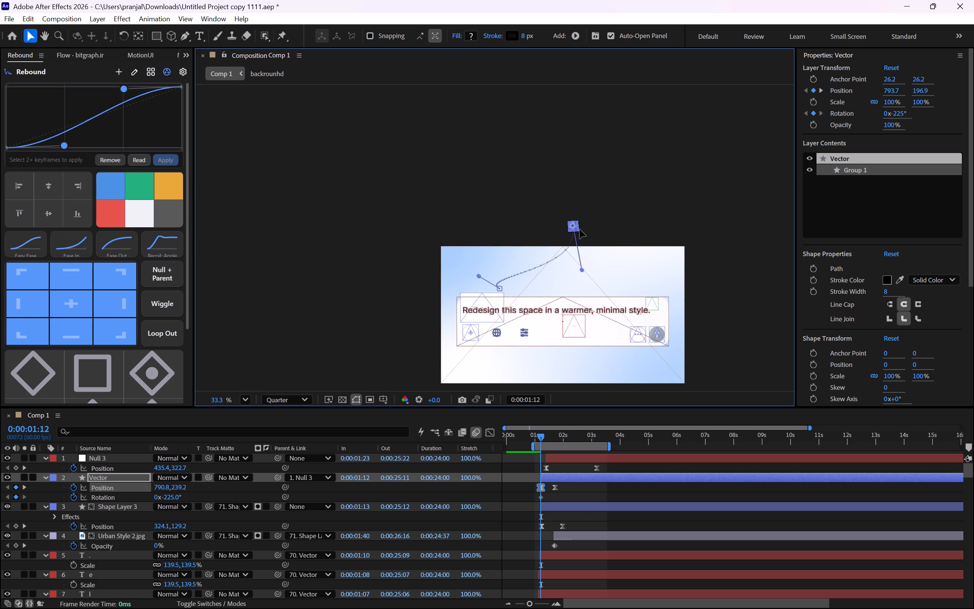
drag(580, 230, 581, 230)
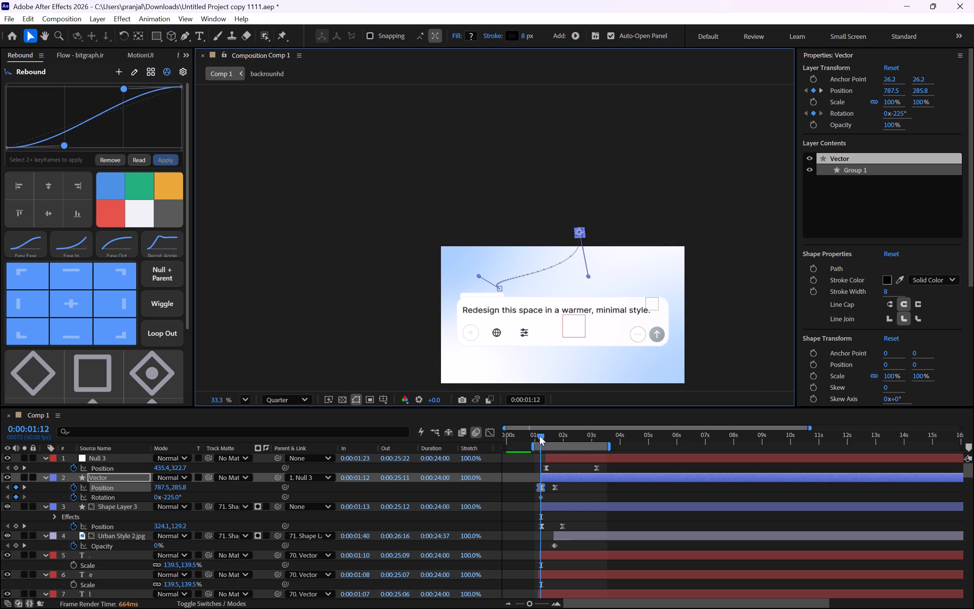
Scrub and play back the arrow's entry between 0:00:01:06 and about 0:00:01:25 to examine its new path and orientation.
click(541, 442)
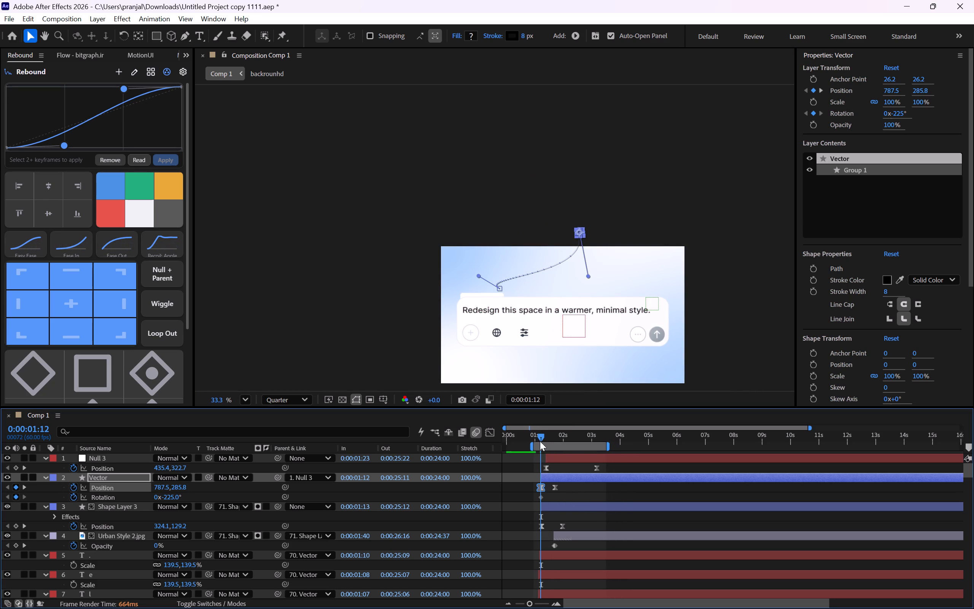
drag(541, 438, 538, 441)
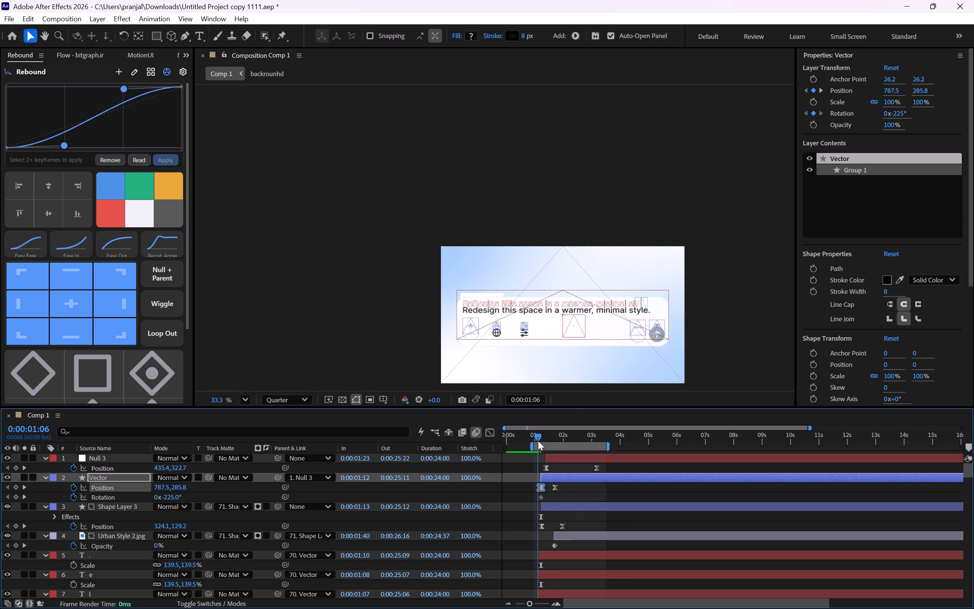
drag(538, 441, 543, 444)
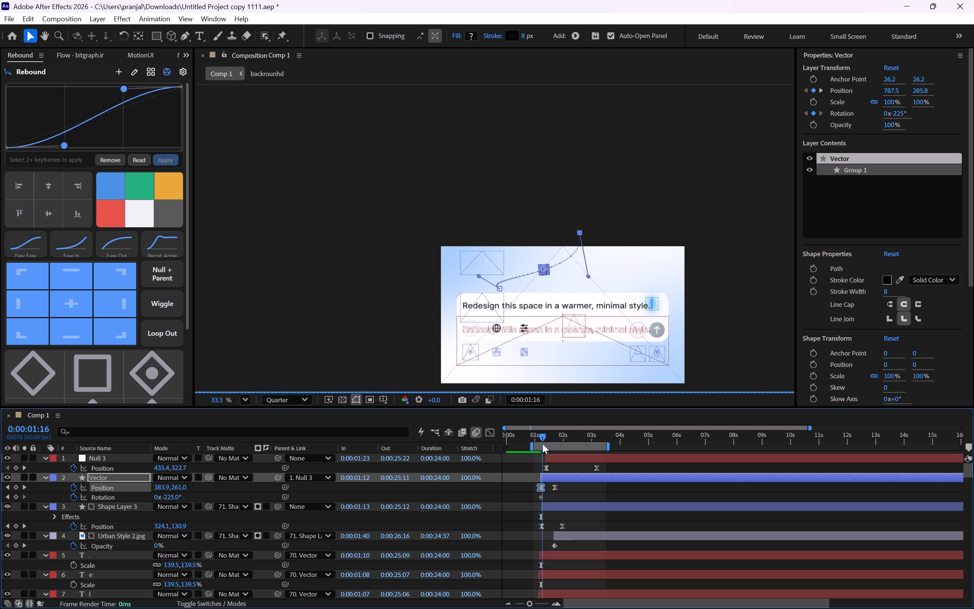
drag(543, 444, 540, 444)
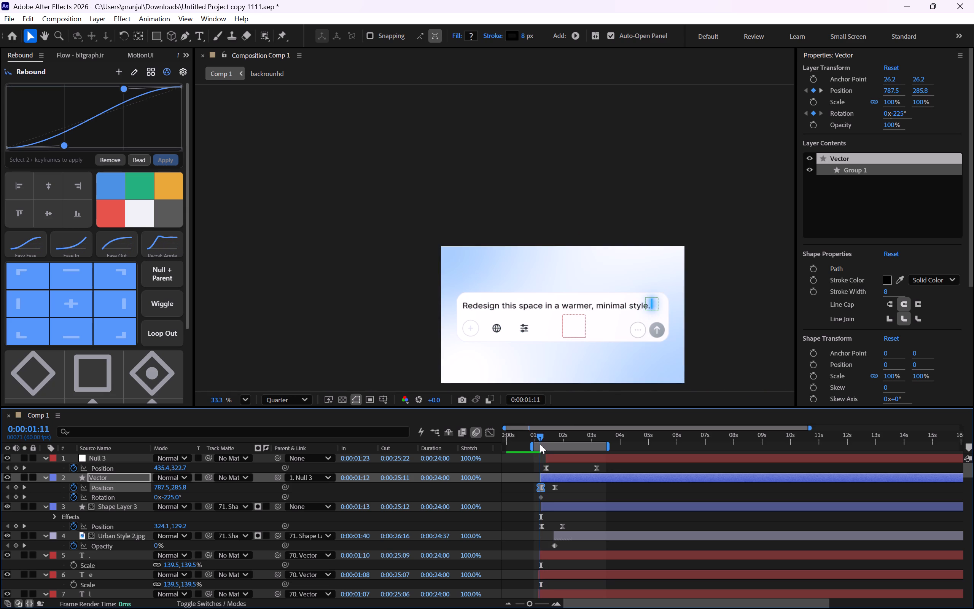
drag(540, 444, 541, 443)
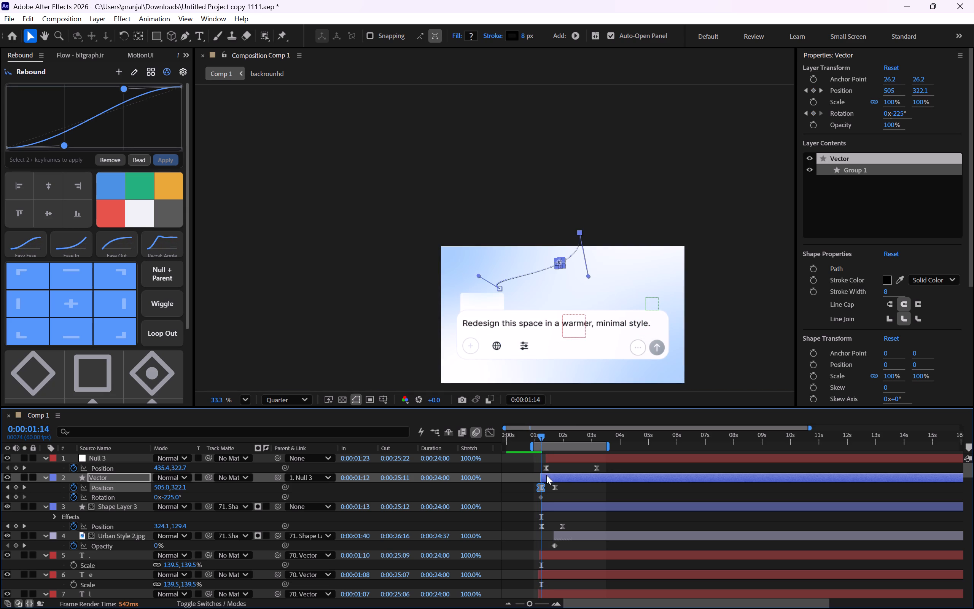
click(540, 478)
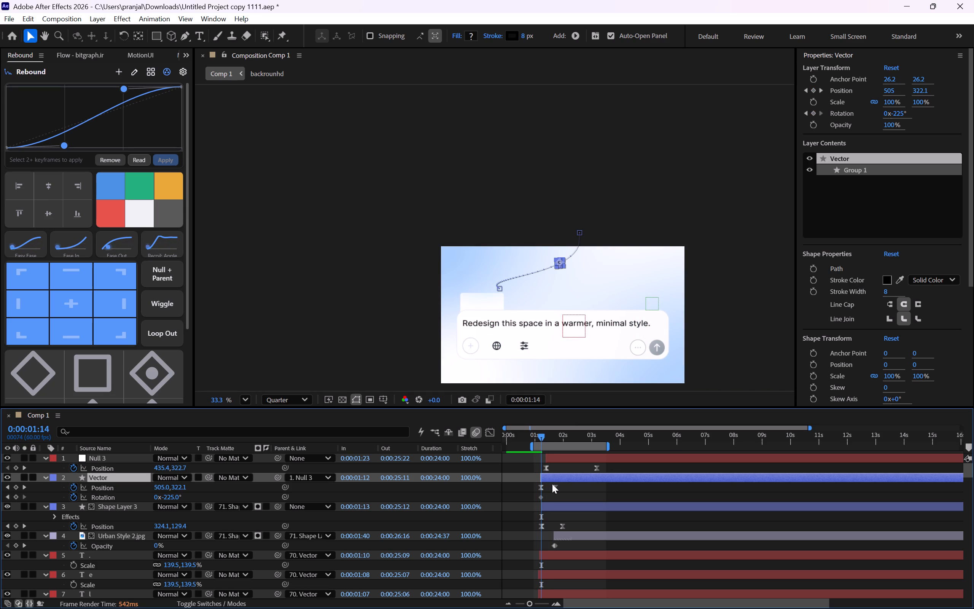
key(space)
key(space)
key(space)
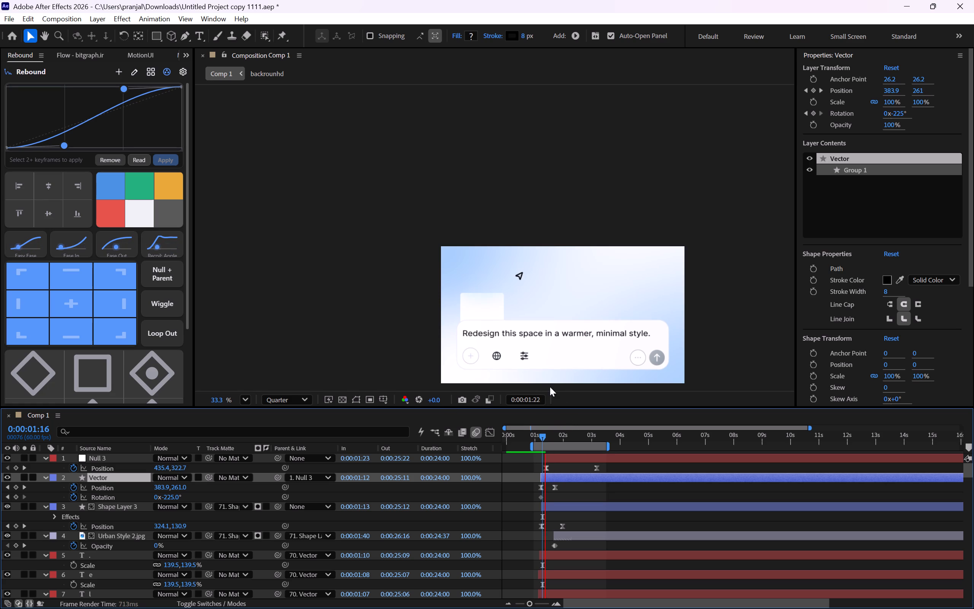
key(space)
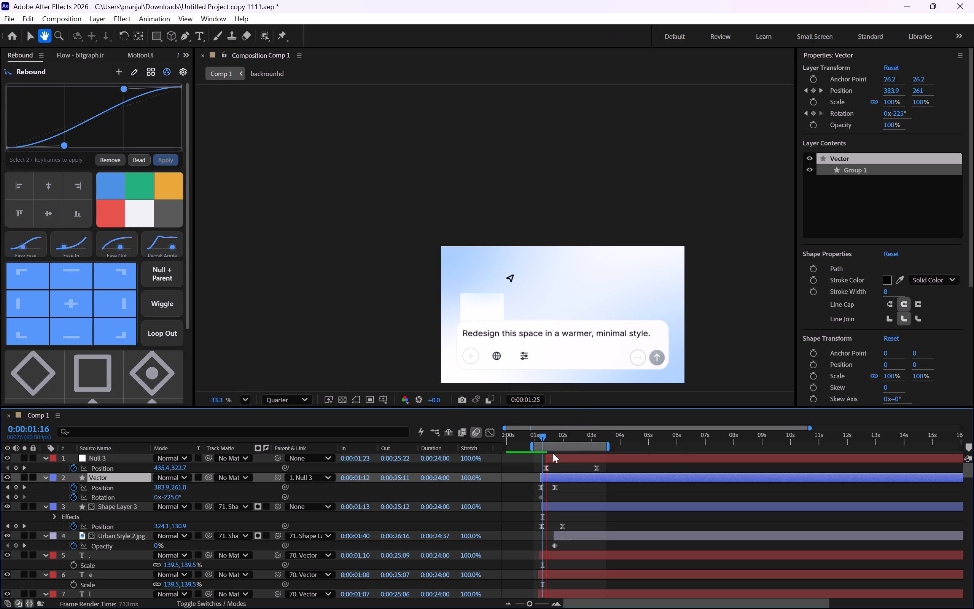
drag(548, 436, 543, 438)
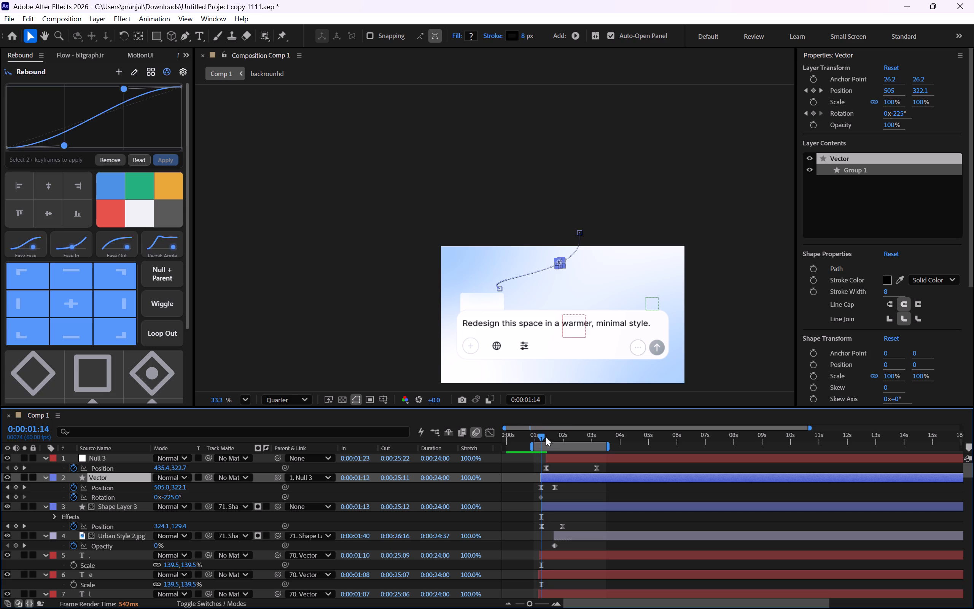
Set the Vector layer's Rotation keyframe at 0:00:01:12 to -83° so the arrow points down along its entry path.
scroll(549, 258, up, 7)
scroll(579, 294, up, 6)
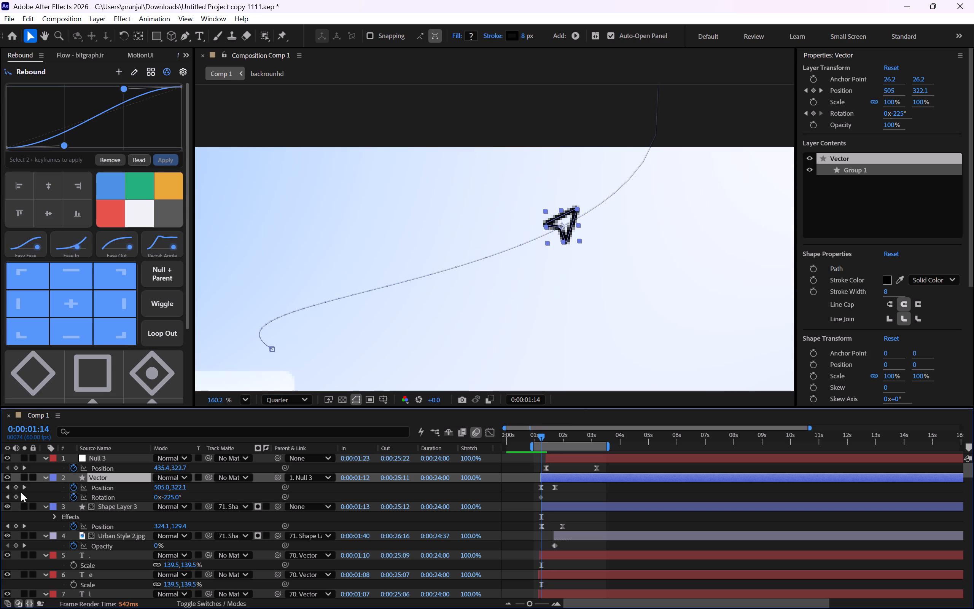
click(7, 498)
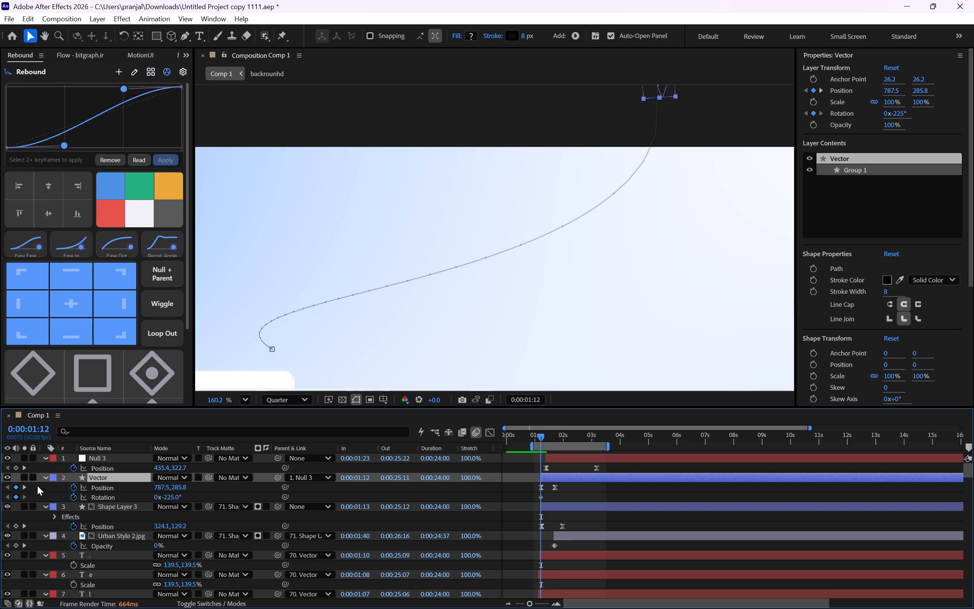
scroll(570, 227, down, 2)
middle_drag(715, 167, 678, 335)
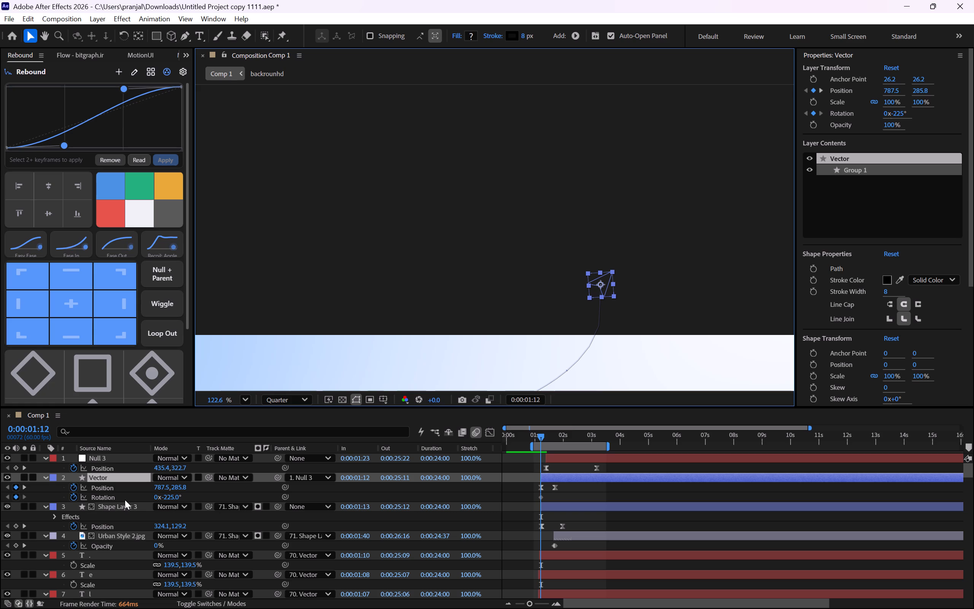
drag(172, 499, 102, 509)
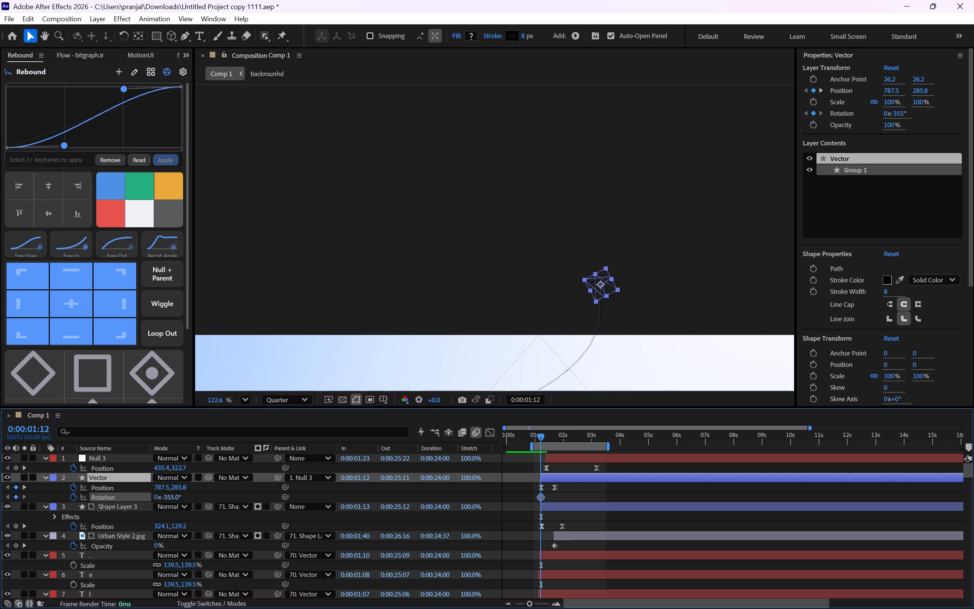
drag(102, 509, 145, 512)
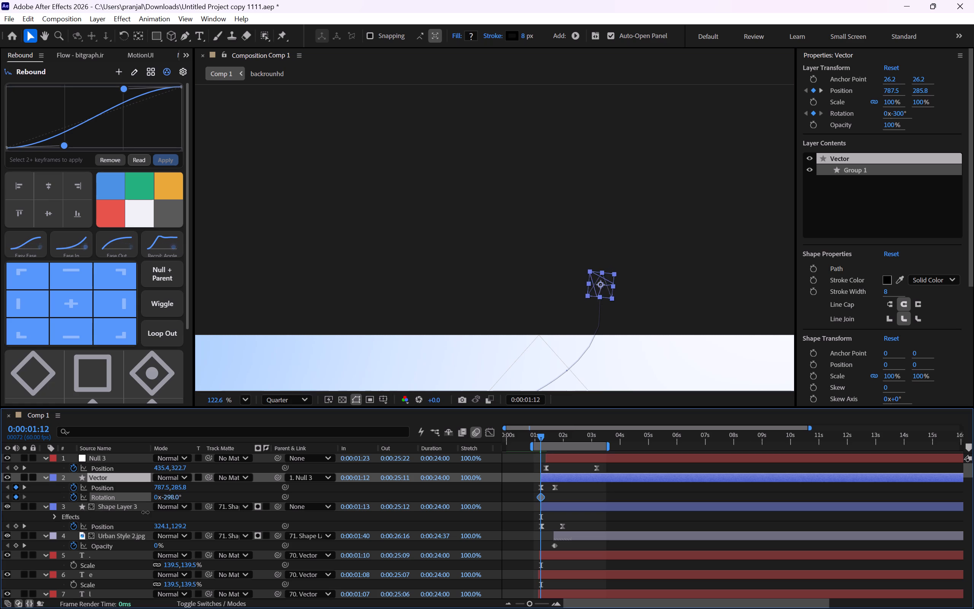
drag(145, 512, 221, 507)
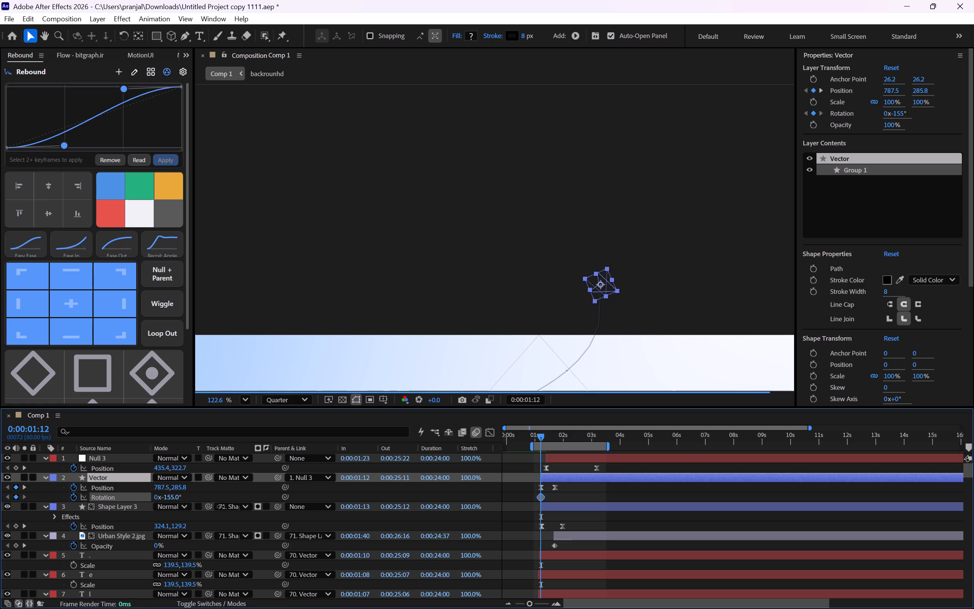
drag(221, 507, 247, 497)
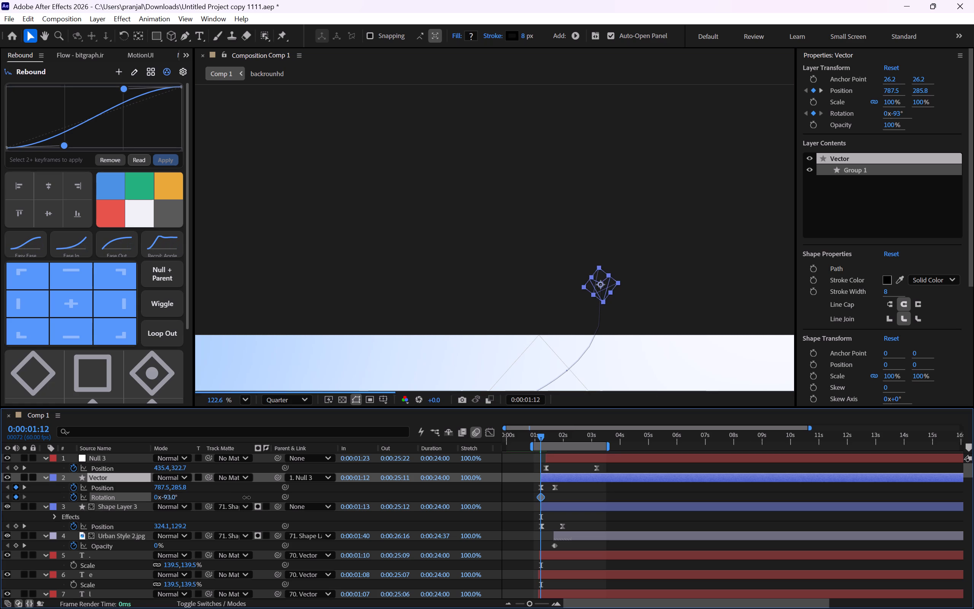
drag(247, 497, 252, 497)
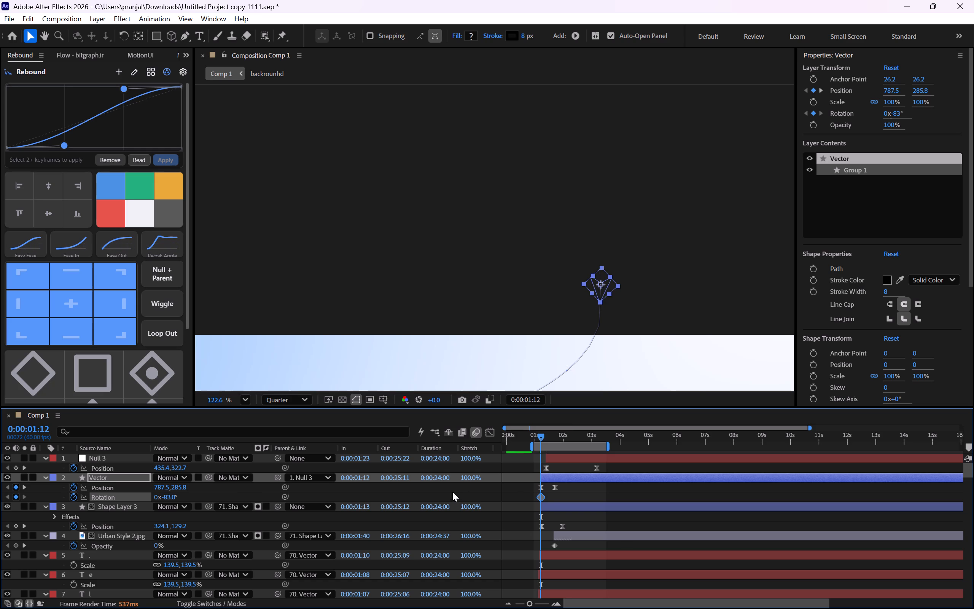
Keyframe the Vector layer's Rotation at 0:00:01:41 to -123° so the arrow turns diagonally toward the image's corner.
key(space)
key(space)
scroll(610, 269, down, 3)
middle_drag(627, 264, 702, 67)
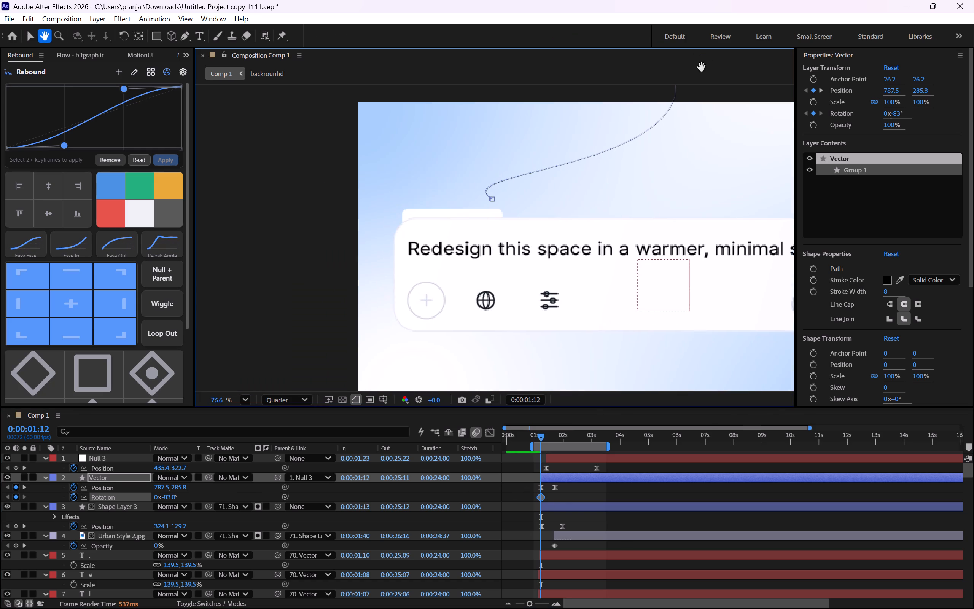
middle_drag(702, 67, 703, 79)
drag(541, 435, 547, 436)
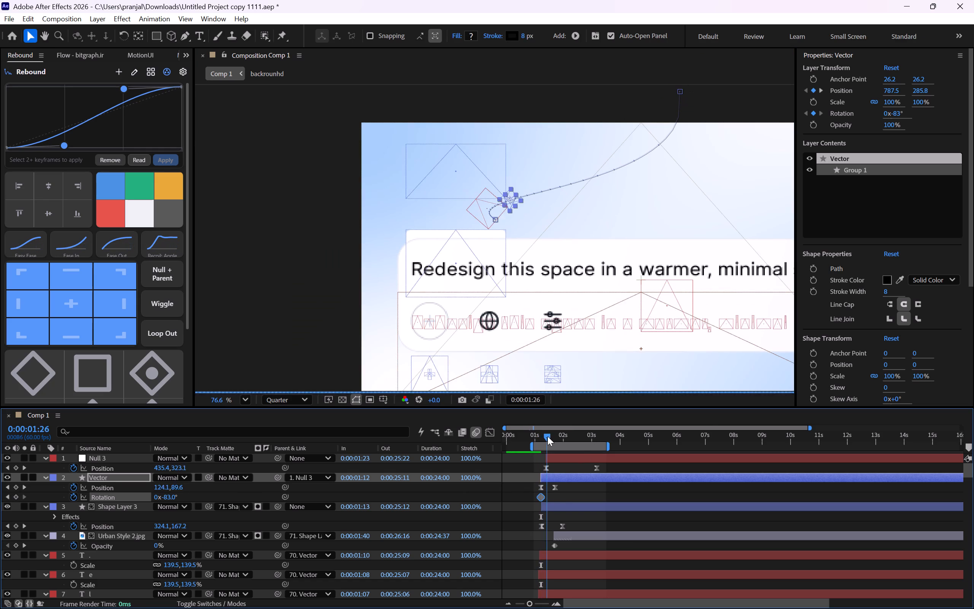
drag(547, 436, 555, 437)
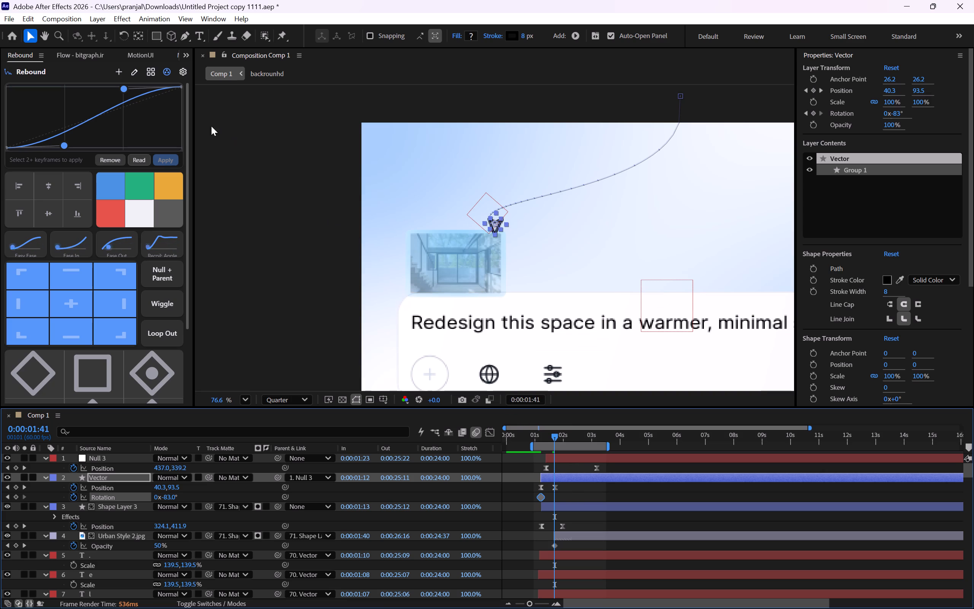
scroll(460, 218, up, 7)
scroll(543, 221, up, 7)
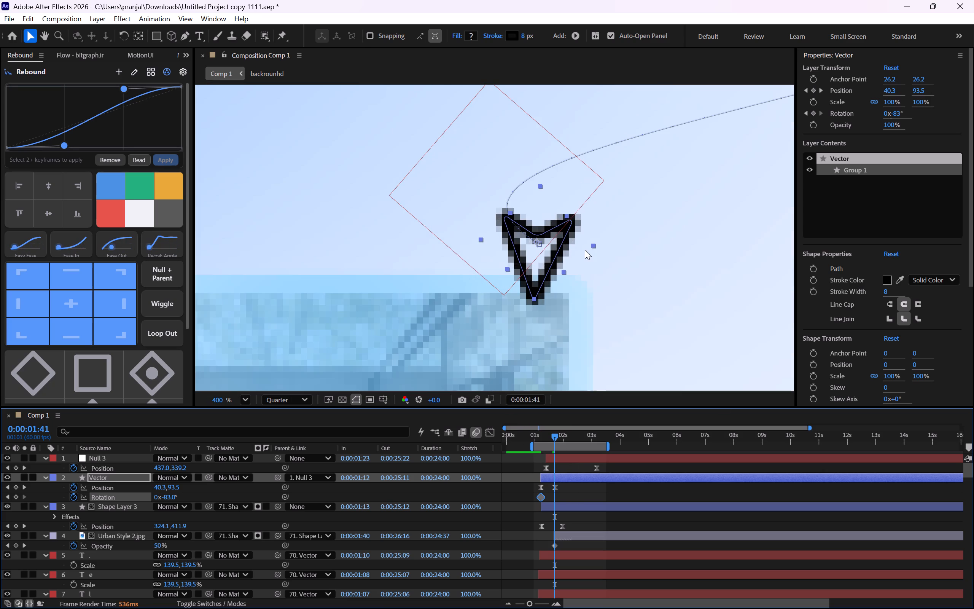
scroll(573, 139, down, 7)
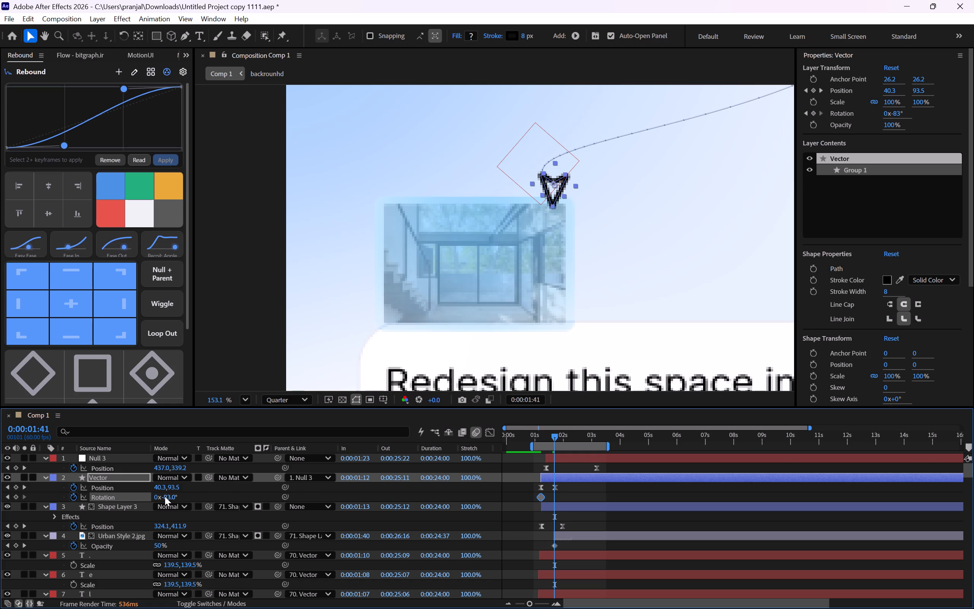
drag(165, 496, 142, 496)
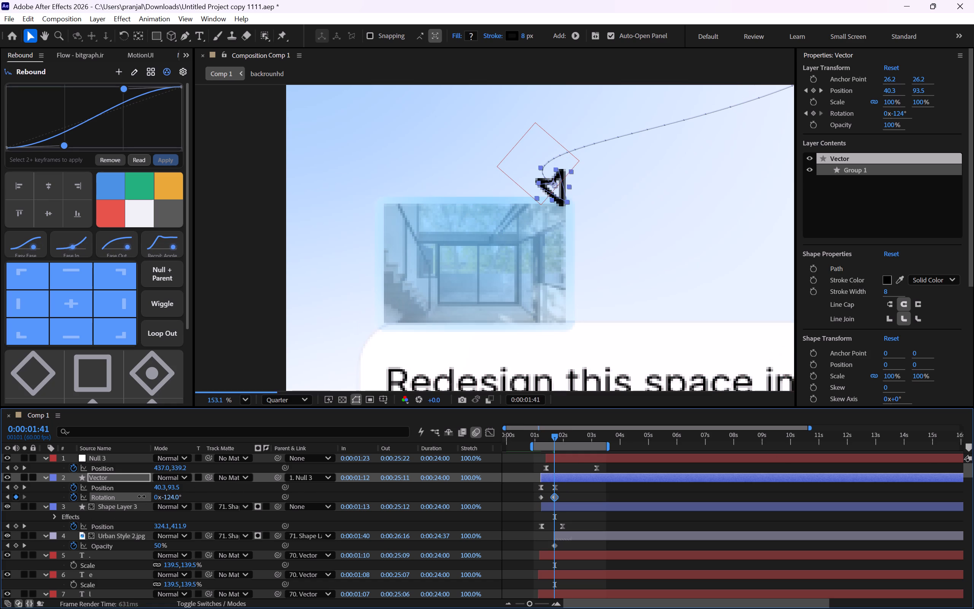
drag(142, 496, 139, 496)
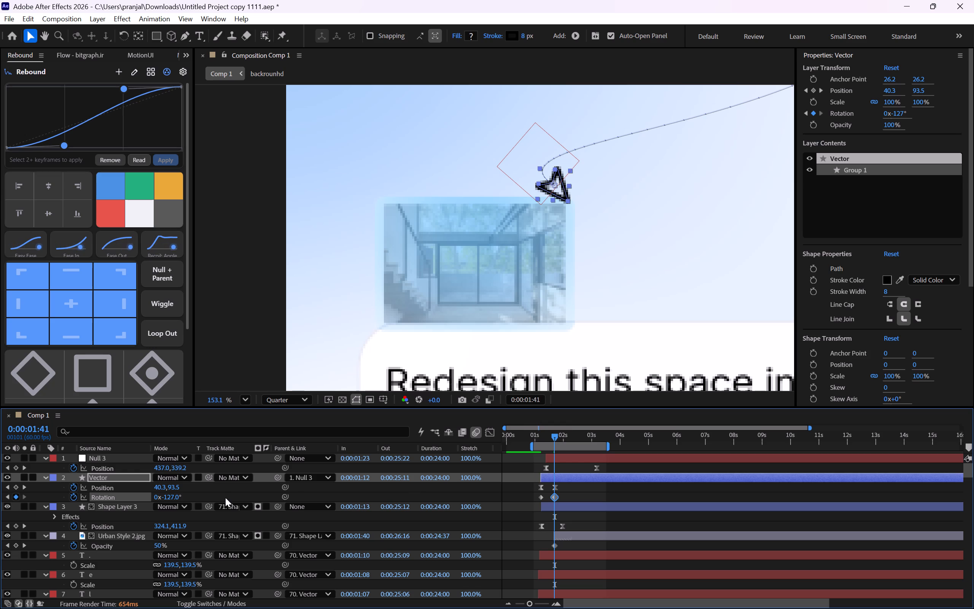
click(173, 496)
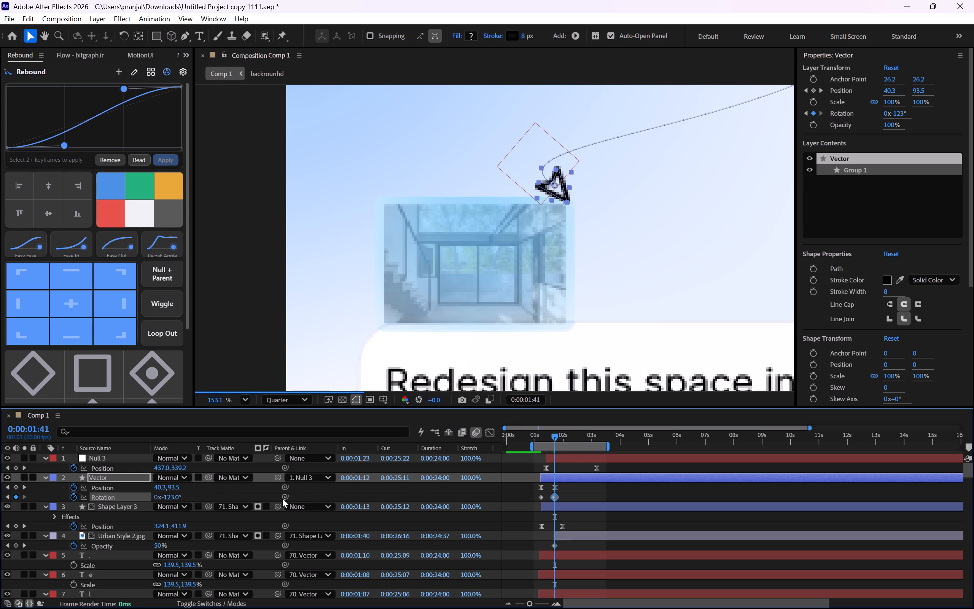
click(587, 491)
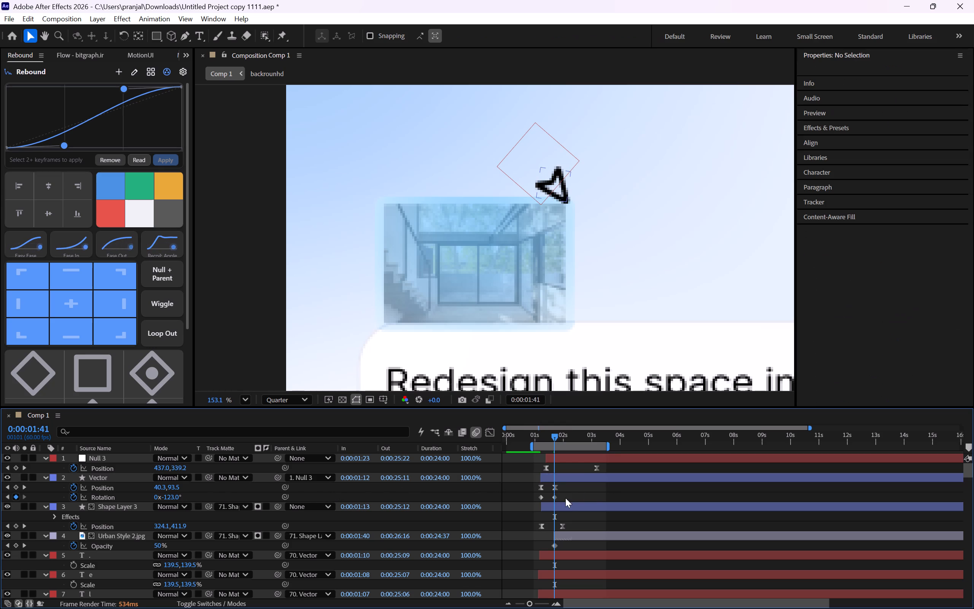
Apply Easy Ease to both Rotation keyframes of the Vector layer.
drag(551, 435, 520, 437)
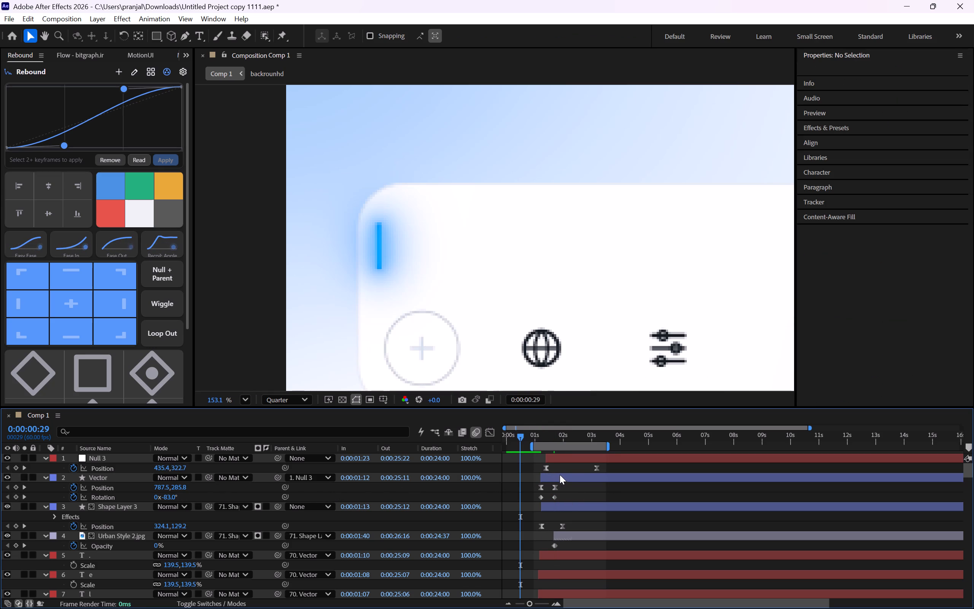
click(533, 435)
key(space)
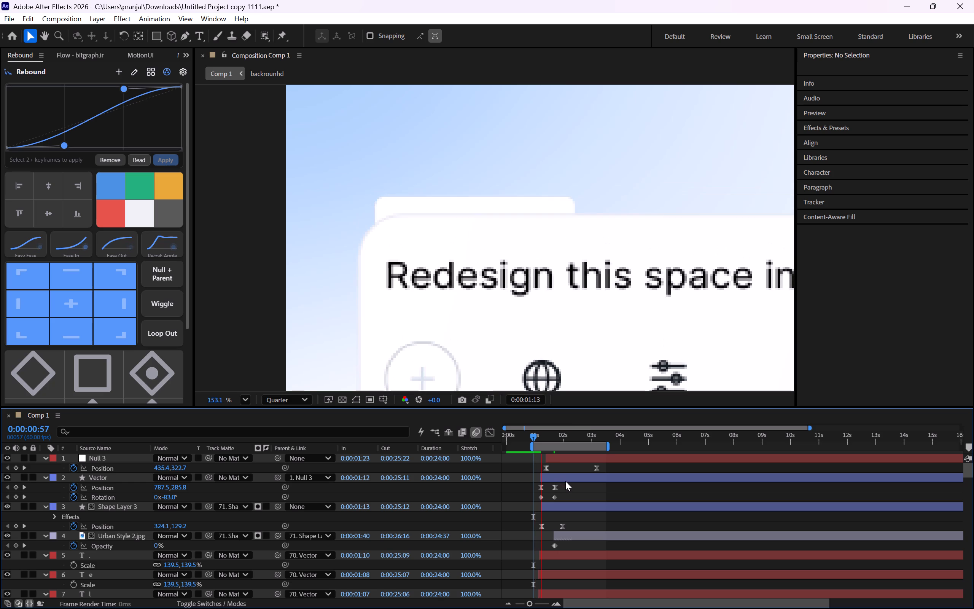
key(space)
drag(563, 499, 526, 496)
key(F9)
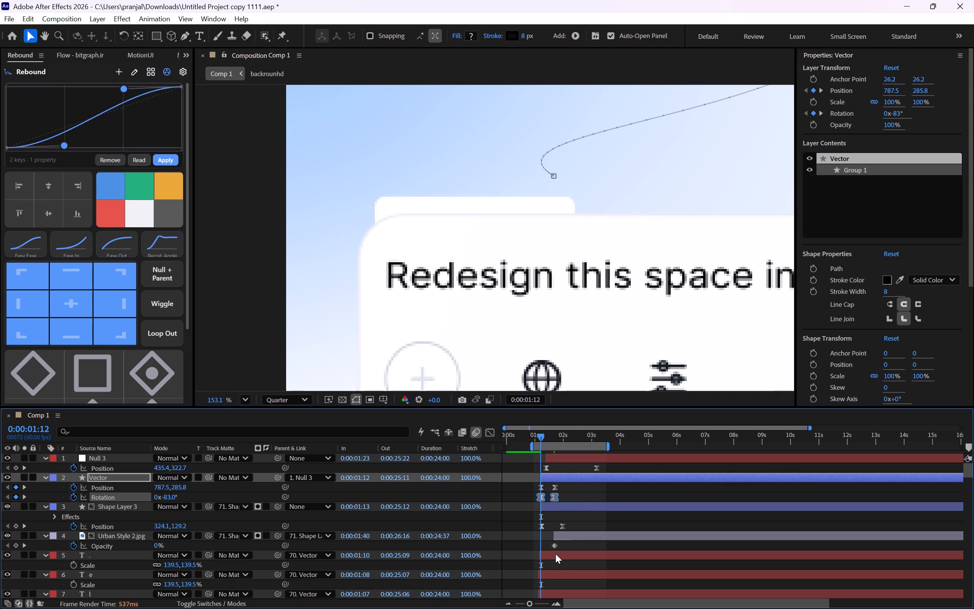
click(580, 497)
Play back the arrow's entry from 0:00:01:12 with the whole composition in view to check the eased rotation.
key(space)
scroll(588, 234, down, 6)
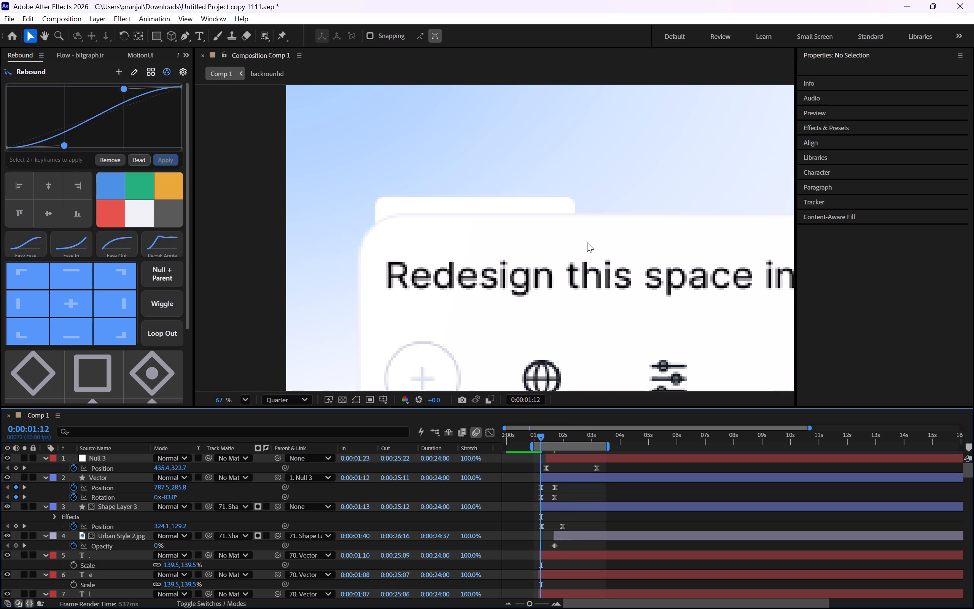
scroll(587, 240, down, 1)
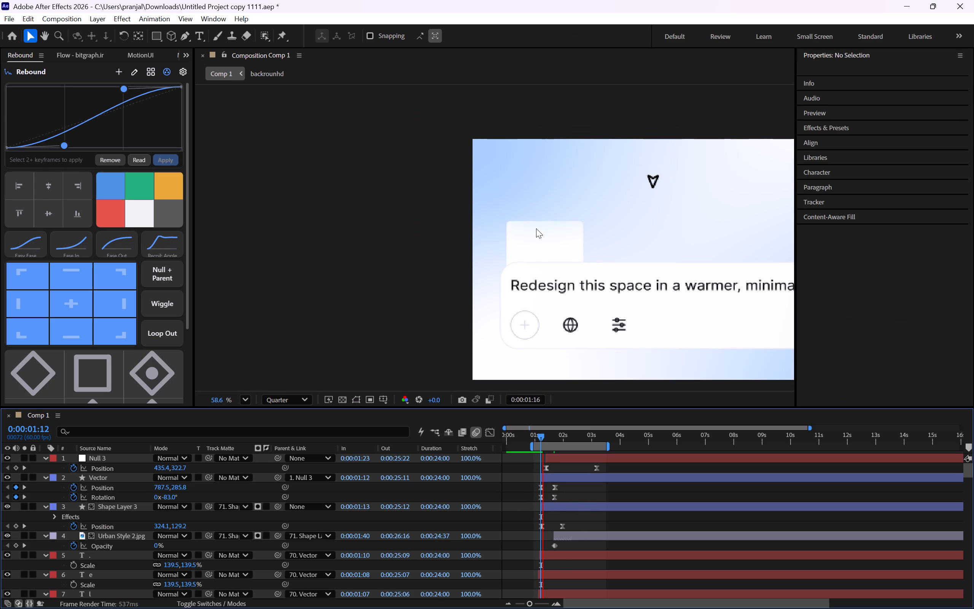
middle_drag(504, 196, 370, 171)
key(space)
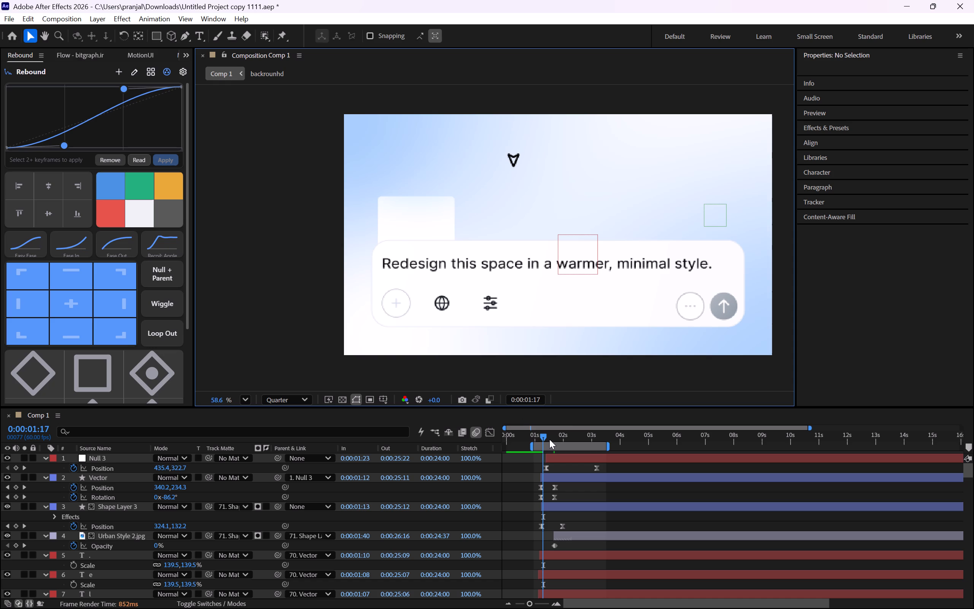
In the Memory & CPU preferences, reduce the CPU reserved for other applications to 2%.
click(15, 14)
click(29, 16)
click(27, 21)
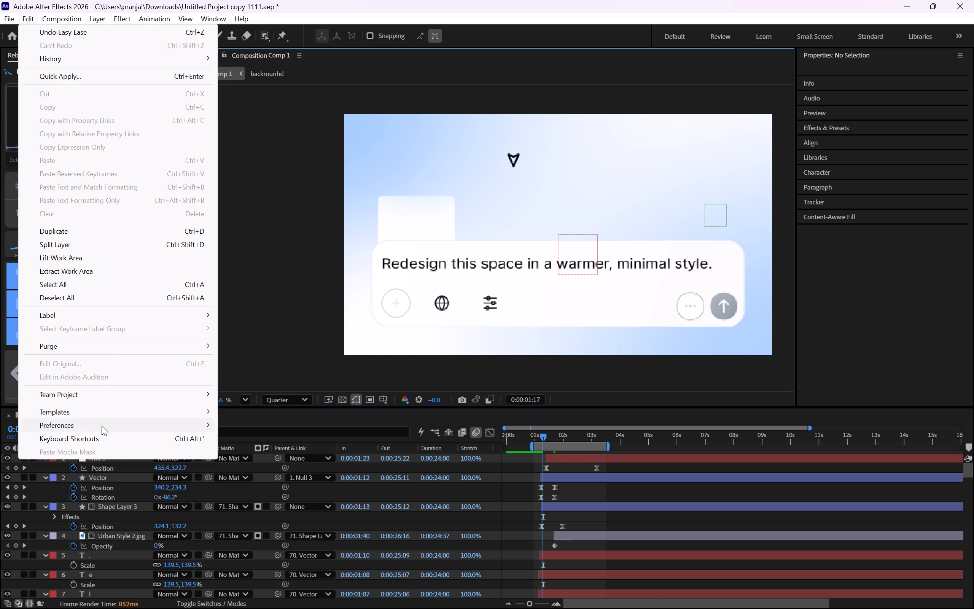
click(275, 379)
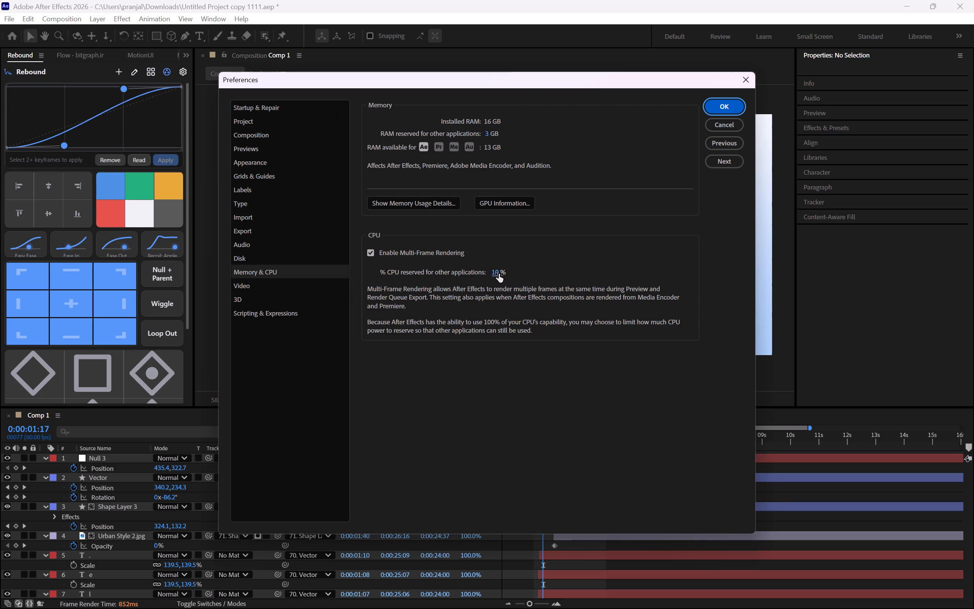
drag(497, 274, 494, 280)
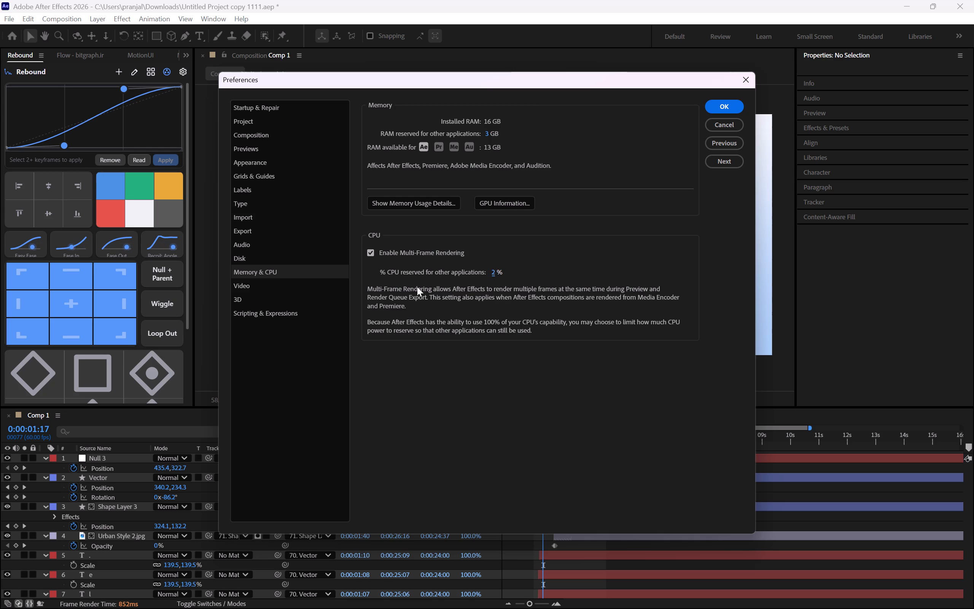
click(264, 288)
click(272, 266)
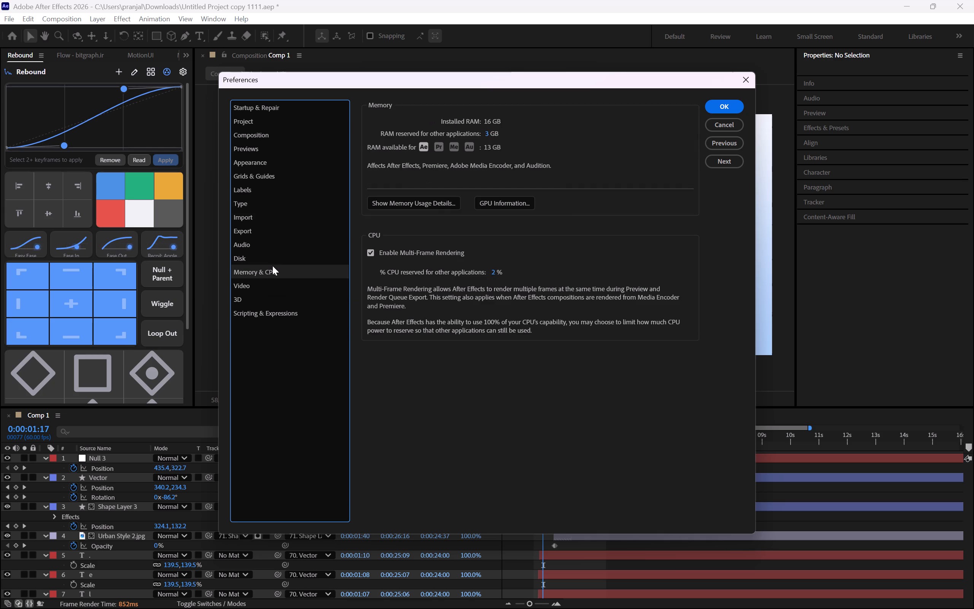
In the Previews preferences, set Adaptive Resolution to prioritize Interactivity fully over Quality.
click(267, 147)
drag(579, 117, 554, 123)
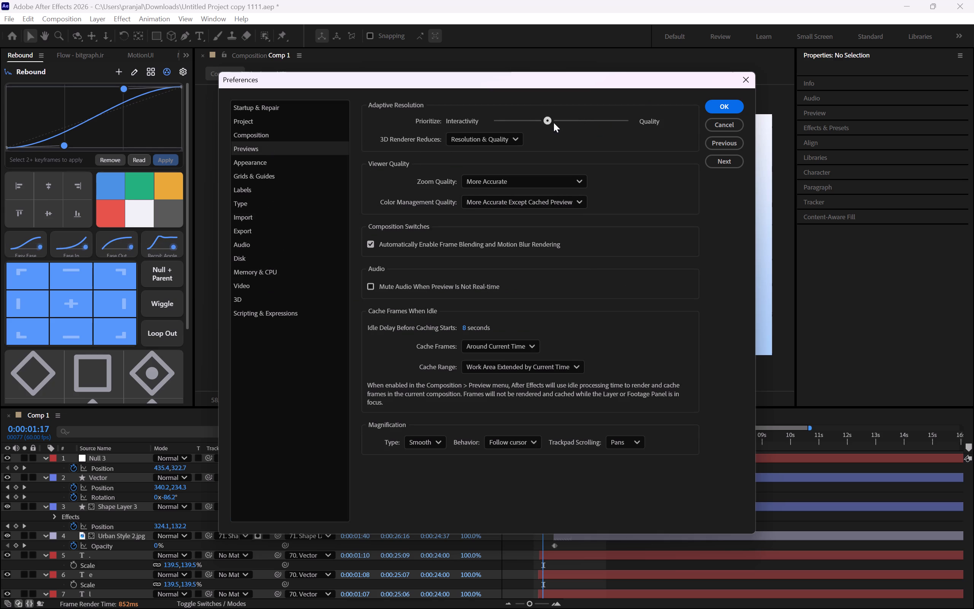
drag(554, 123, 474, 139)
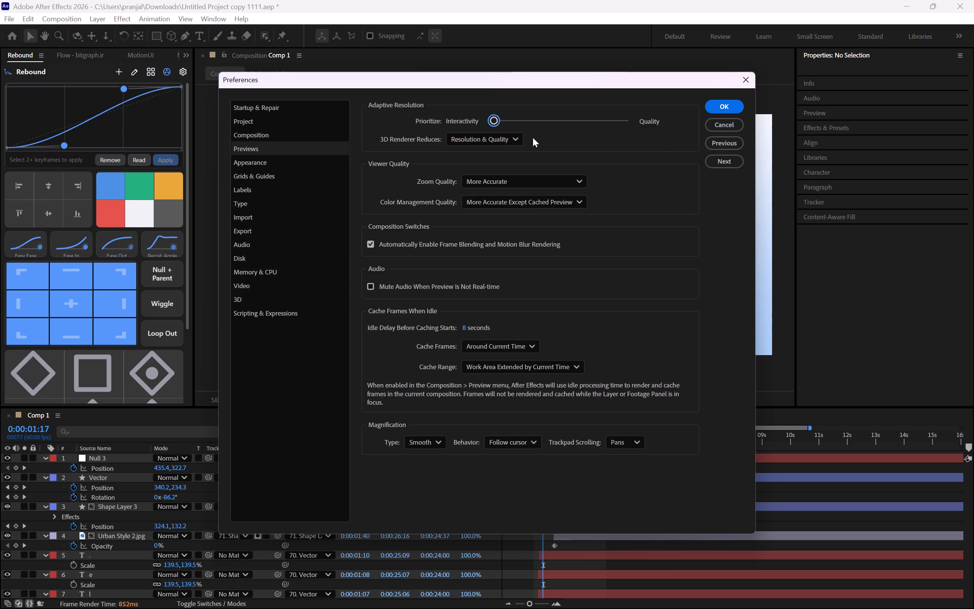
click(511, 181)
click(511, 181)
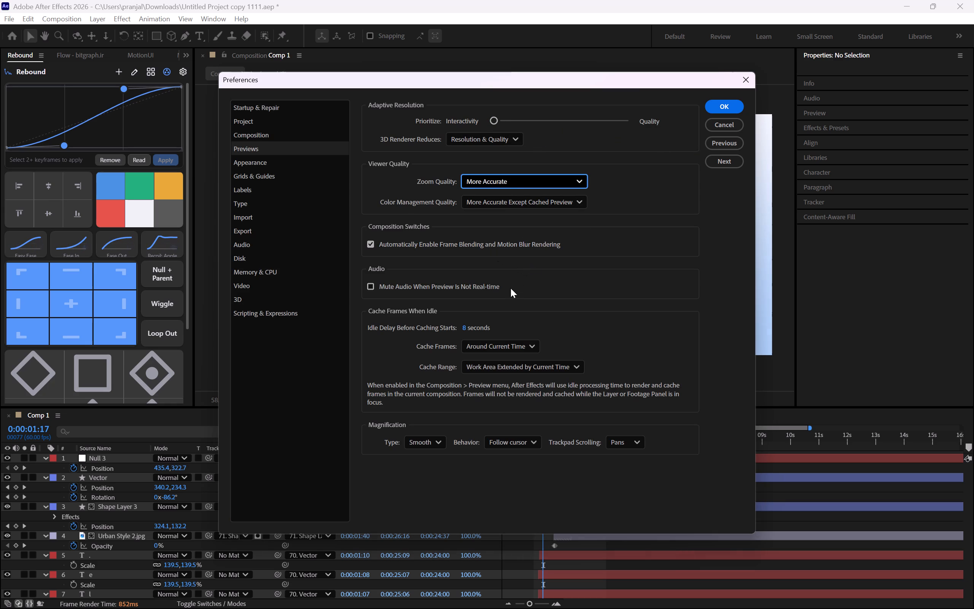
Set the Idle Delay Before Caching Starts to 2 seconds.
drag(466, 329, 451, 332)
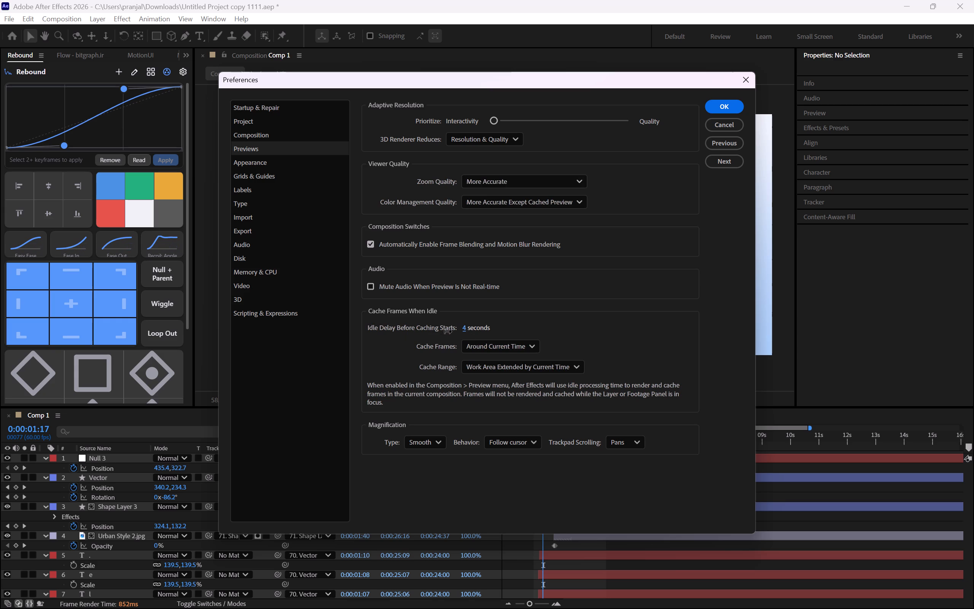
drag(451, 332, 440, 335)
click(498, 351)
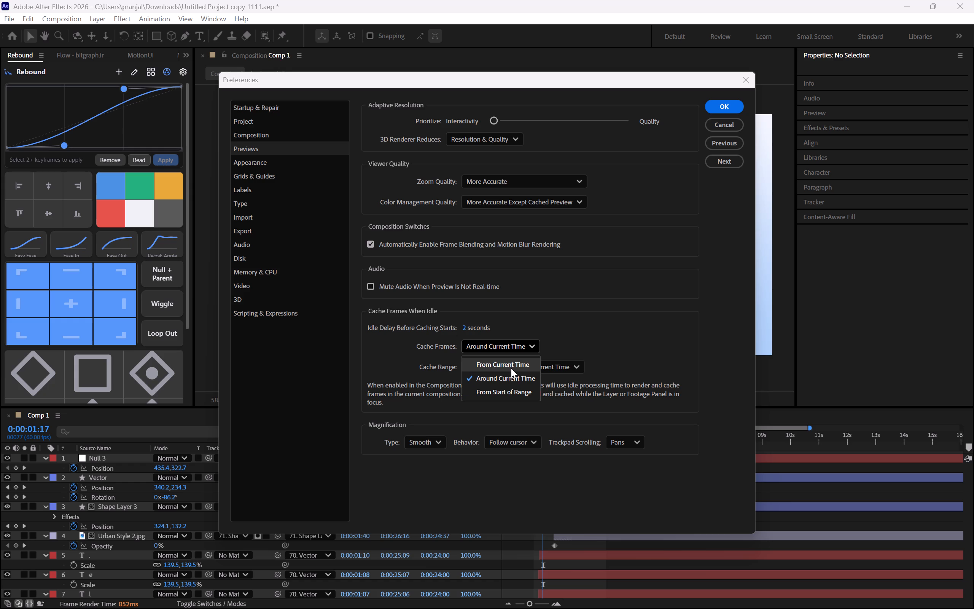
click(657, 379)
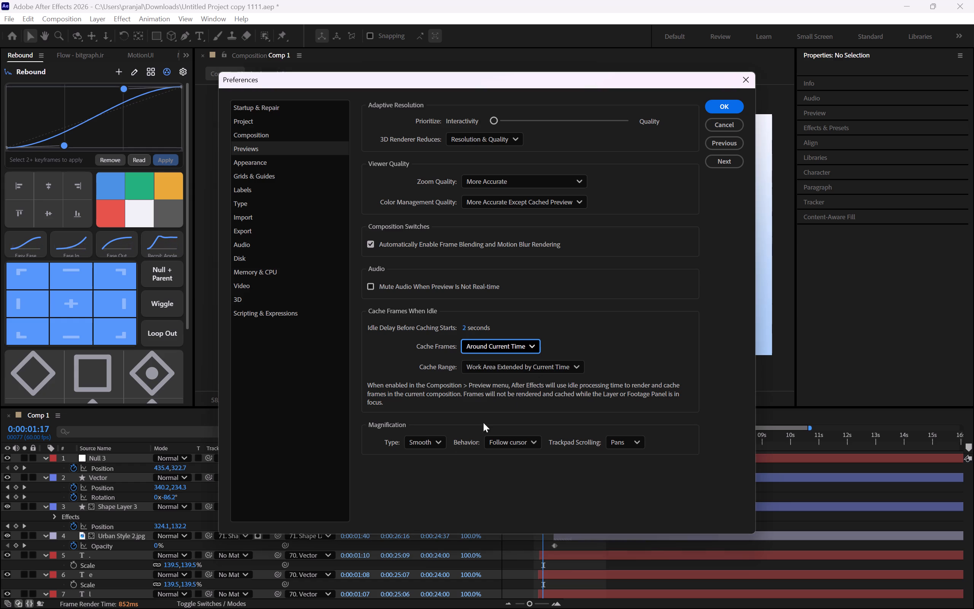
click(428, 441)
click(428, 441)
click(520, 461)
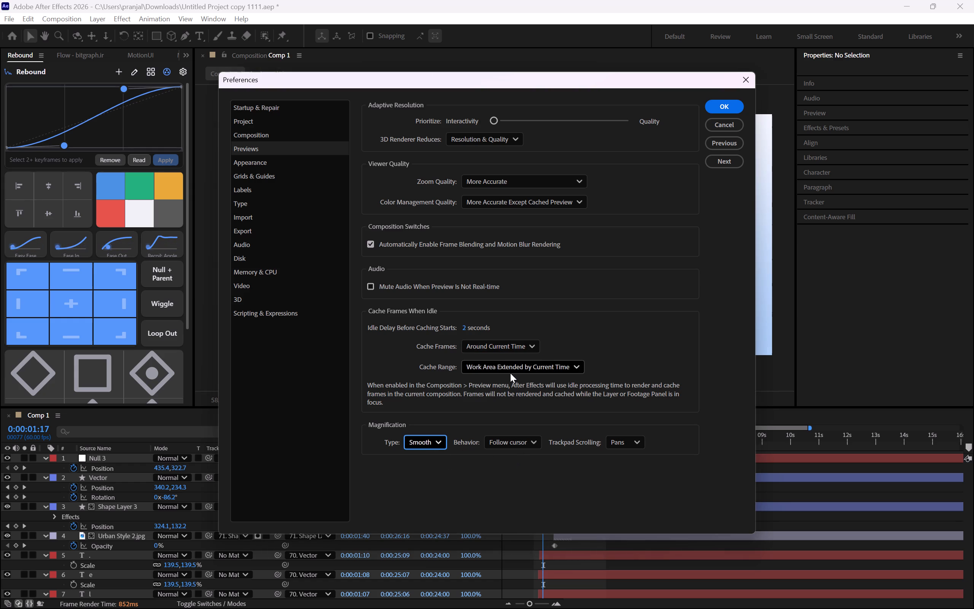
Change the Cache Range for idle frame caching to Entire Duration.
click(552, 370)
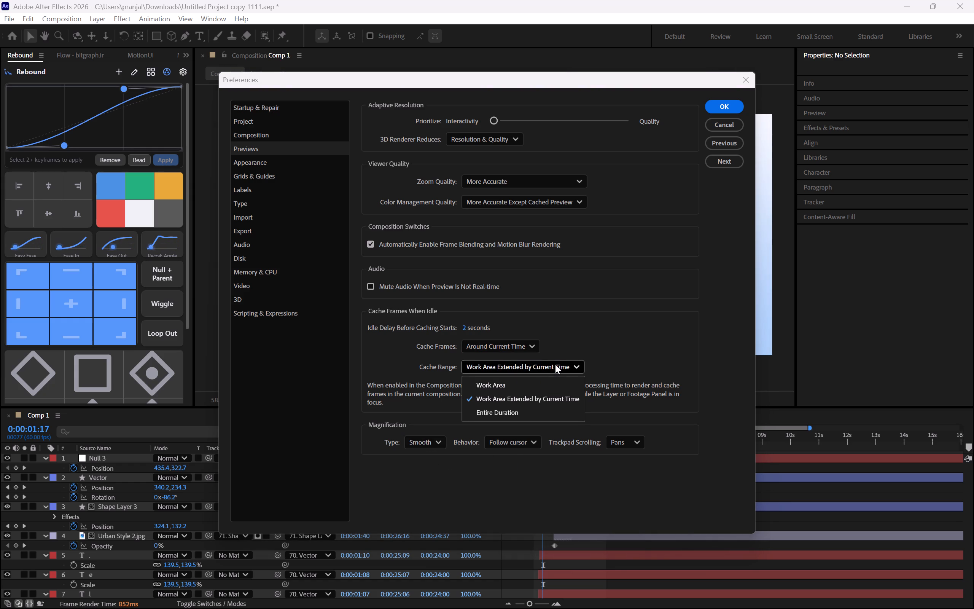
click(530, 389)
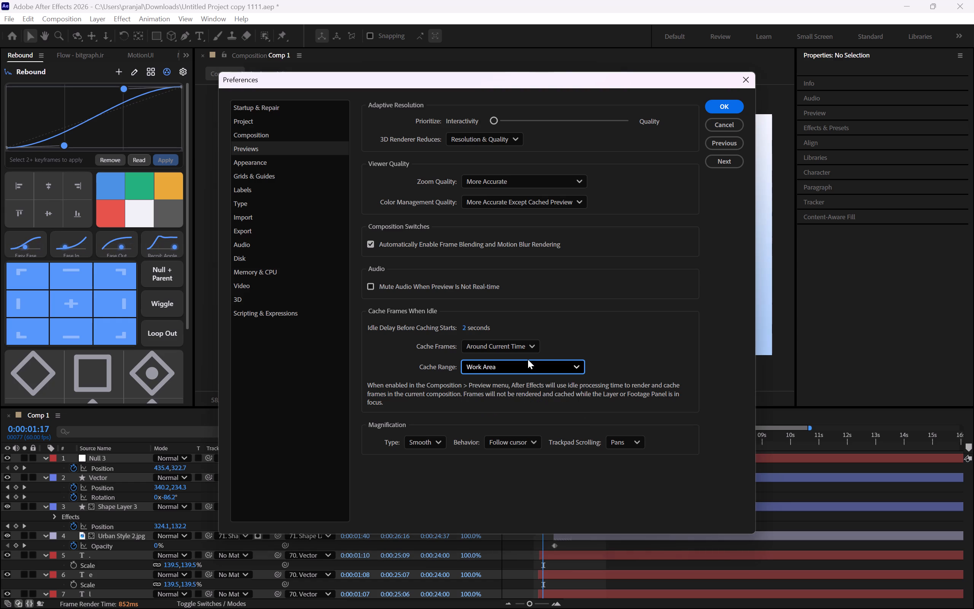
click(528, 359)
click(526, 363)
click(522, 410)
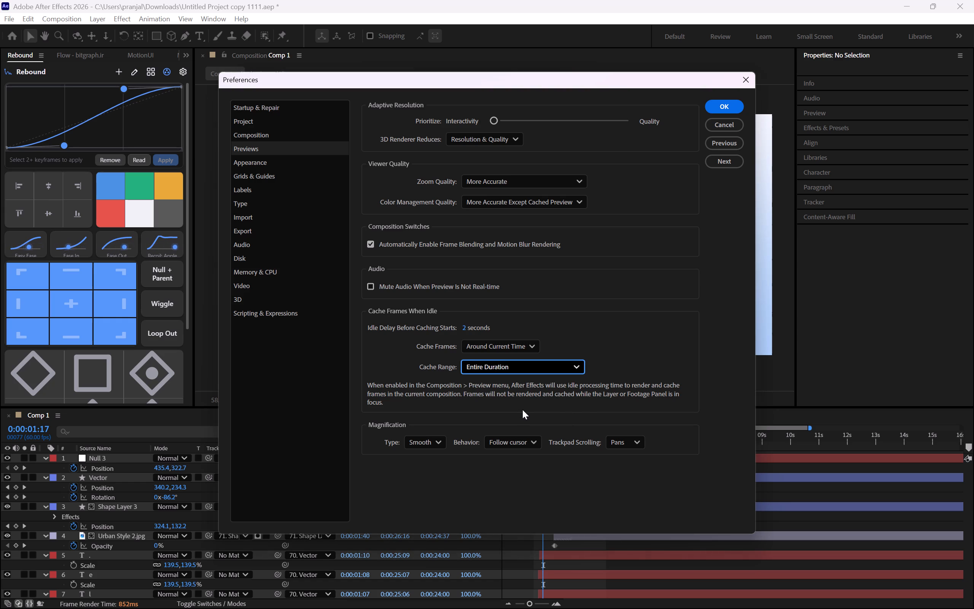
click(522, 409)
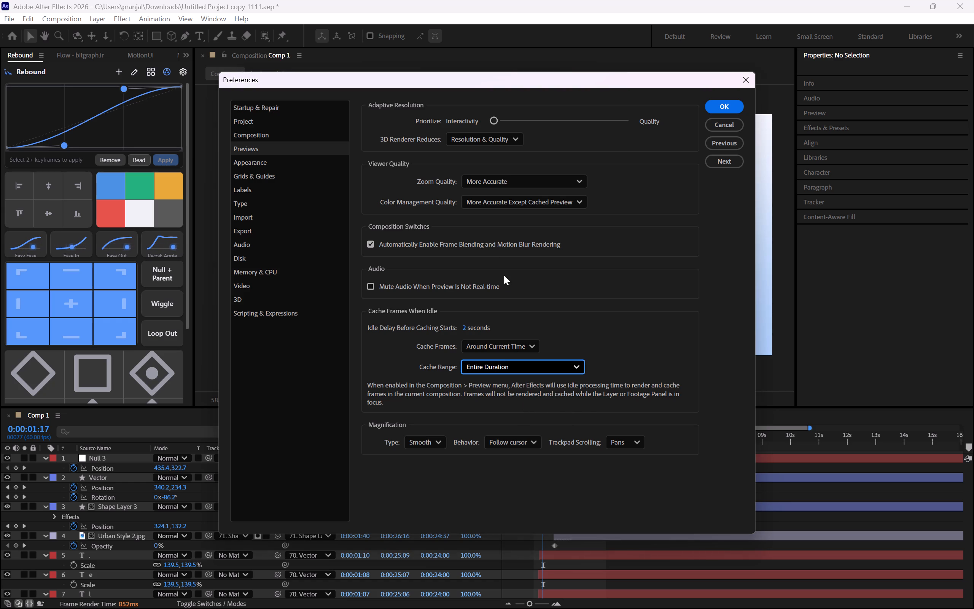
In the Disk preferences, raise the Maximum Disk Cache Size to 229 GB.
click(251, 292)
click(255, 274)
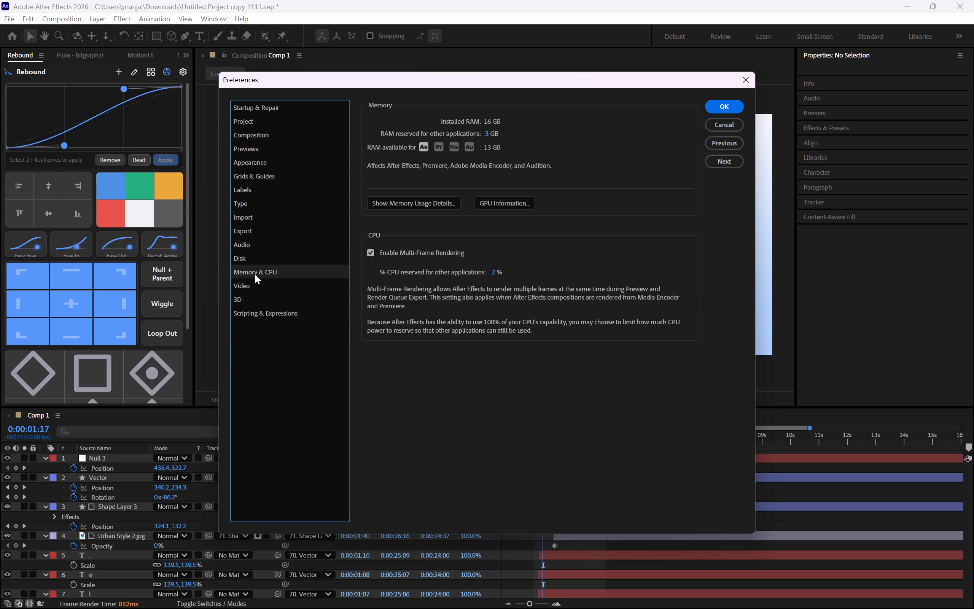
click(256, 265)
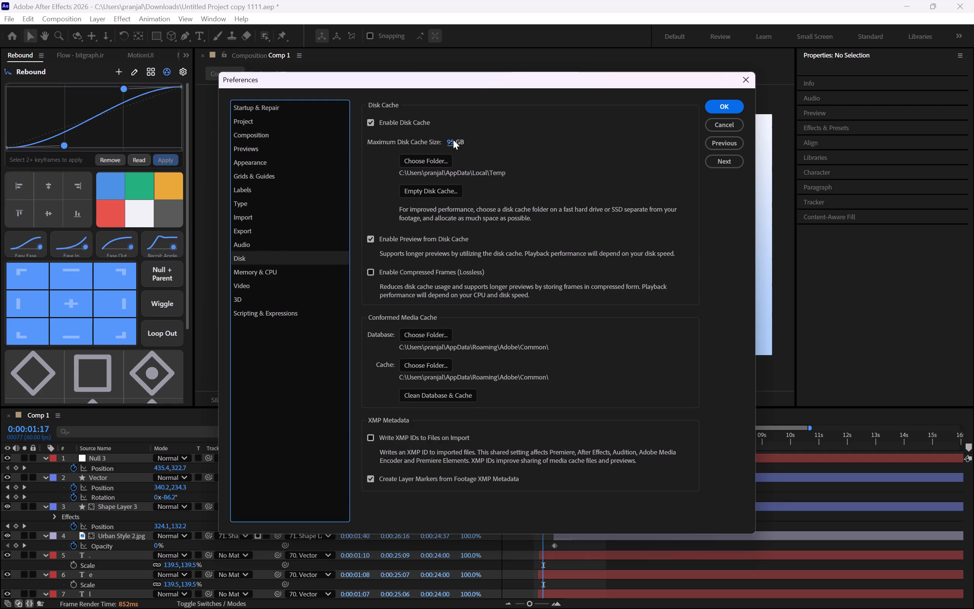
drag(453, 140, 547, 156)
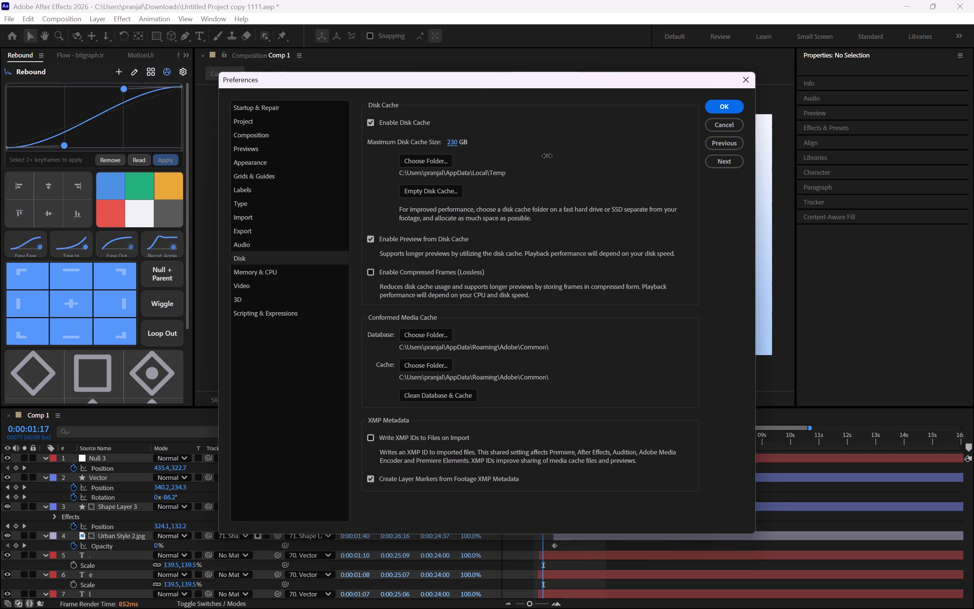
drag(547, 156, 547, 156)
Empty the disk cache for all versions.
click(439, 193)
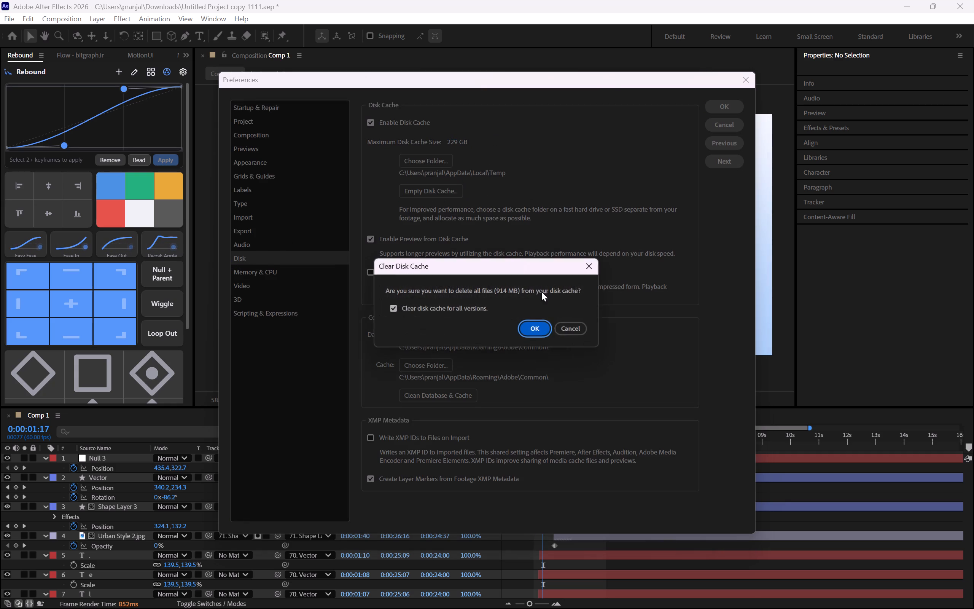
click(532, 322)
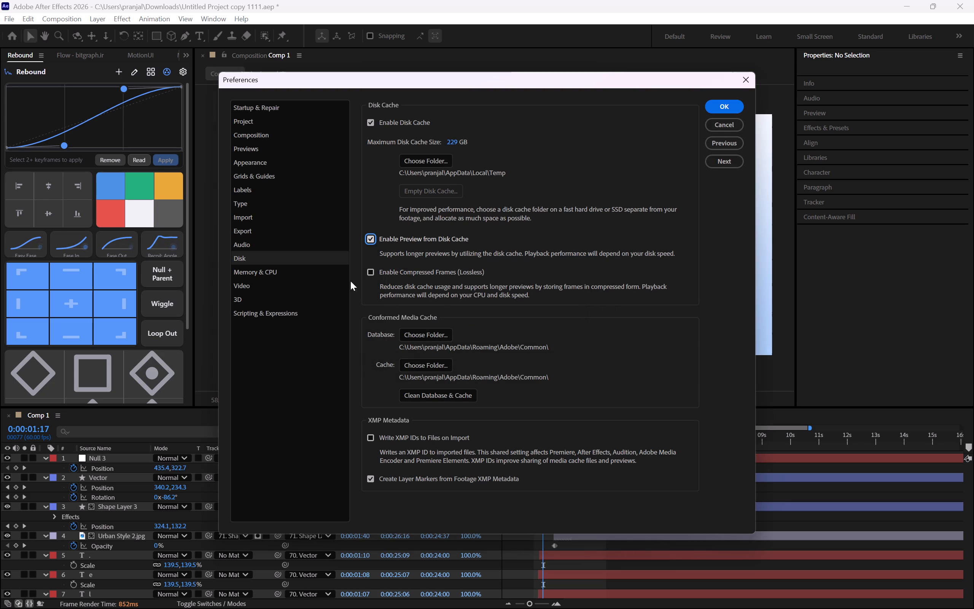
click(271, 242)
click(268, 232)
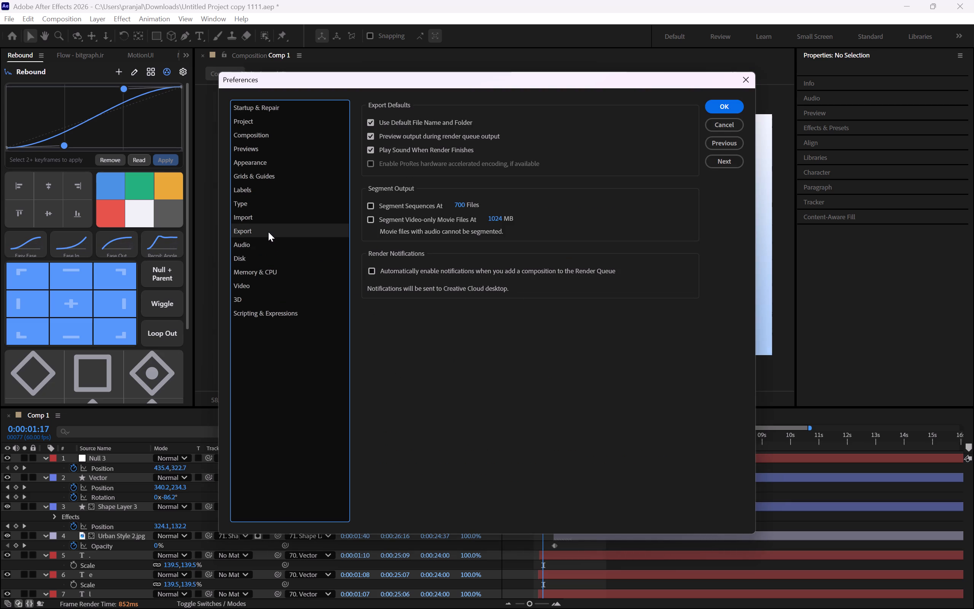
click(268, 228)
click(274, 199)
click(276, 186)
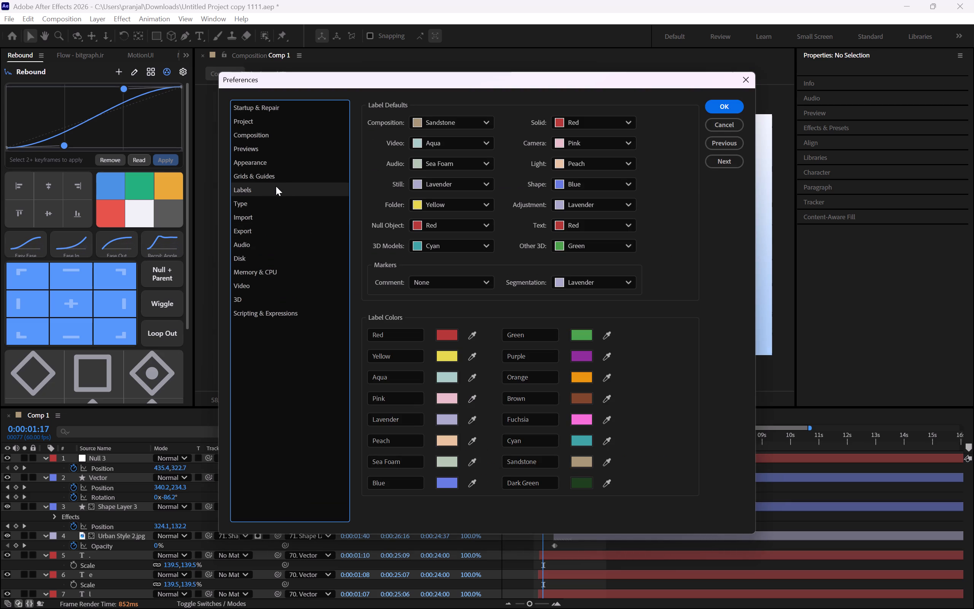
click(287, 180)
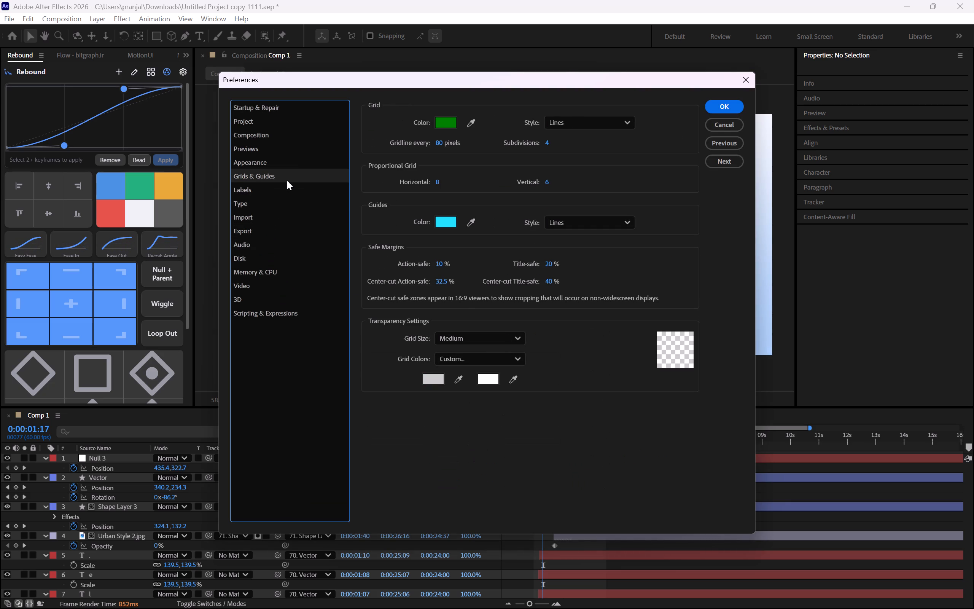
Apply the changed preferences and return to the composition.
click(719, 105)
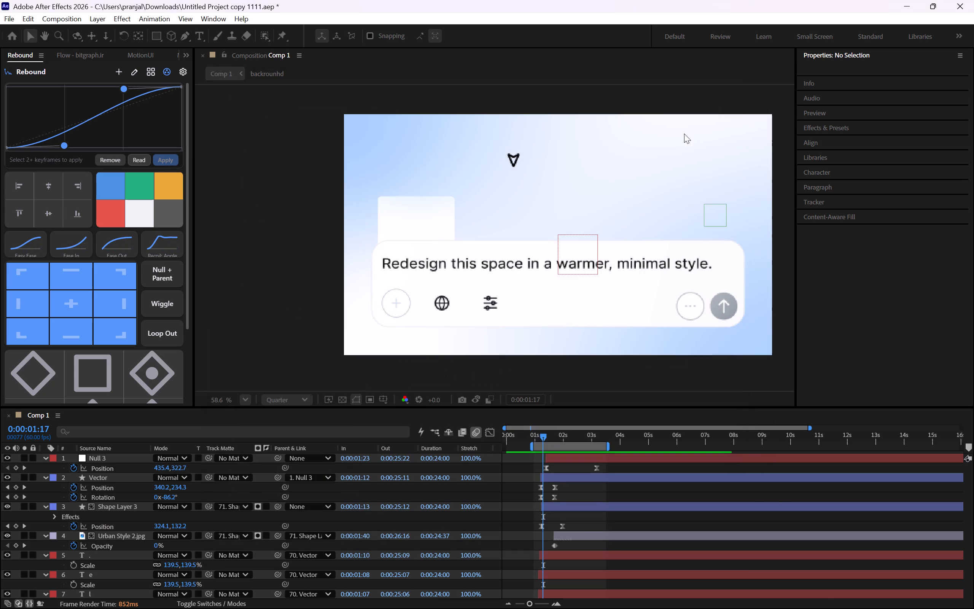
Play Comp 1 from 0:00:01:06 and scrub around 0:00:01:46 to review the arrow cursor's motion.
drag(556, 436, 538, 438)
key(space)
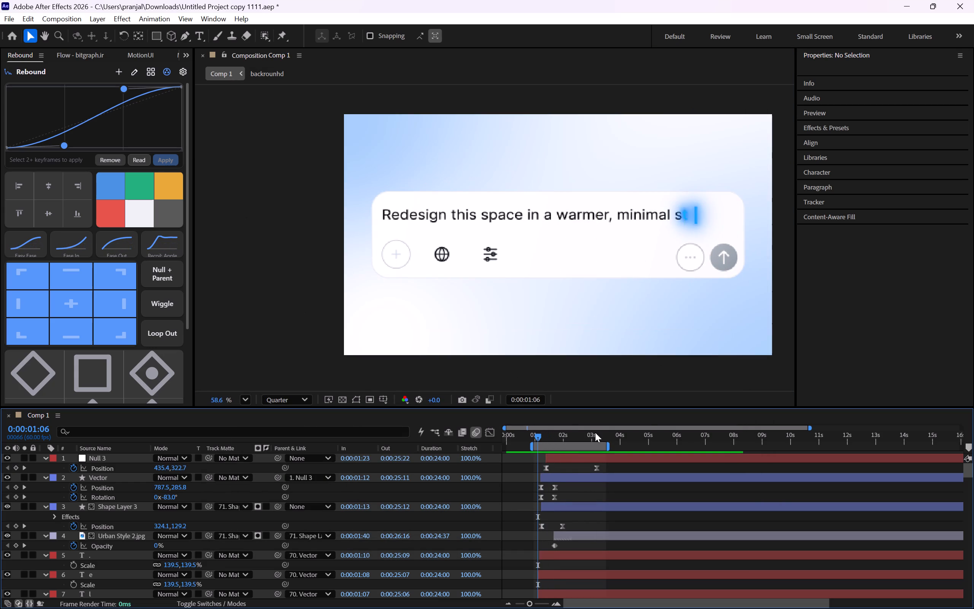
key(space)
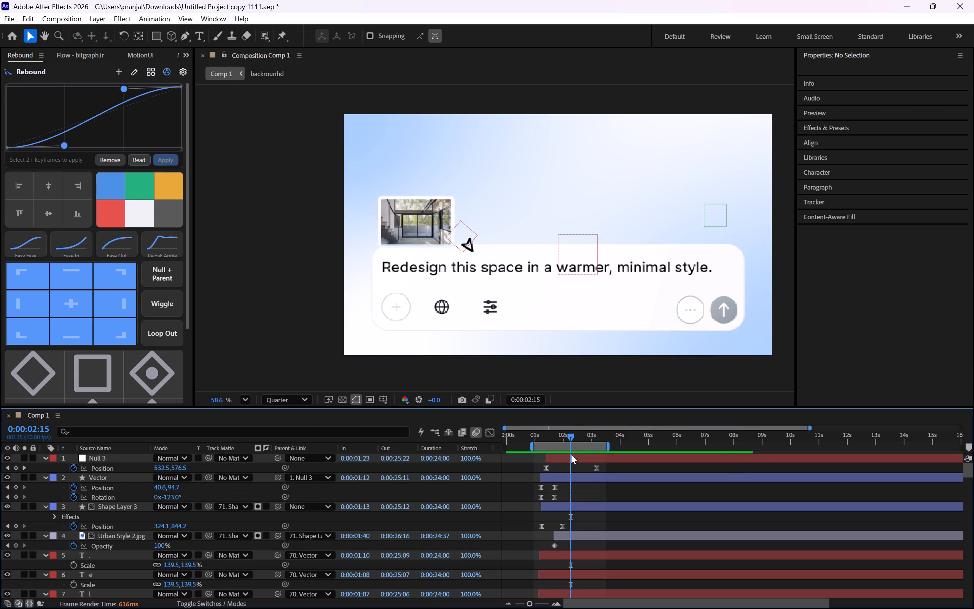
click(572, 426)
drag(576, 432, 551, 436)
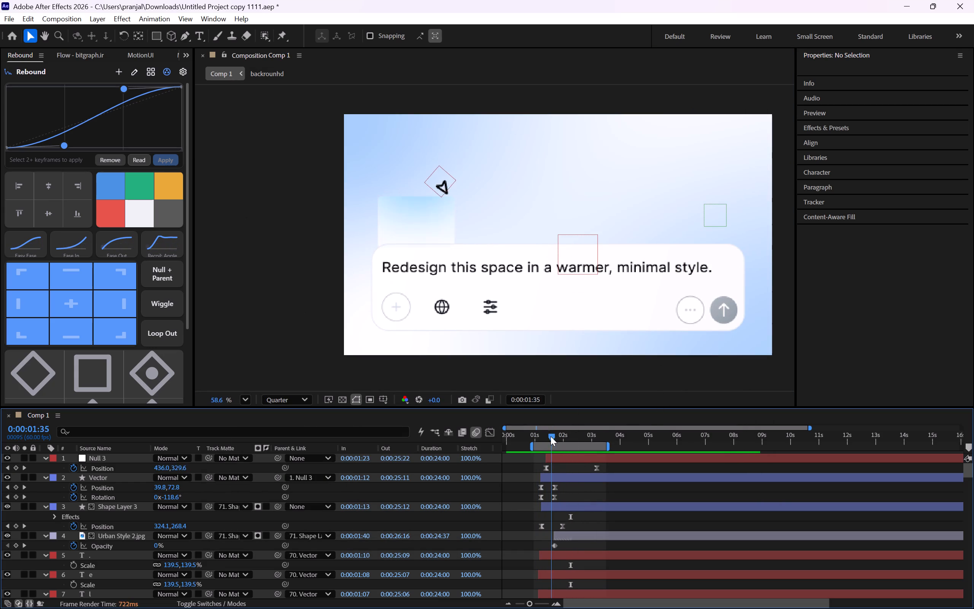
drag(551, 436, 557, 436)
Reshape the speed graph of Null 3's Position keyframes so the speed peaks early, shortly before 2 seconds, with a long ease-out.
drag(615, 466, 525, 467)
click(490, 434)
drag(537, 512, 653, 608)
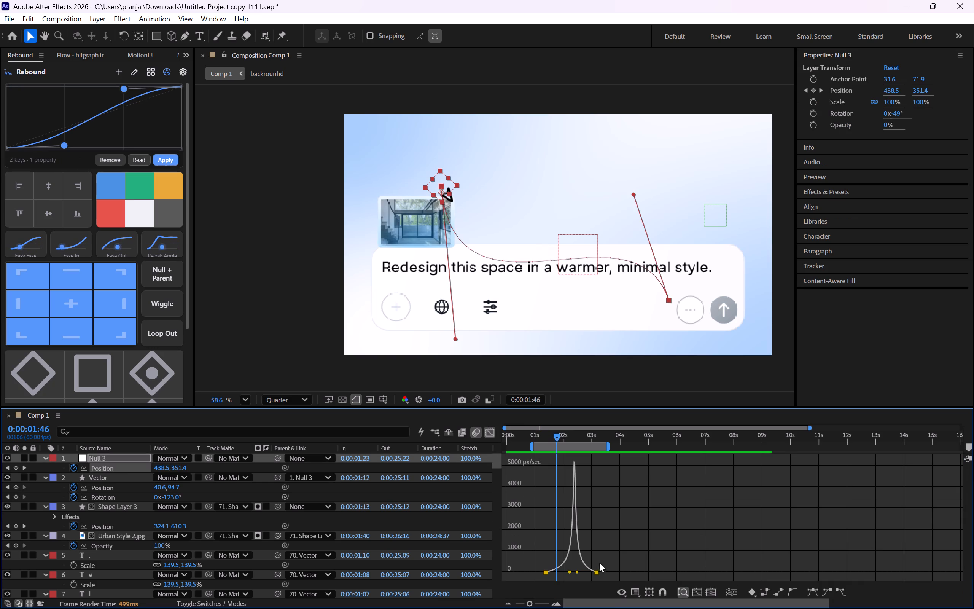
drag(568, 572, 552, 576)
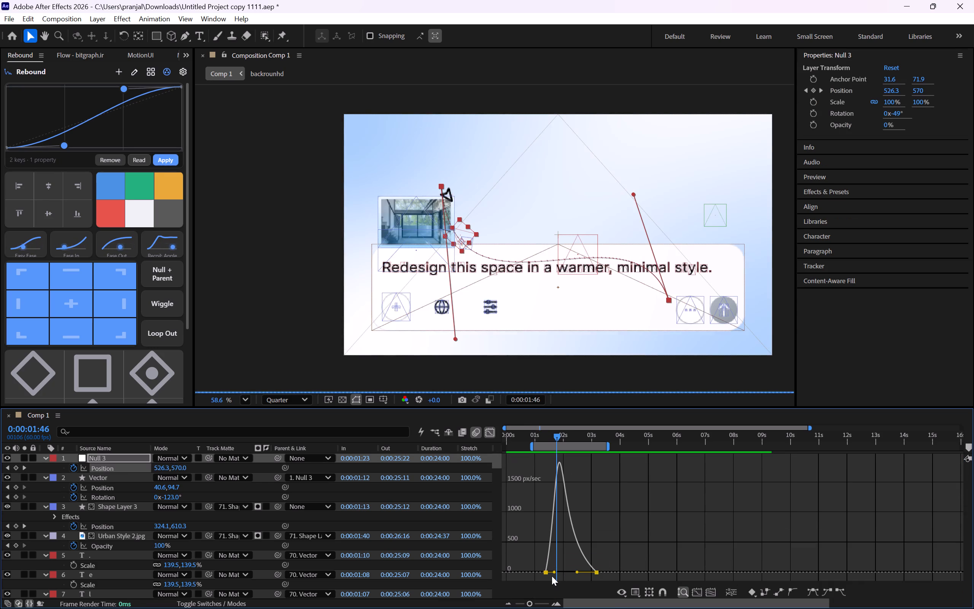
drag(576, 572, 569, 573)
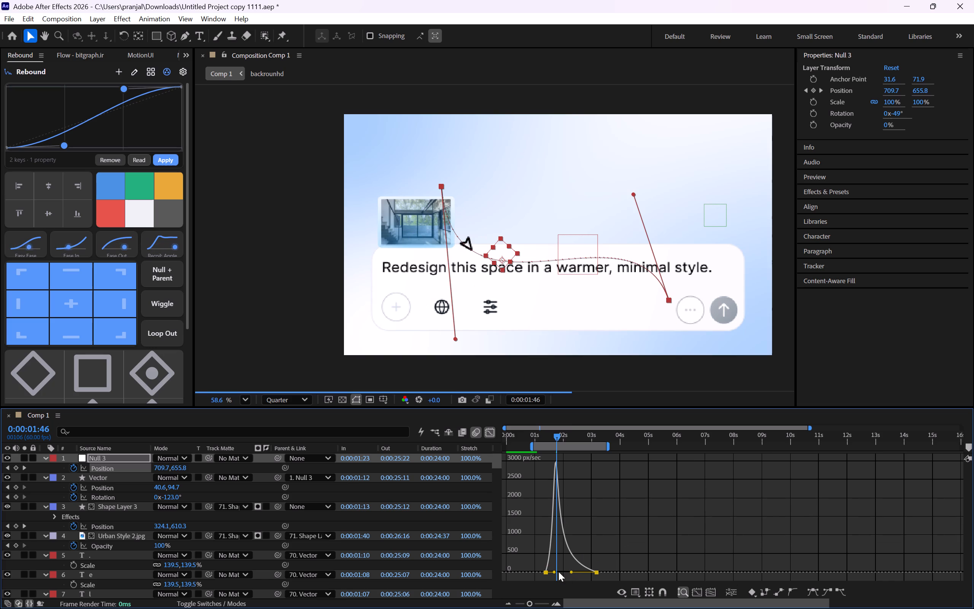
drag(554, 571, 562, 575)
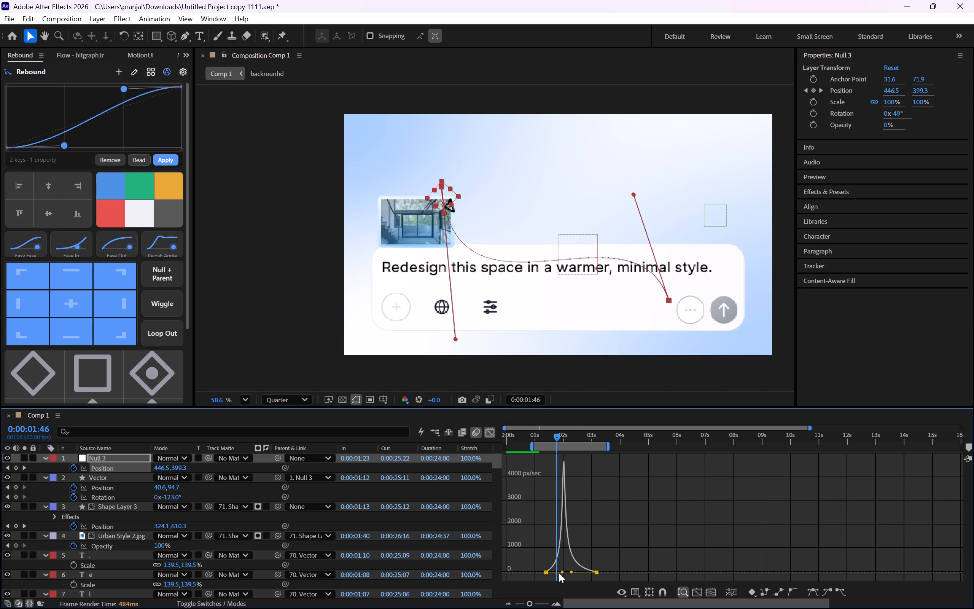
drag(560, 573, 555, 573)
drag(568, 573, 556, 574)
drag(592, 553, 578, 595)
drag(650, 553, 595, 606)
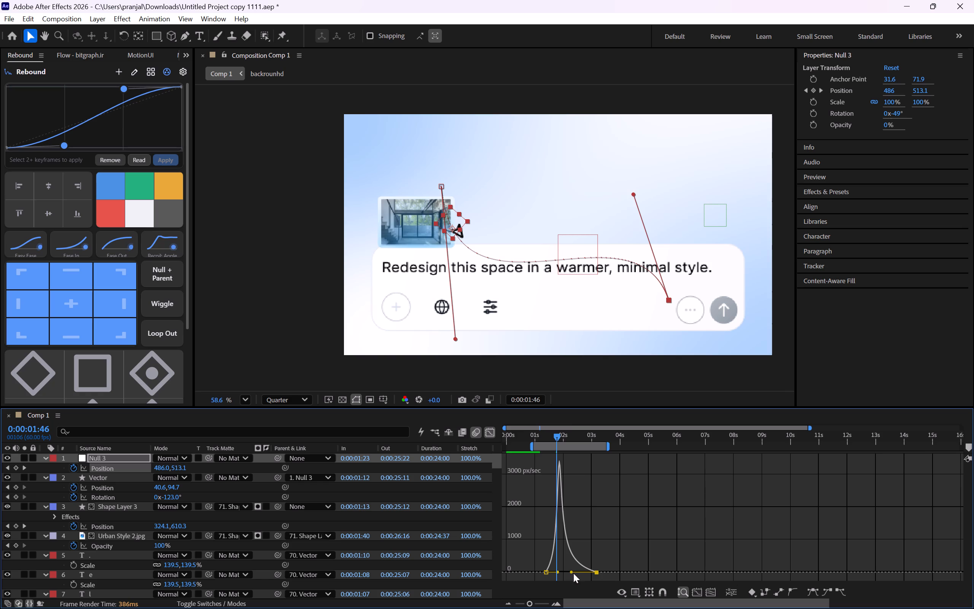
drag(573, 573, 565, 575)
drag(571, 573, 566, 573)
click(487, 433)
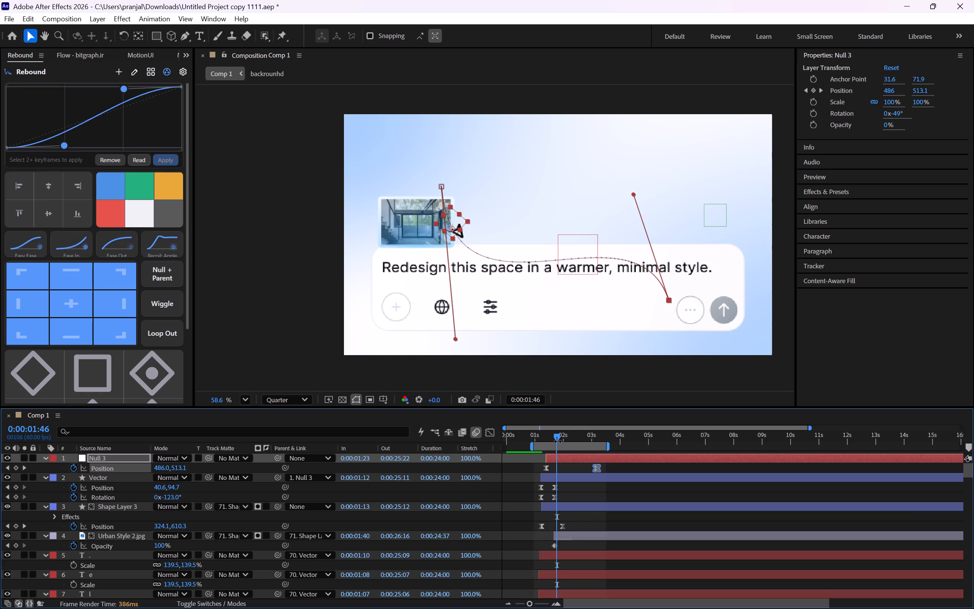
Play Comp 1 from 0:00:00:58 and scrub to 0:00:01:14 to check how the arrow cursor enters the frame.
drag(555, 436, 532, 443)
key(space)
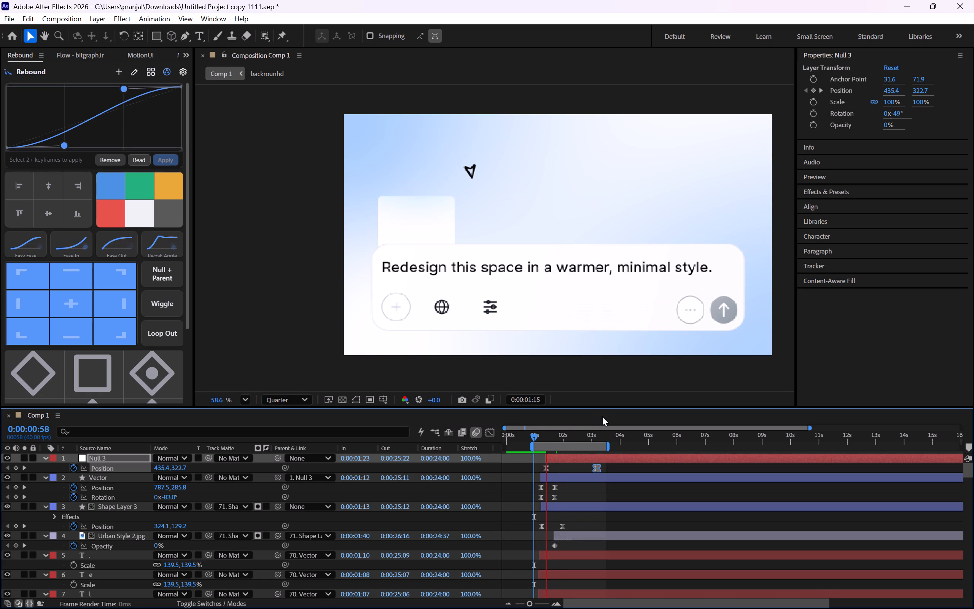
key(space)
drag(551, 435, 549, 437)
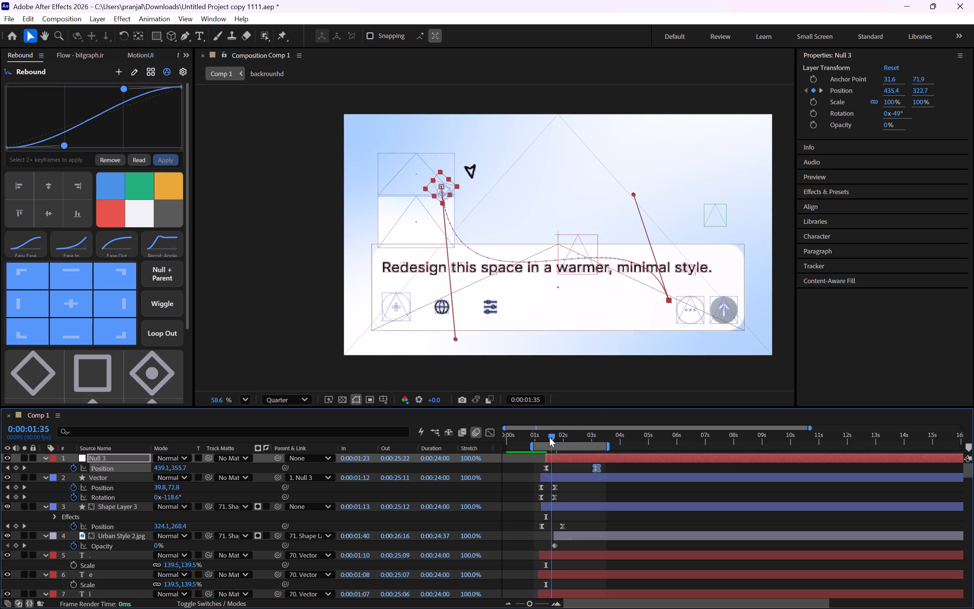
drag(549, 437, 541, 436)
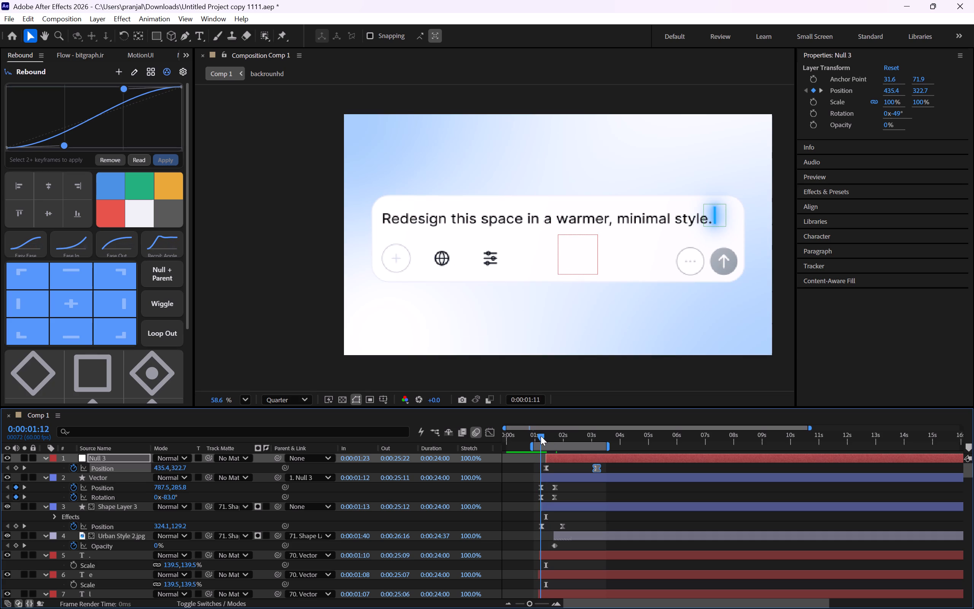
drag(541, 436, 540, 436)
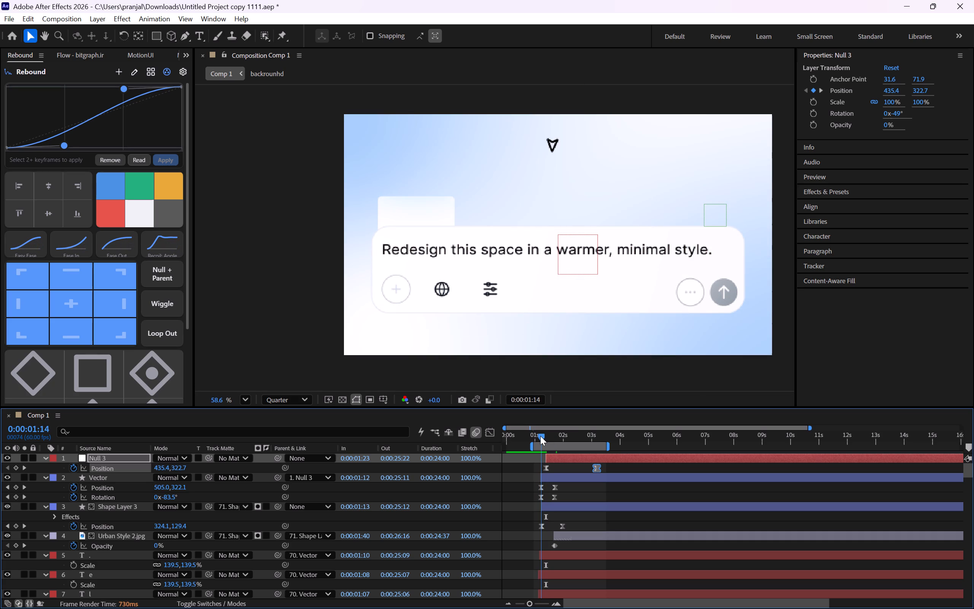
drag(540, 436, 541, 436)
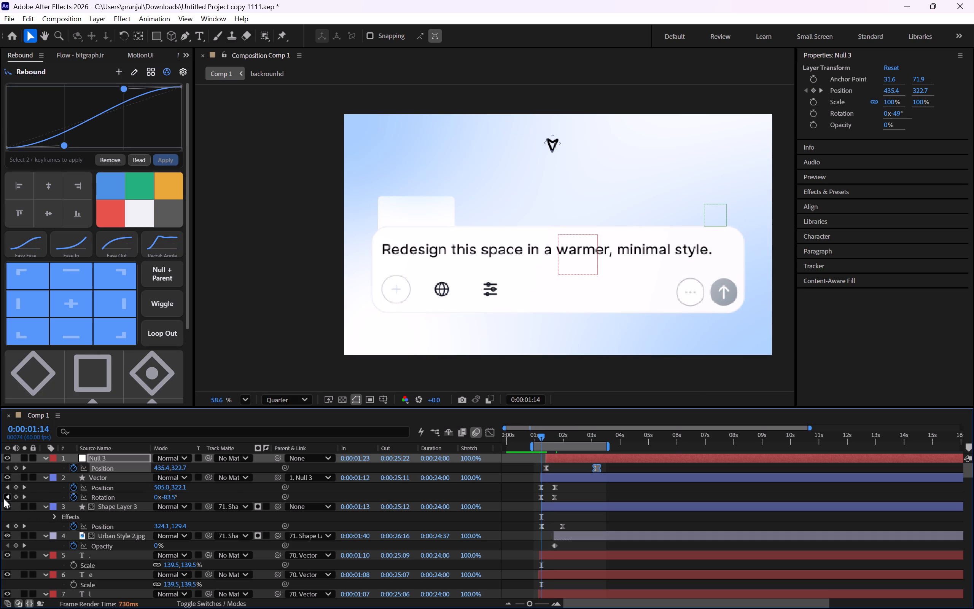
Inspect the Vector layer's off-canvas starting placement at its first Rotation keyframe, 0:00:01:12.
click(4, 499)
scroll(681, 147, up, 6)
scroll(562, 87, up, 1)
middle_drag(564, 170, 564, 365)
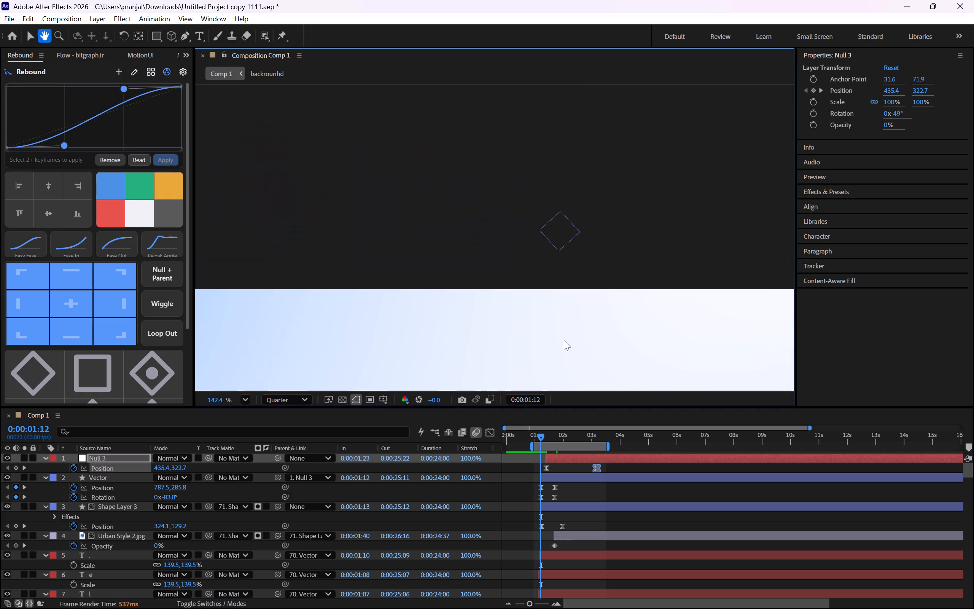
scroll(556, 253, up, 13)
scroll(602, 166, up, 1)
middle_drag(600, 191, 601, 316)
scroll(591, 289, down, 8)
middle_drag(578, 335, 574, 243)
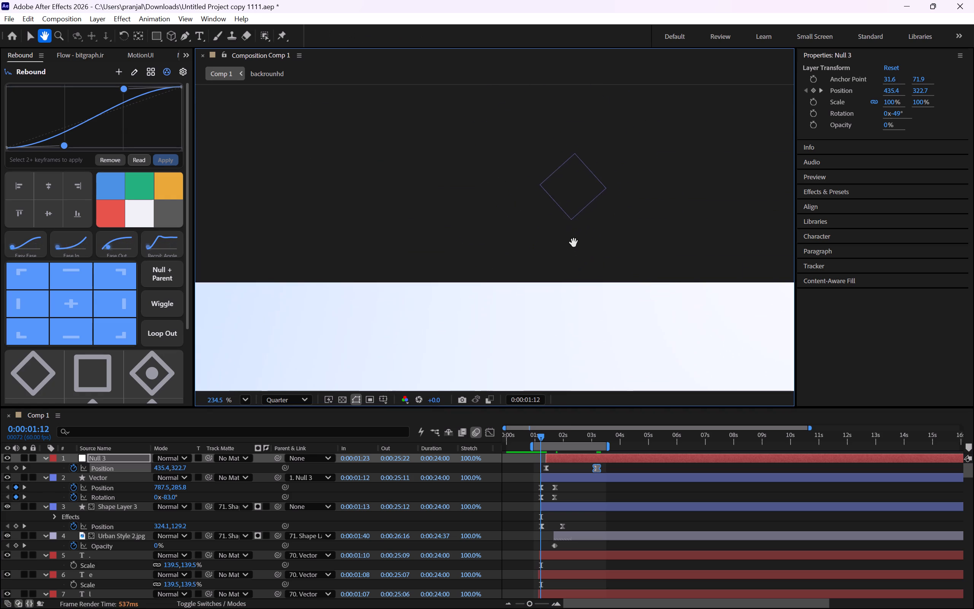
middle_drag(574, 243, 575, 243)
scroll(572, 241, down, 12)
scroll(567, 295, down, 1)
scroll(563, 285, up, 3)
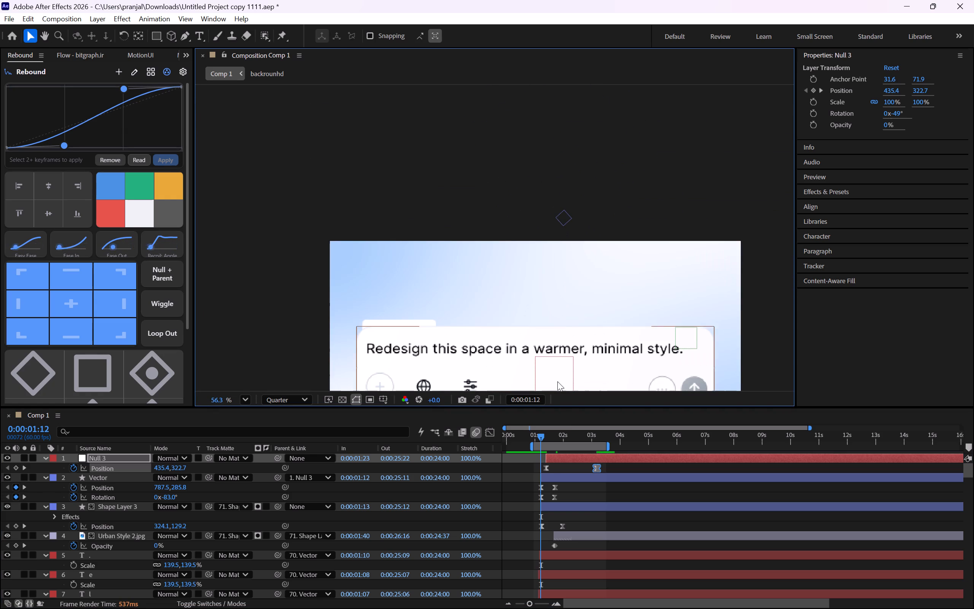
Set the Vector layer's Rotation to -129° at 0:00:01:41, beside the image thumbnail.
drag(538, 434, 539, 434)
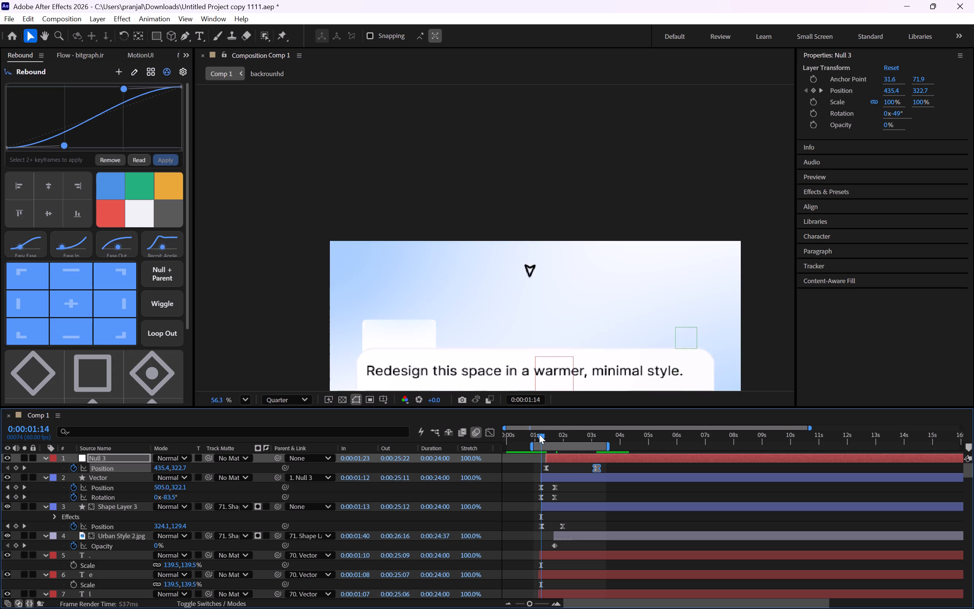
drag(539, 434, 539, 438)
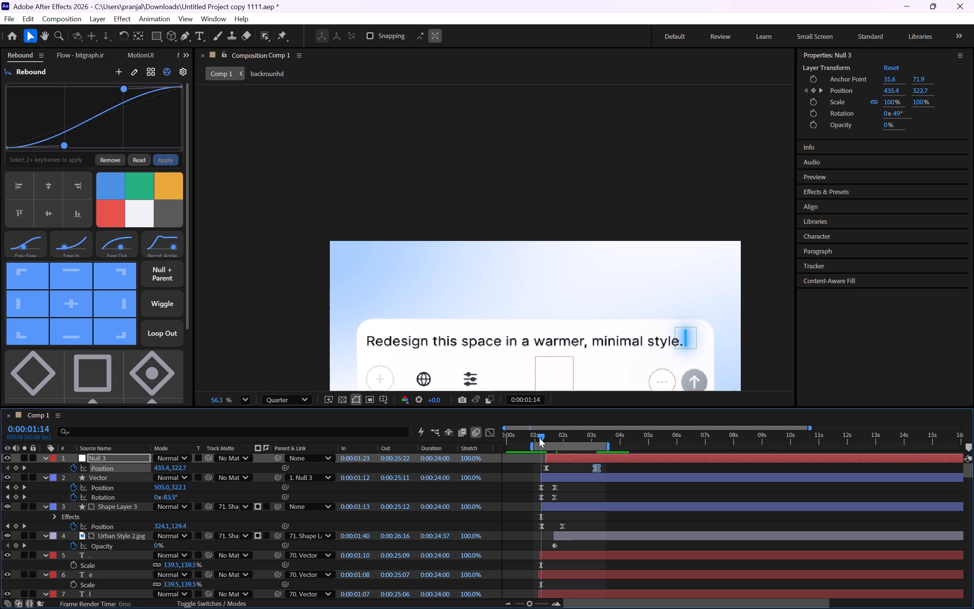
drag(539, 438, 544, 438)
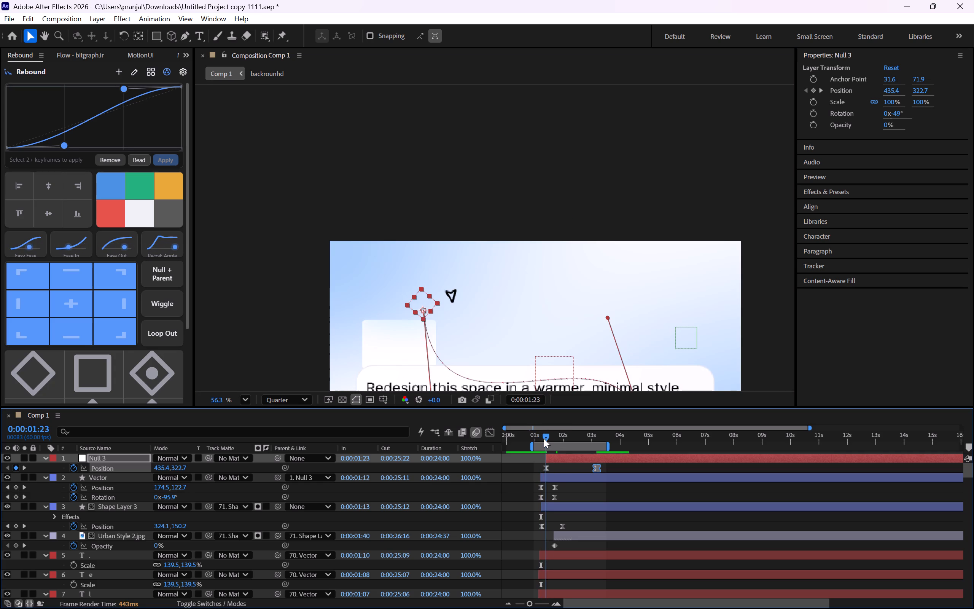
drag(544, 438, 539, 443)
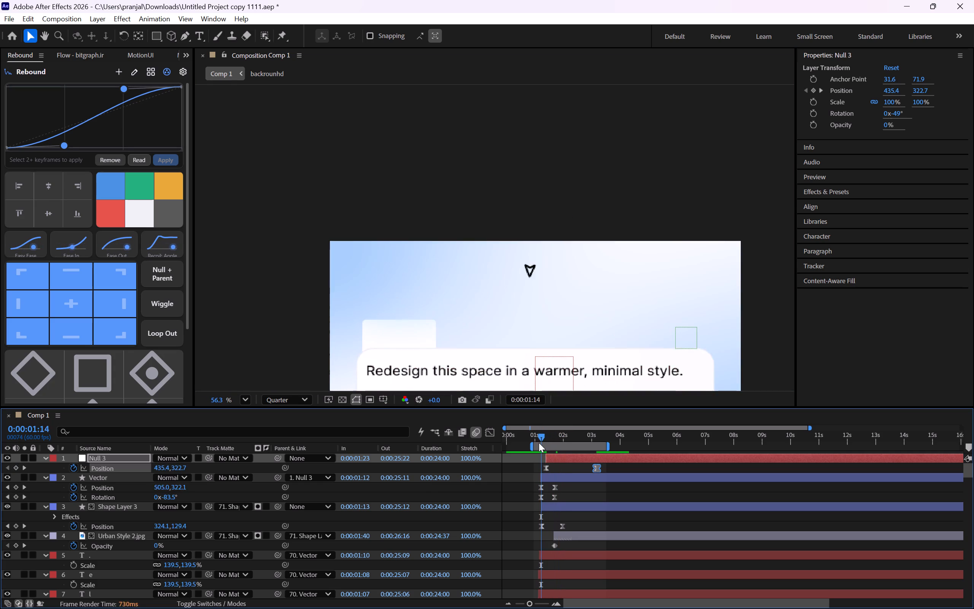
drag(539, 443, 550, 443)
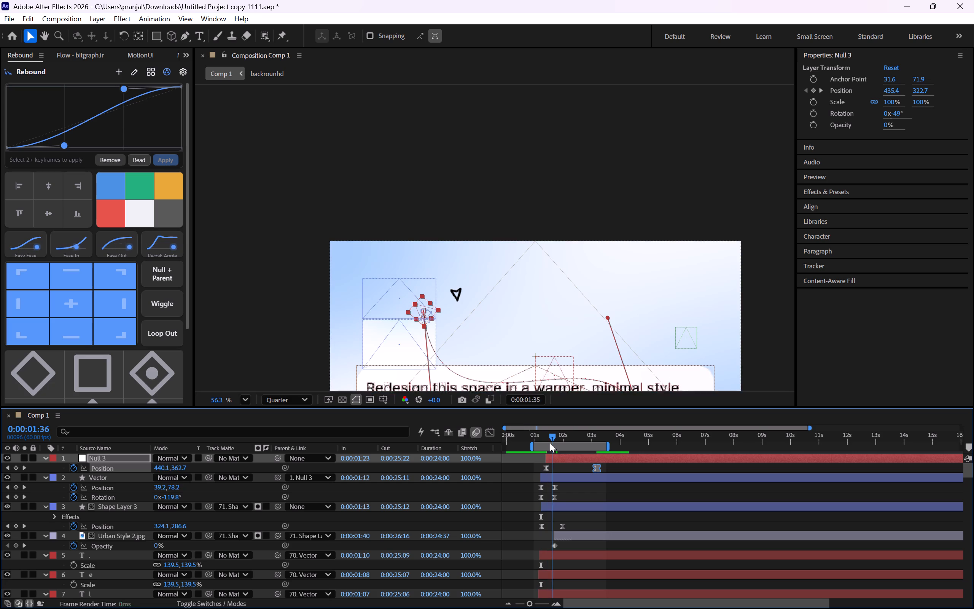
drag(550, 443, 552, 443)
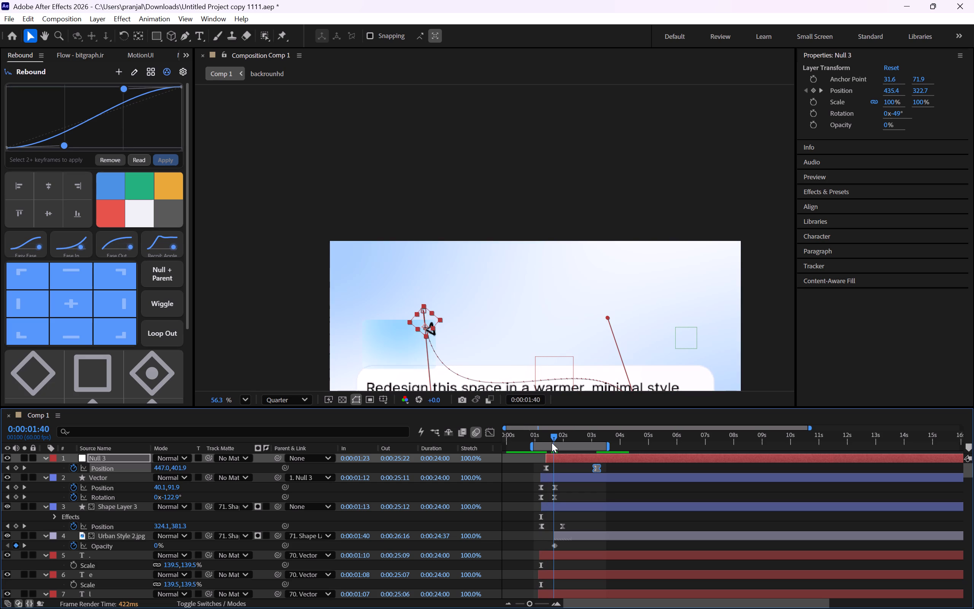
drag(552, 443, 553, 445)
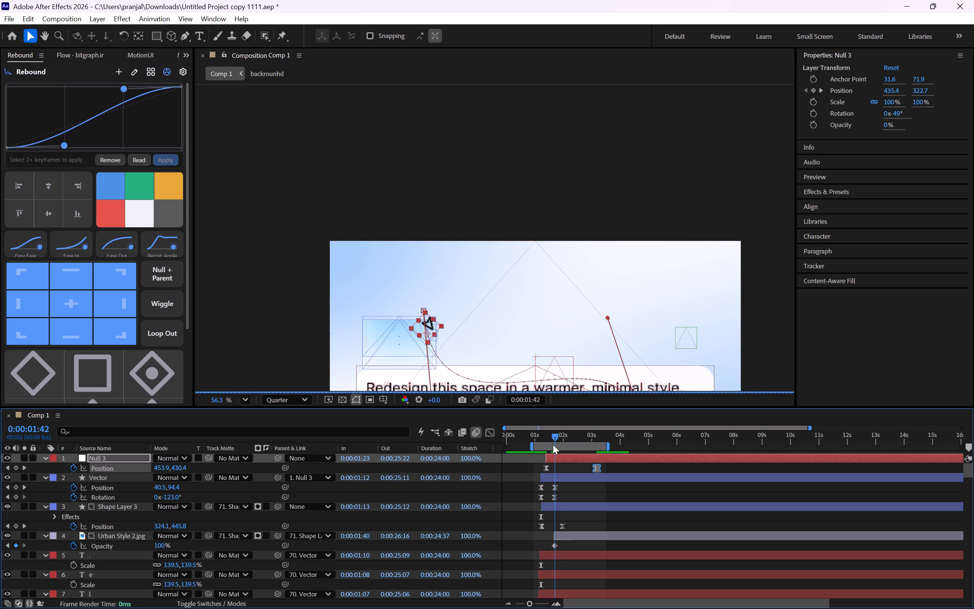
drag(553, 445, 552, 445)
drag(170, 497, 167, 497)
scroll(403, 365, up, 7)
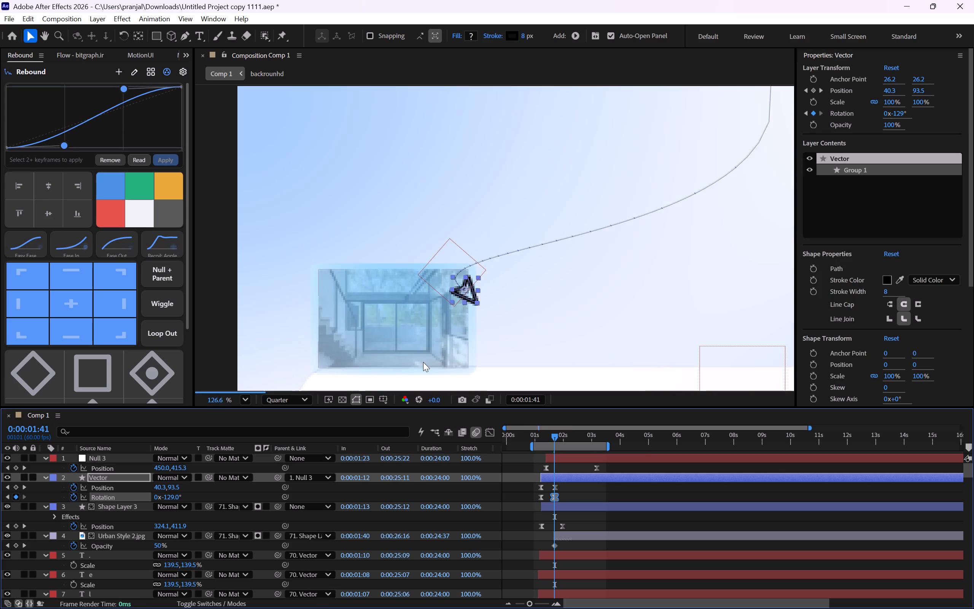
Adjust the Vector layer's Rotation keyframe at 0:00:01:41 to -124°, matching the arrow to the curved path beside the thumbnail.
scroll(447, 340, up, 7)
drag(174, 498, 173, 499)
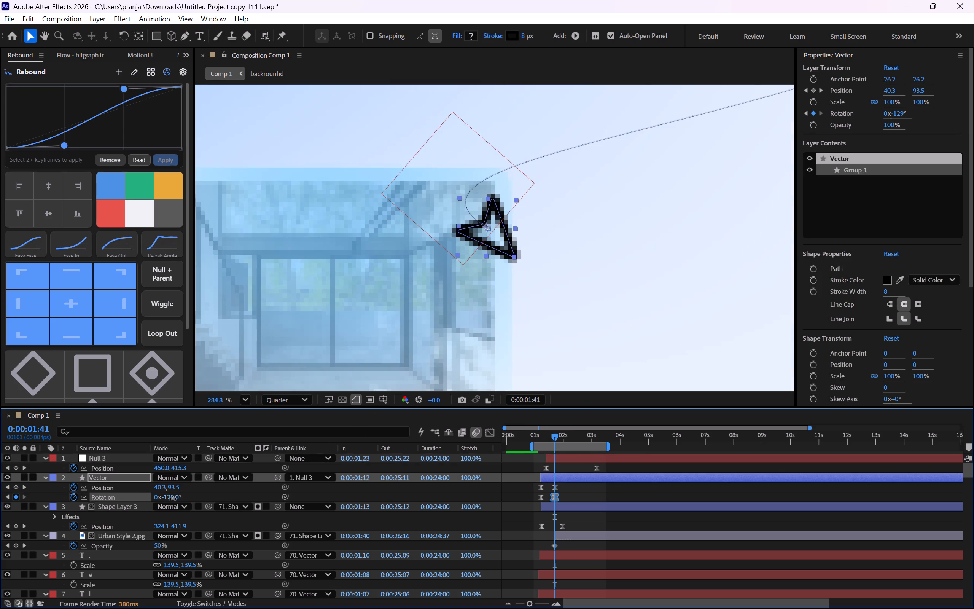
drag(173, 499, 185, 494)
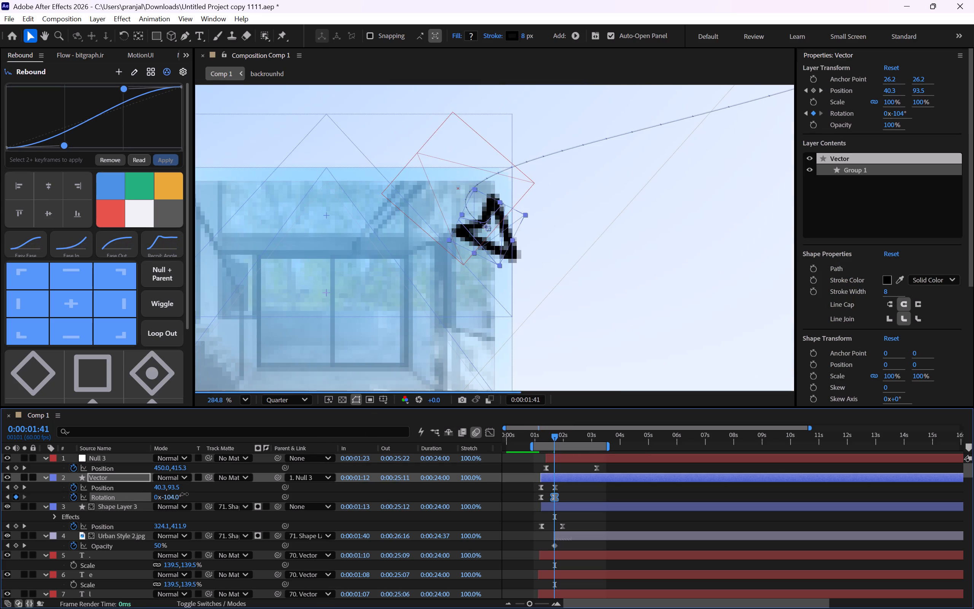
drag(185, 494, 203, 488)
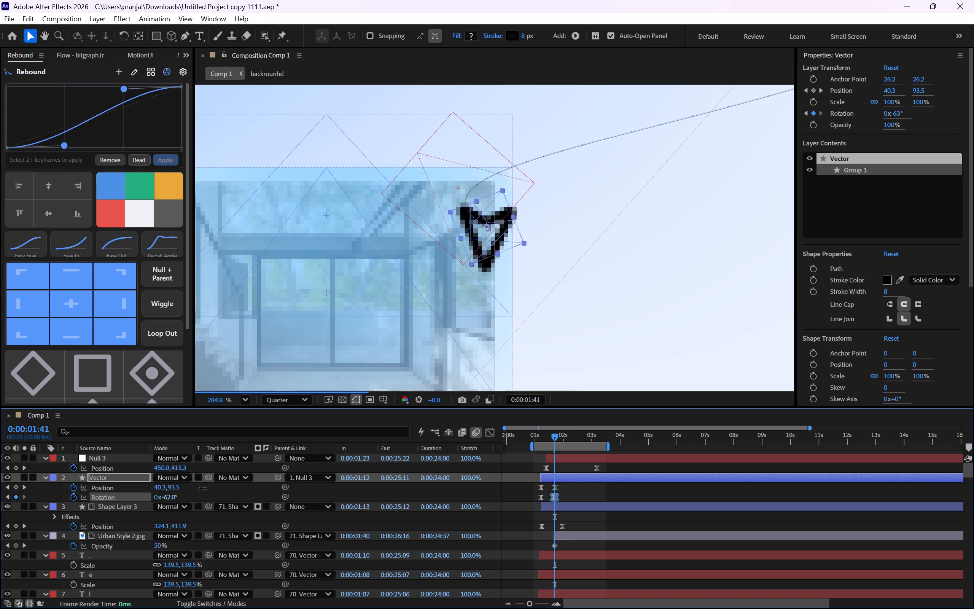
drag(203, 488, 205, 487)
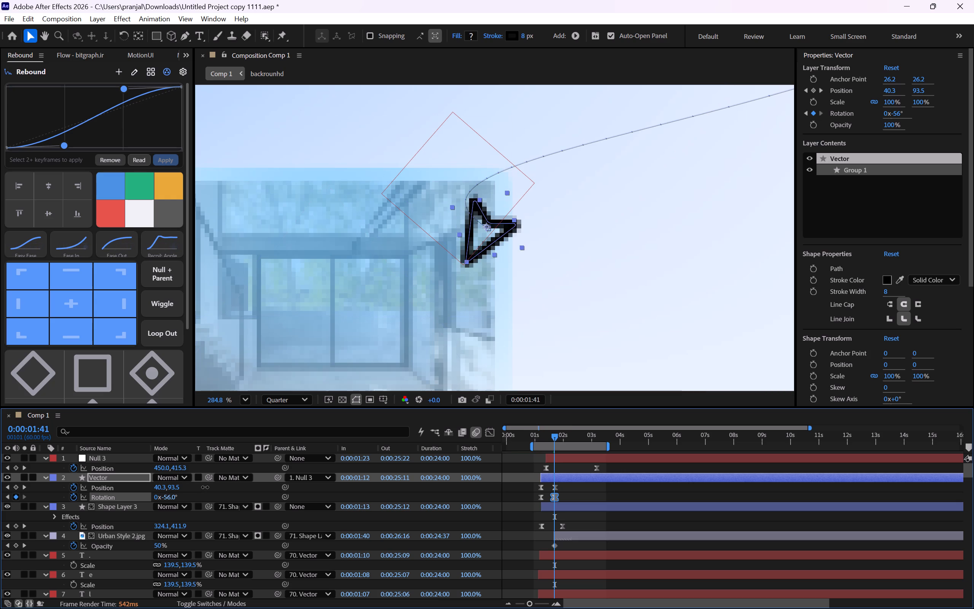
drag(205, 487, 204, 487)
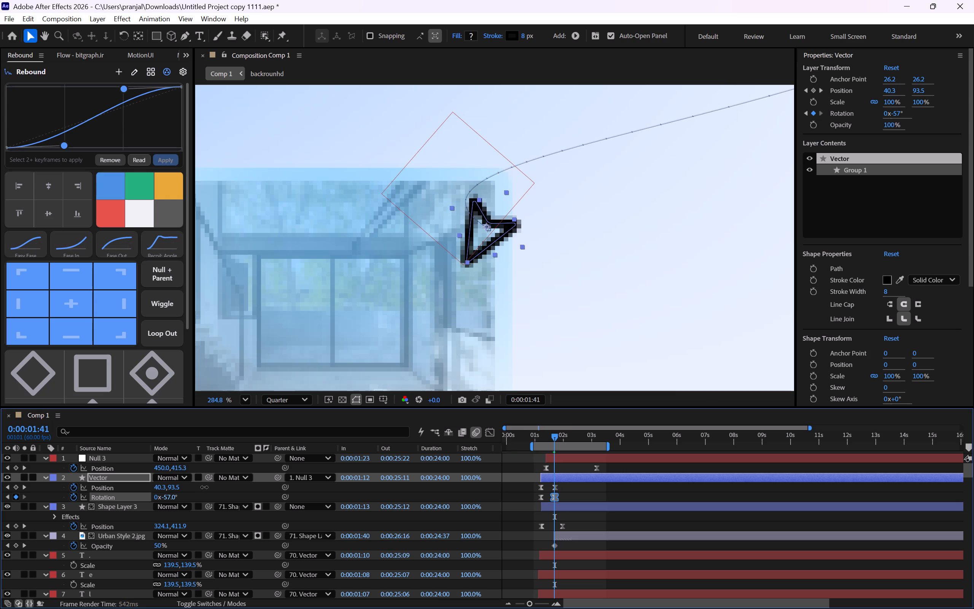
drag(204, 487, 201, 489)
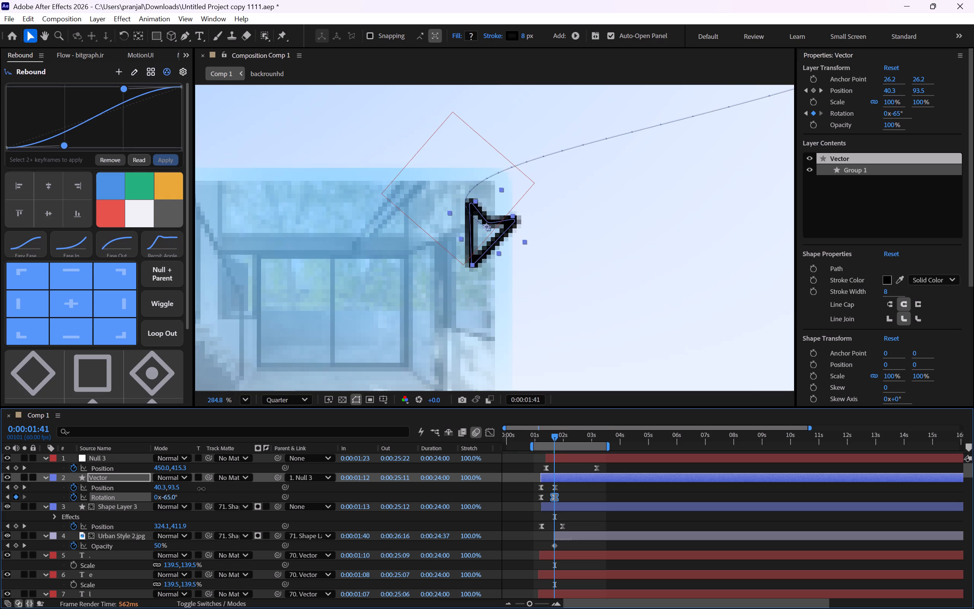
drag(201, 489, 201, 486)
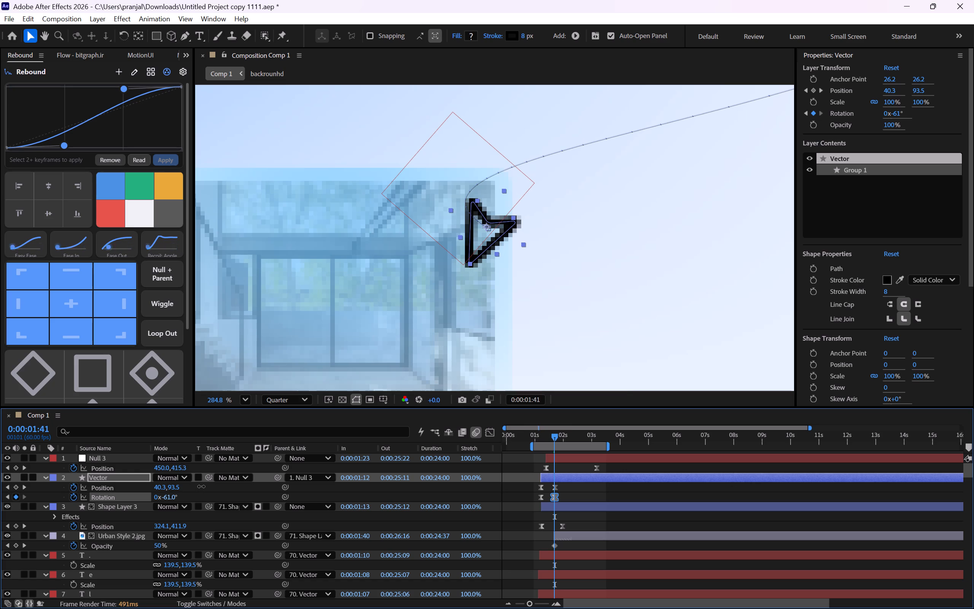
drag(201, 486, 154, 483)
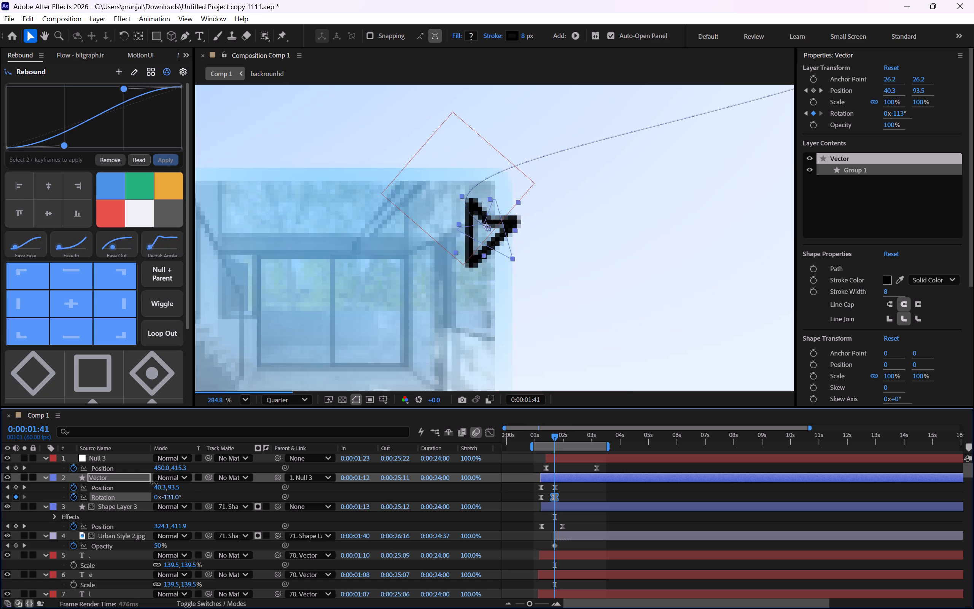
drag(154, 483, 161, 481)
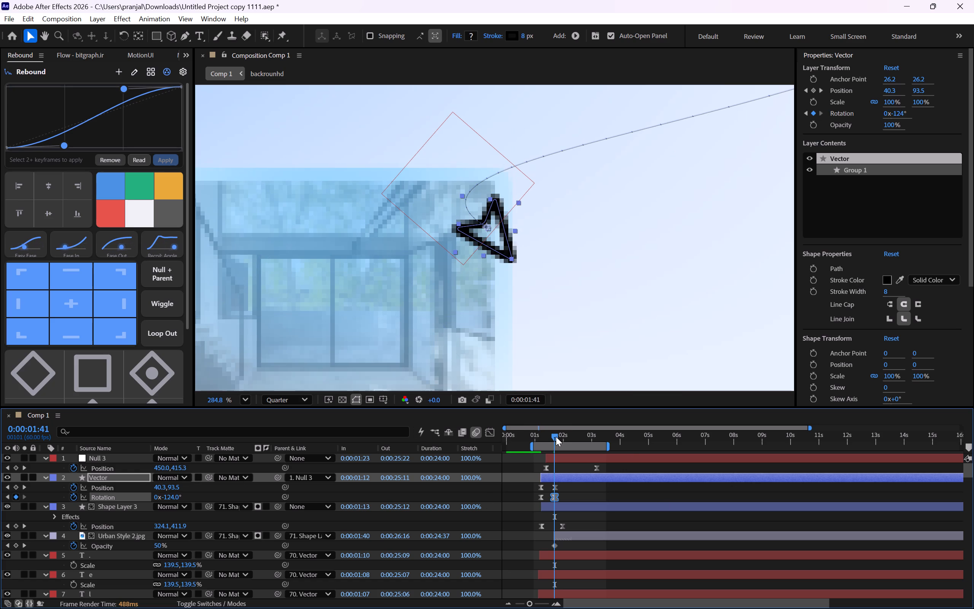
Step back frame by frame from 0:00:01:41 to 0:00:01:29 to check the arrow's orientation around the path's final bend.
key(Page_Up)
key(Page_Up)
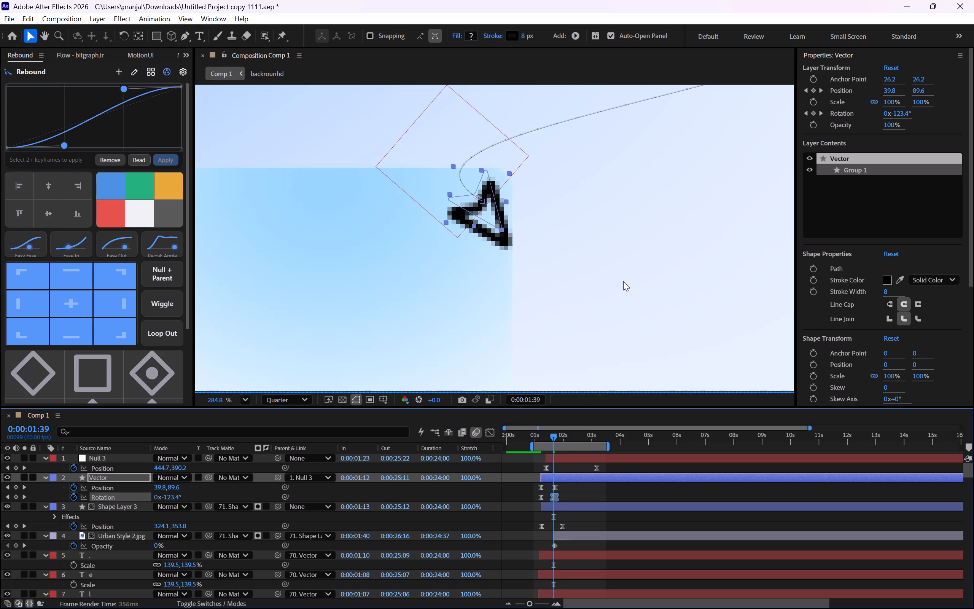
key(Page_Up)
scroll(593, 153, down, 14)
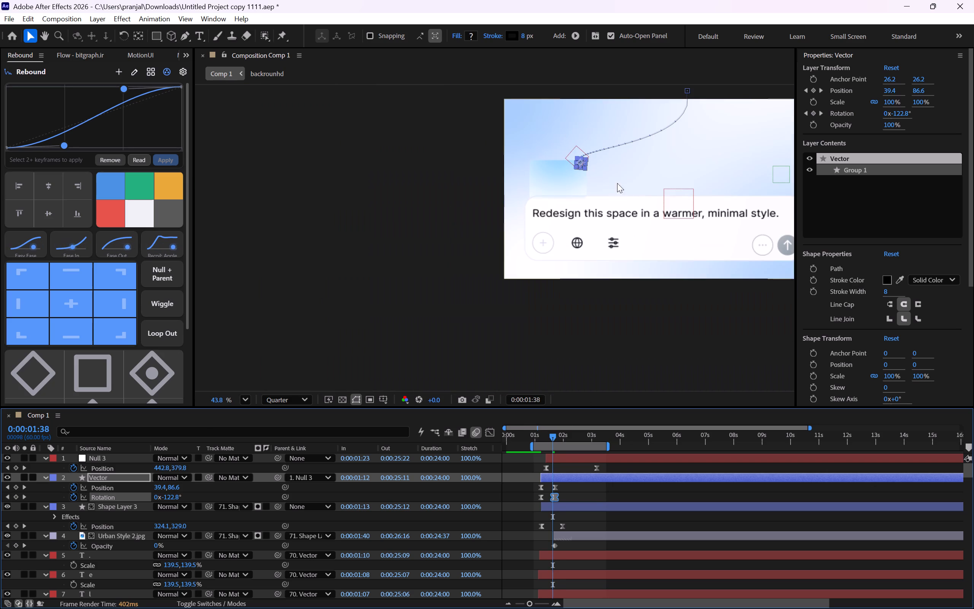
key(Page_Up)
middle_drag(624, 163, 588, 264)
scroll(594, 263, up, 5)
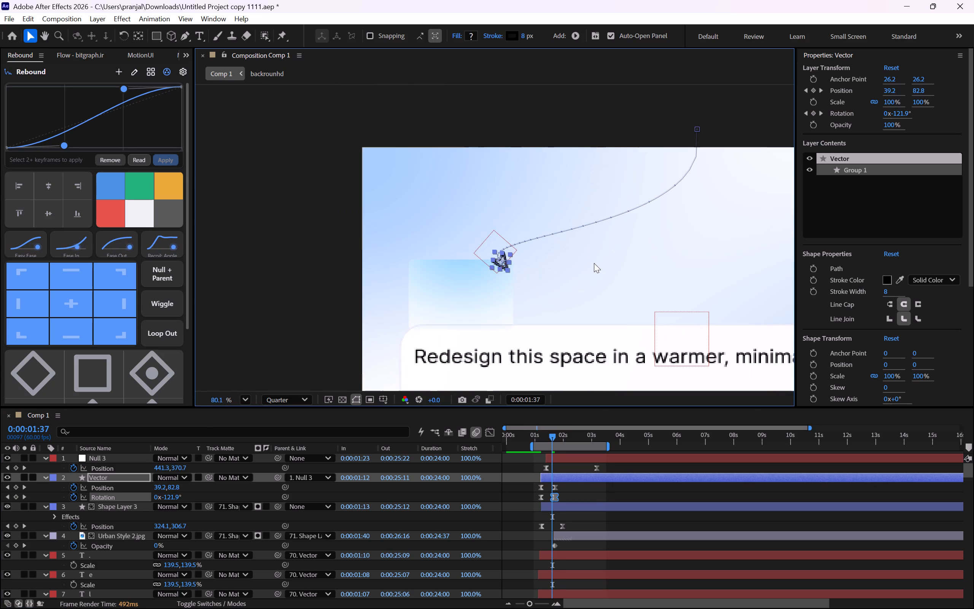
key(Page_Up)
key(Page_Up)
key(Page_Up)
key(Page_Up)
key(Page_Up)
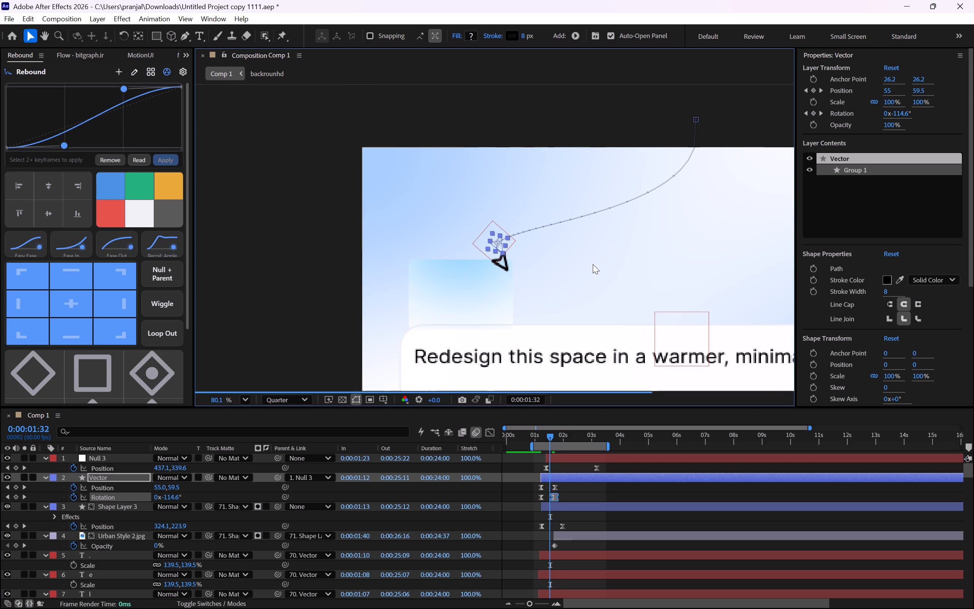
key(Page_Up)
key(Page_Up)
key(Page_Up)
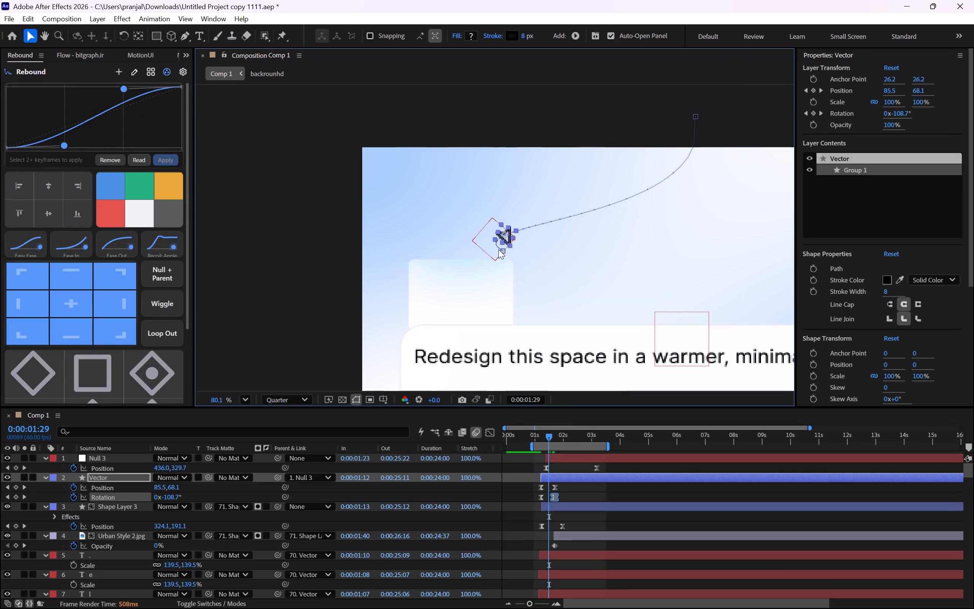
Add a Rotation keyframe of -34.7° to the Vector layer at 0:00:01:29, before the path's final bend.
scroll(511, 244, up, 11)
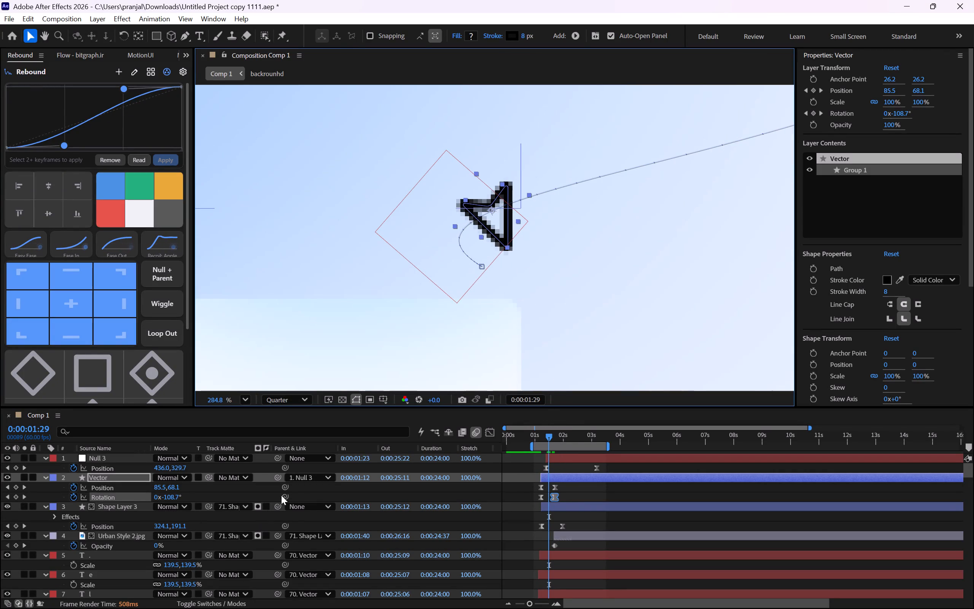
click(255, 523)
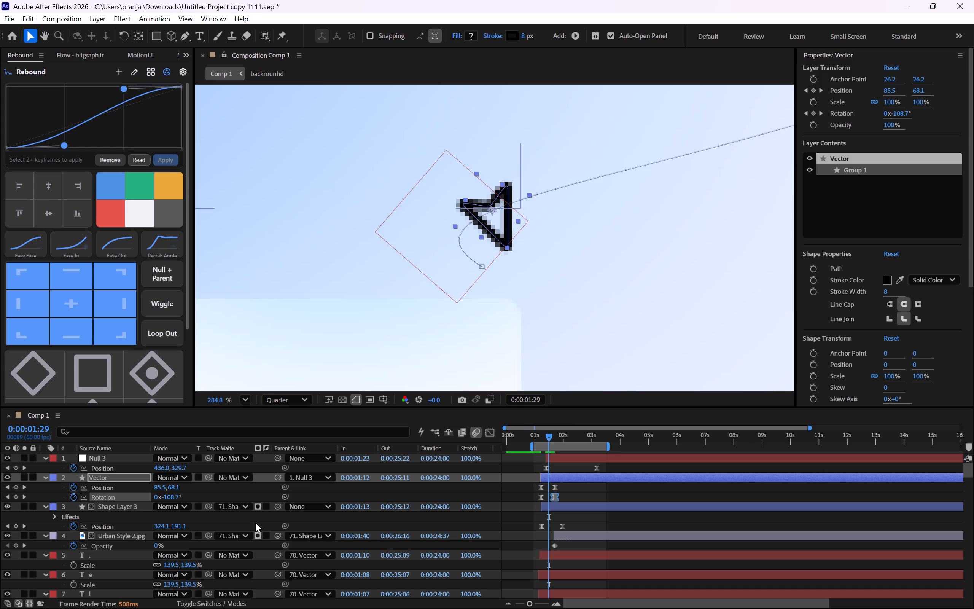
click(553, 477)
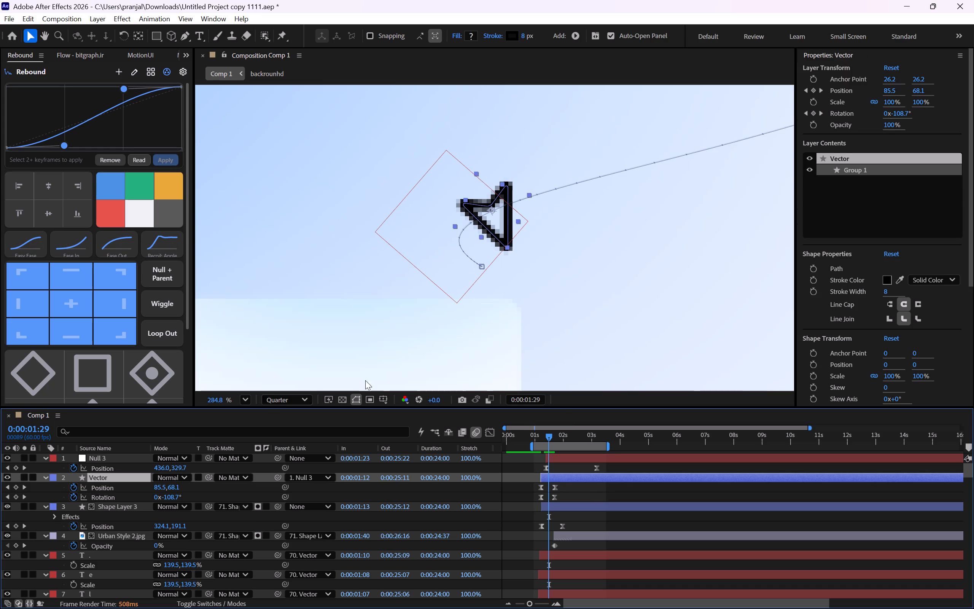
drag(170, 497, 188, 496)
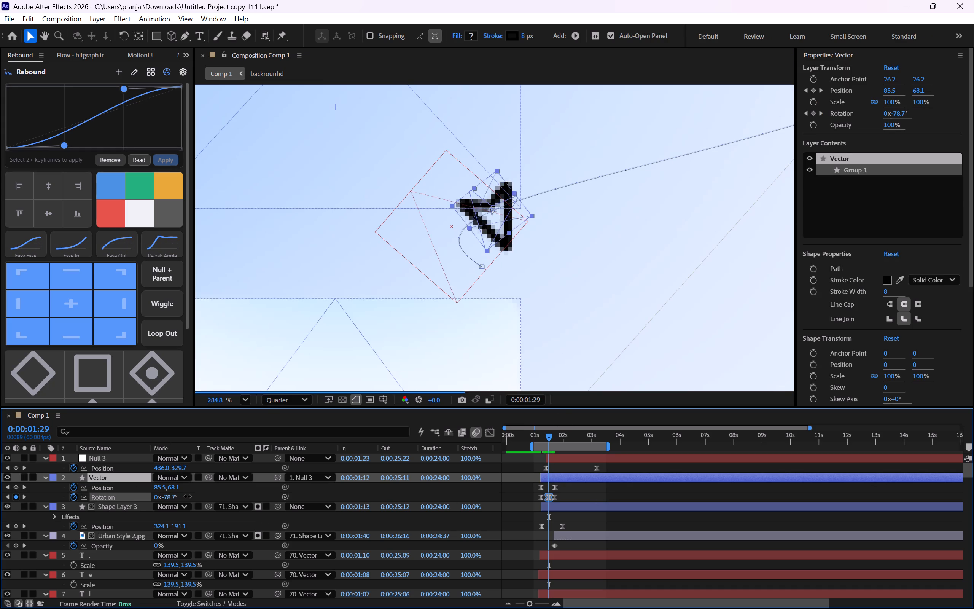
drag(188, 496, 221, 496)
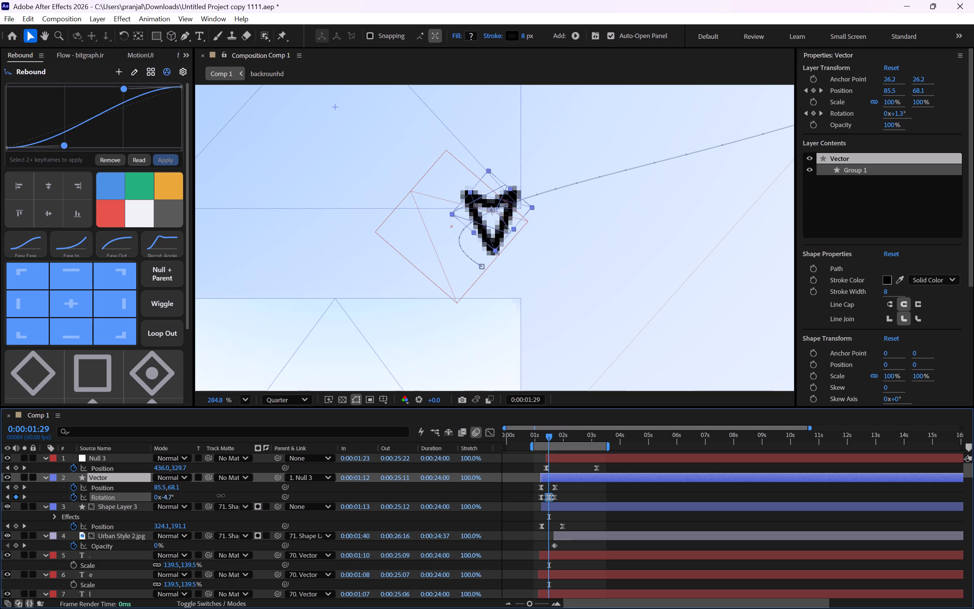
drag(221, 496, 210, 495)
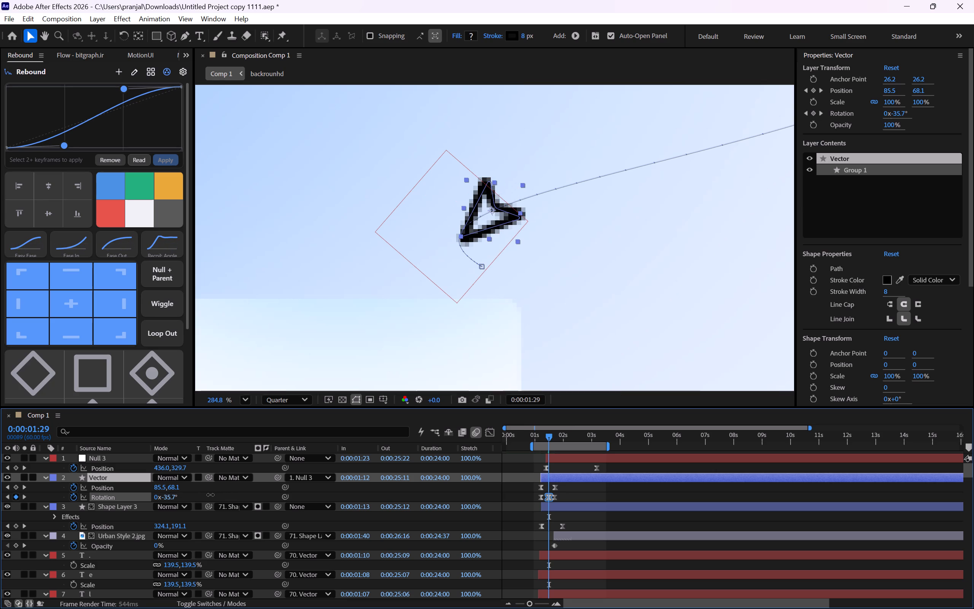
drag(210, 495, 211, 495)
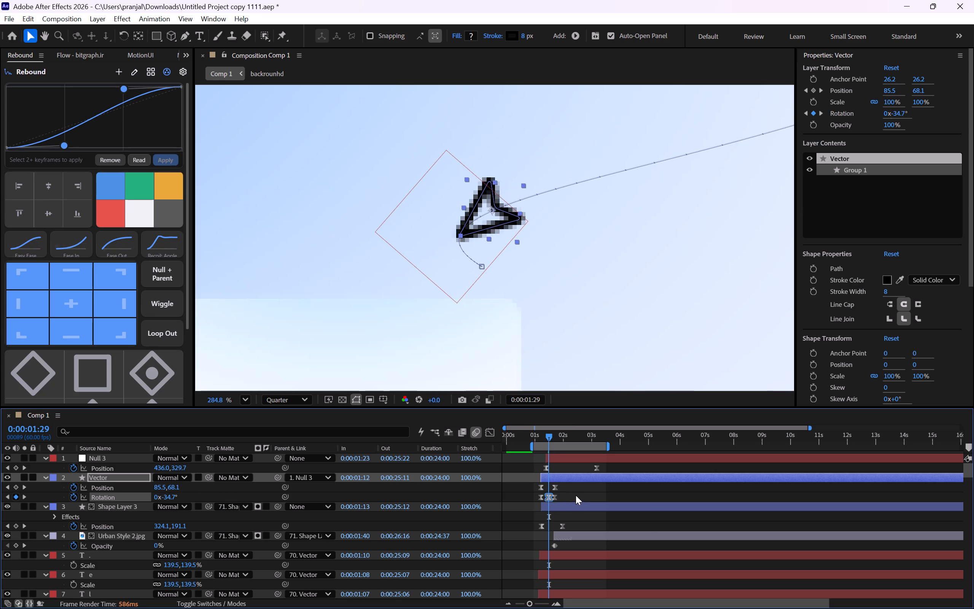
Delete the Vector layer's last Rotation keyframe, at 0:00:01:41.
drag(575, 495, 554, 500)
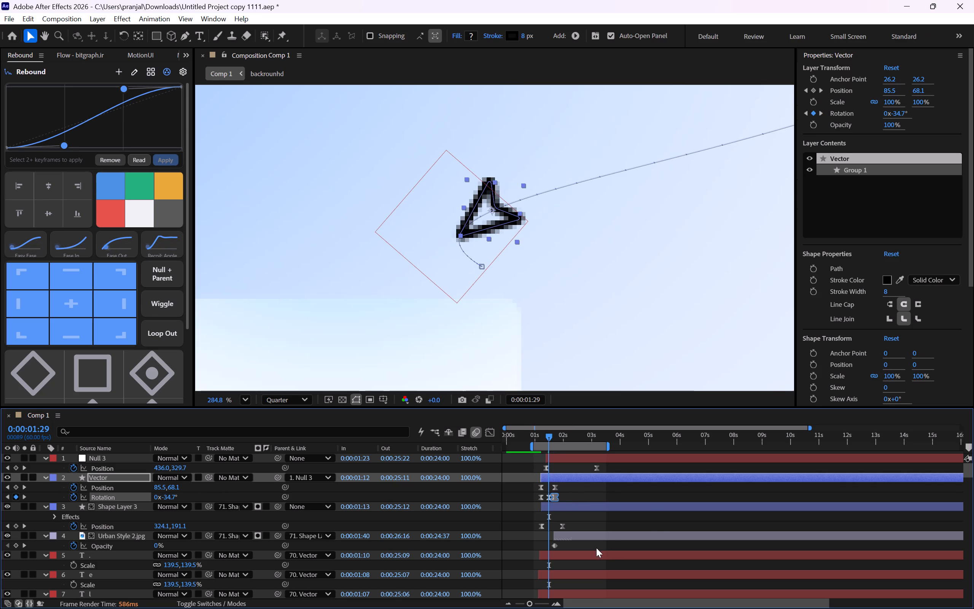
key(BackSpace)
Play Comp 1 from 0:00:01:00 and stop at 0:00:01:37 to check the arrow's rotation approaching the thumbnail.
drag(548, 436, 534, 438)
key(space)
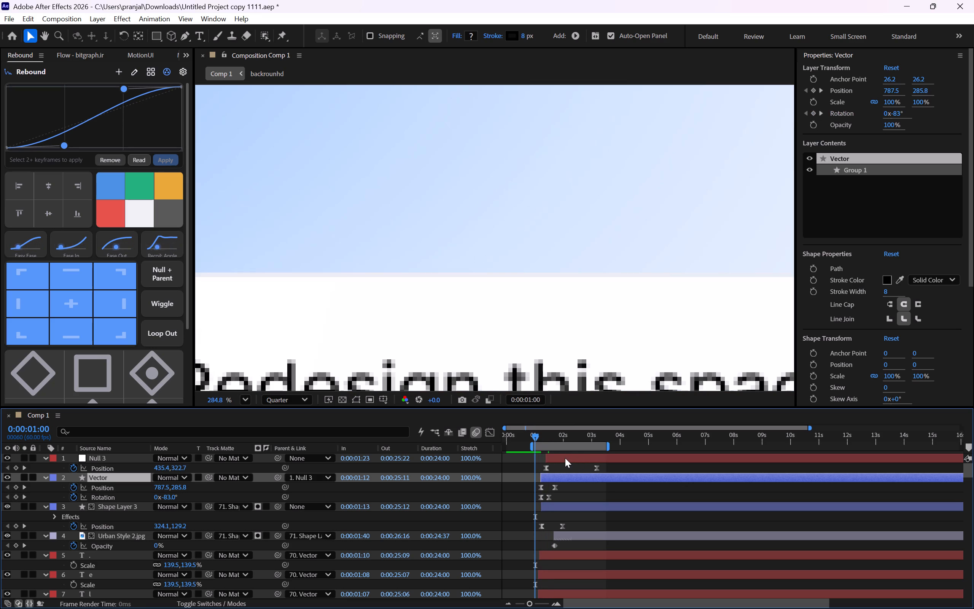
scroll(465, 261, down, 7)
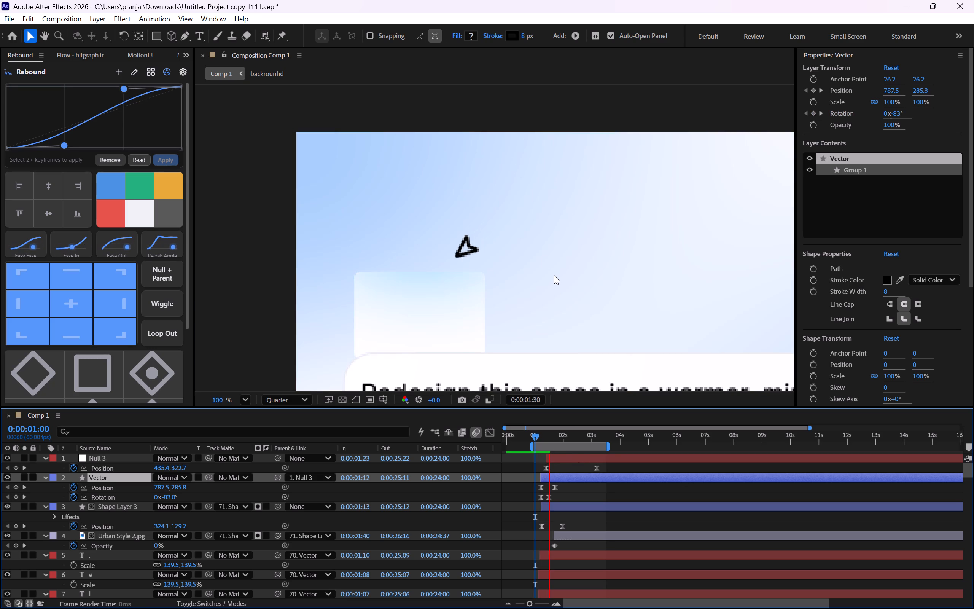
key(space)
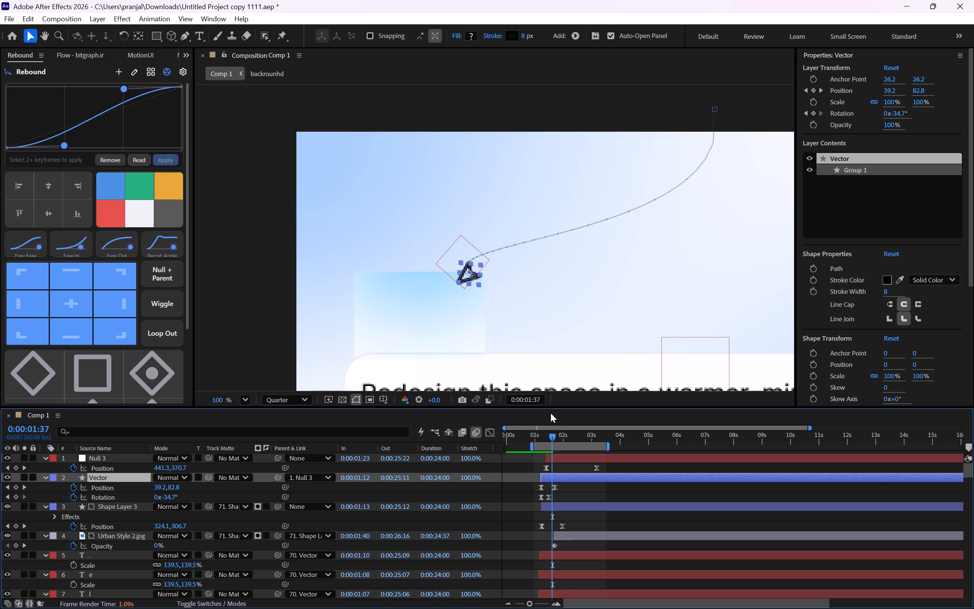
scroll(569, 496, down, 1)
scroll(569, 496, up, 7)
Set the Vector layer's Rotation to -126.7° at 0:00:01:41, where the arrow reaches the image thumbnail.
click(552, 433)
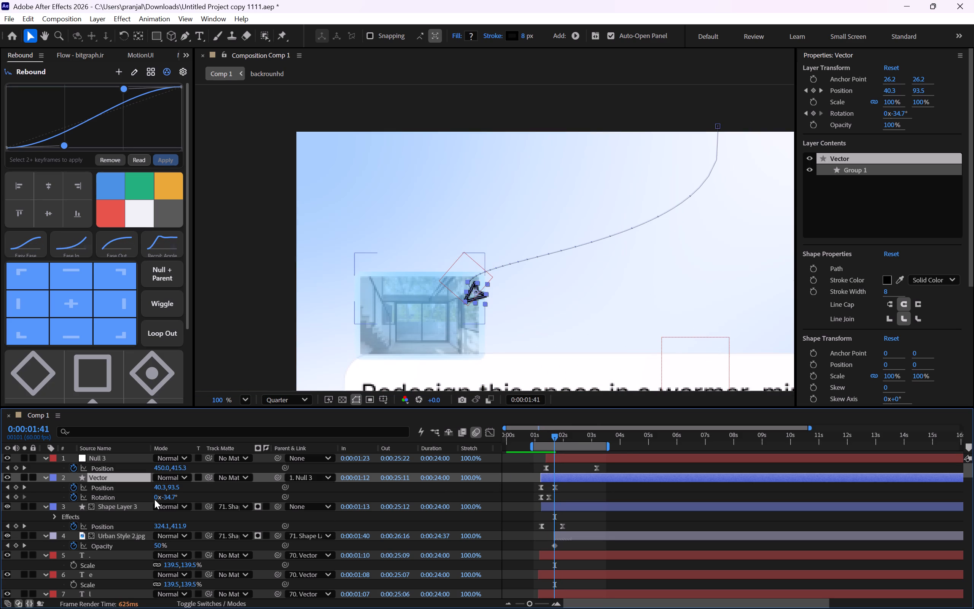
drag(170, 497, 153, 502)
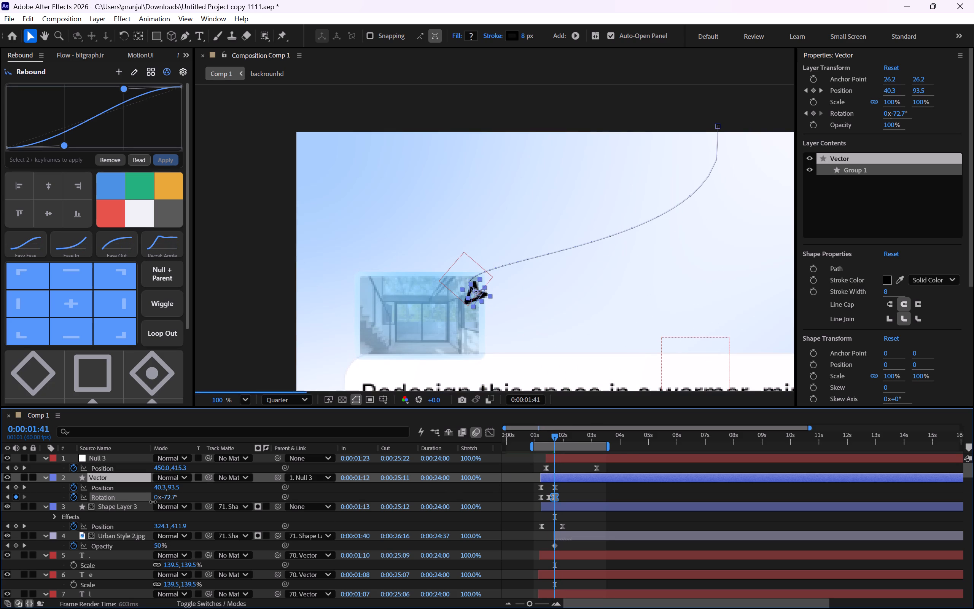
drag(153, 502, 128, 508)
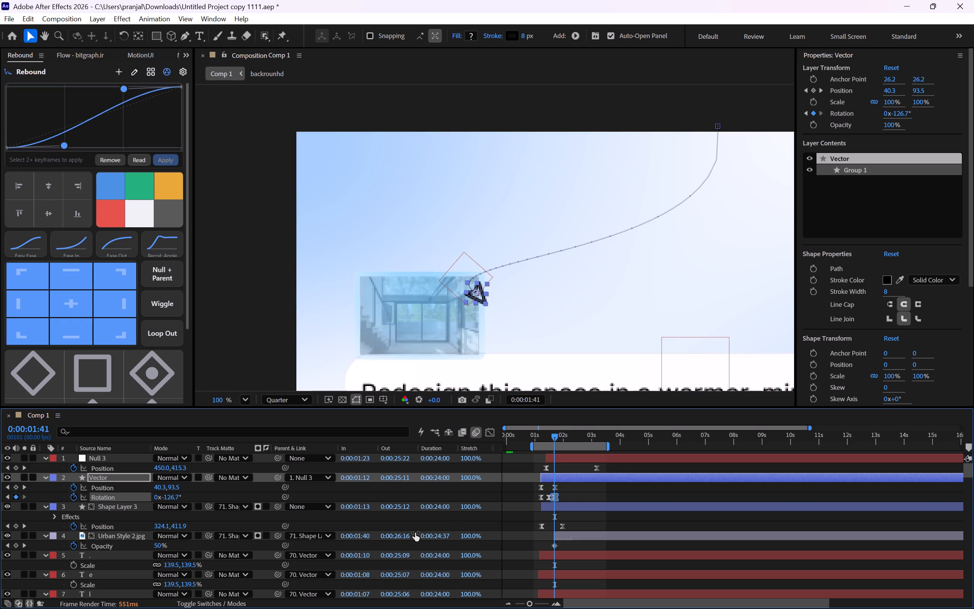
click(564, 499)
Play Comp 1 from 0:00:01:00 to check the cursor's turn, then park the time at 0:00:02:02.
drag(554, 436, 534, 440)
key(space)
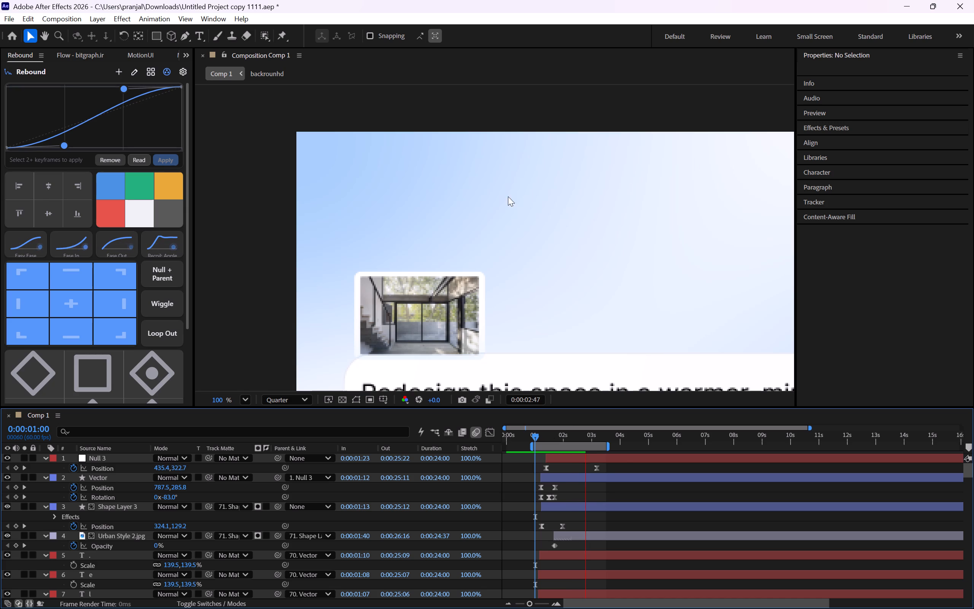
click(564, 437)
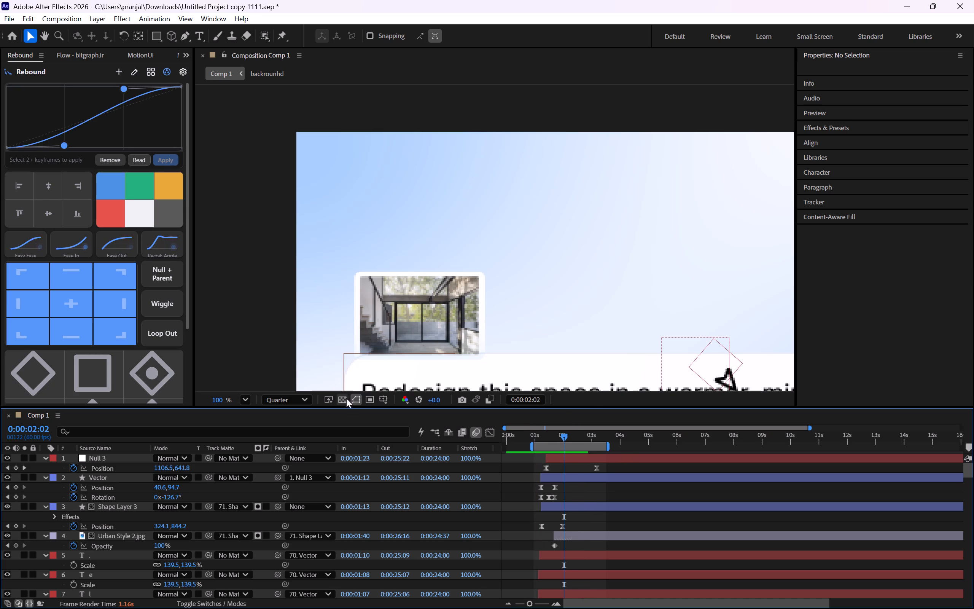
Review the Adaptive Resolution preferences for previews and accept them as they are.
click(331, 402)
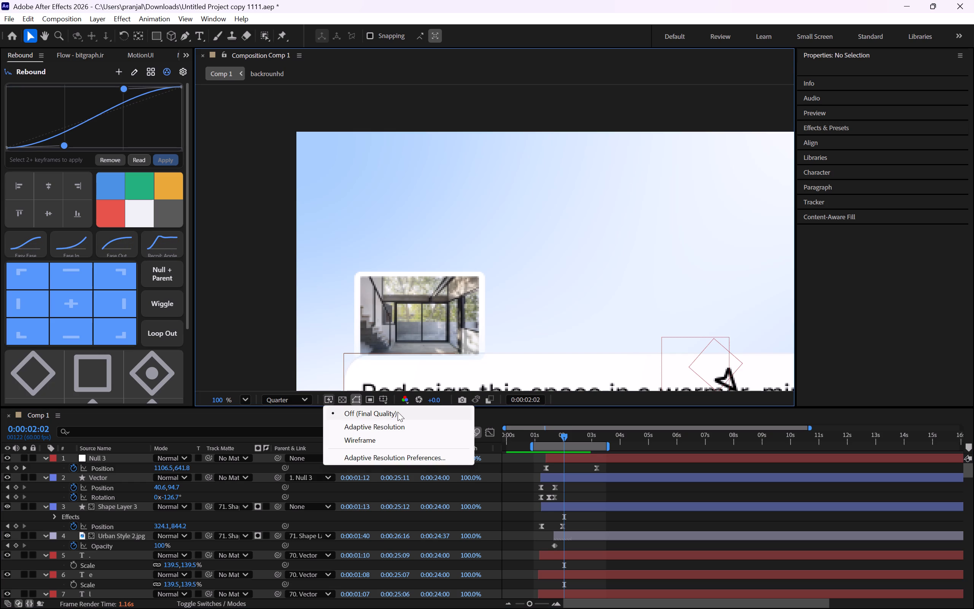
click(407, 455)
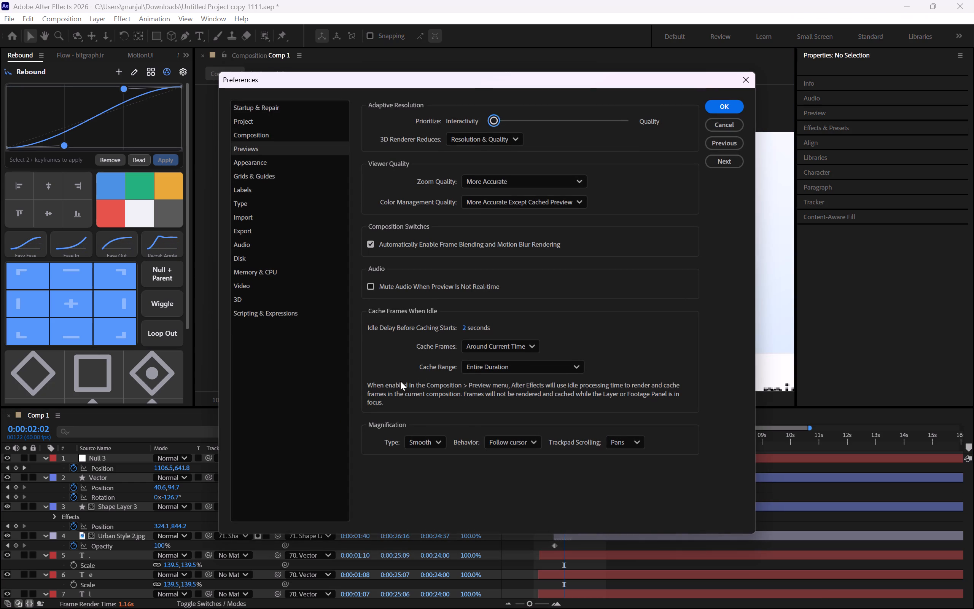
click(731, 101)
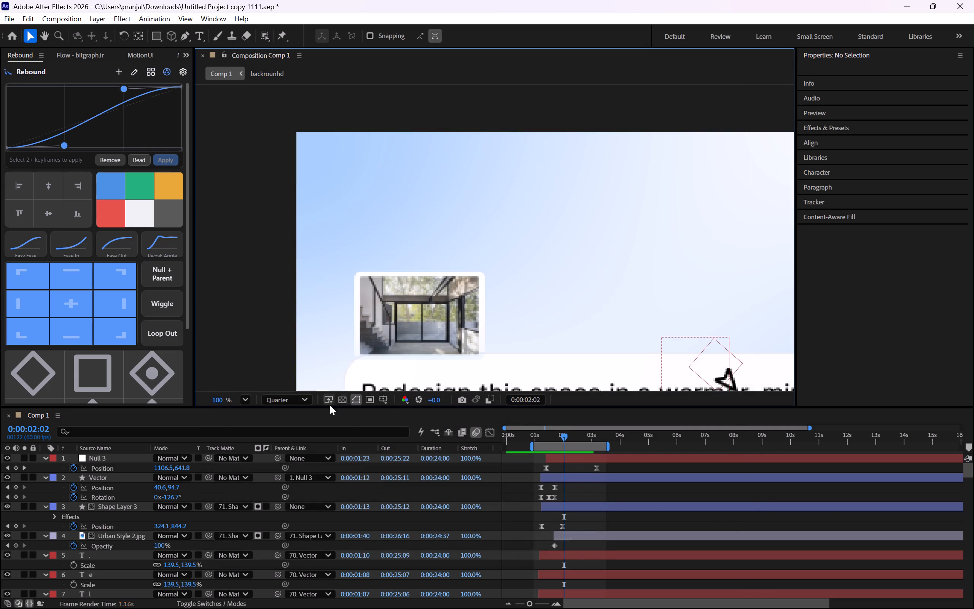
Switch the composition's fast previews mode to Adaptive Resolution.
click(331, 397)
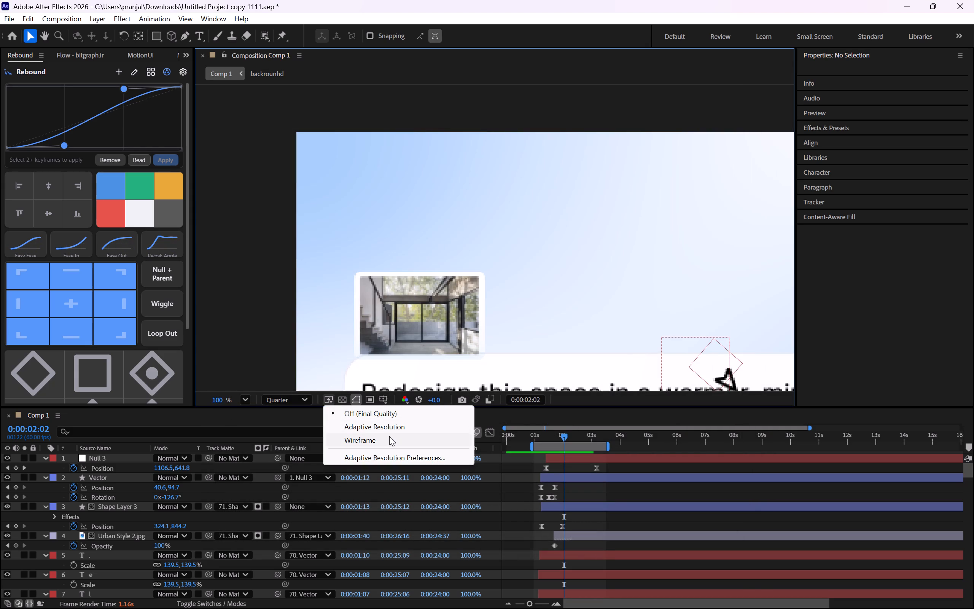
click(384, 427)
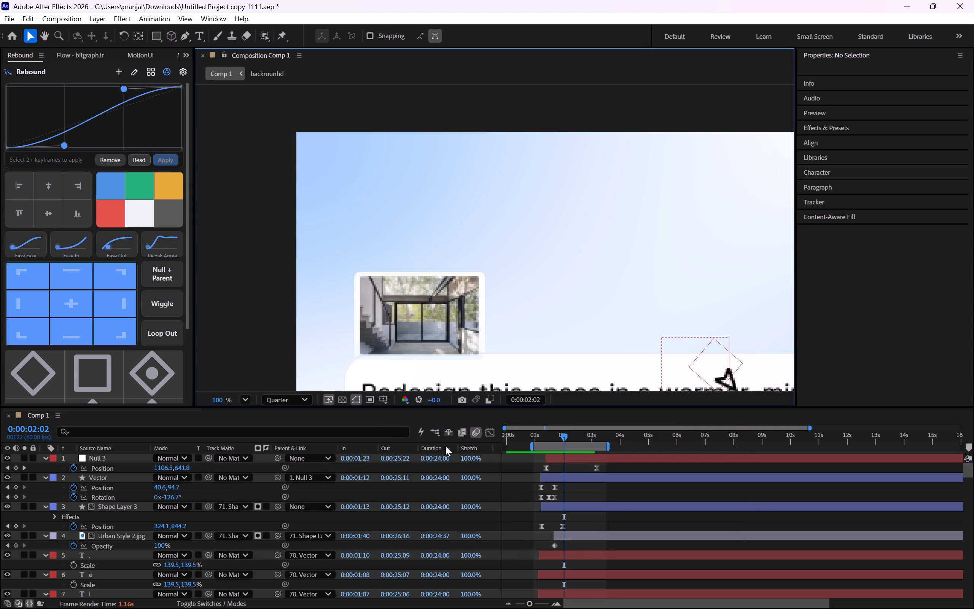
Play Comp 1 and scrub between about 0:00:01:18 and 0:00:01:55 to check the arrow's turn around the image thumbnail.
key(space)
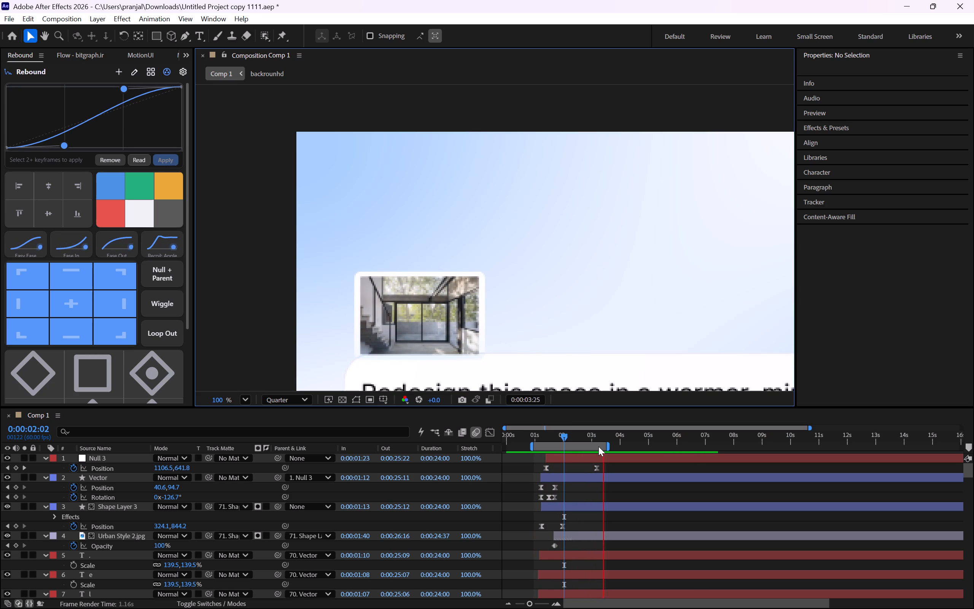
key(space)
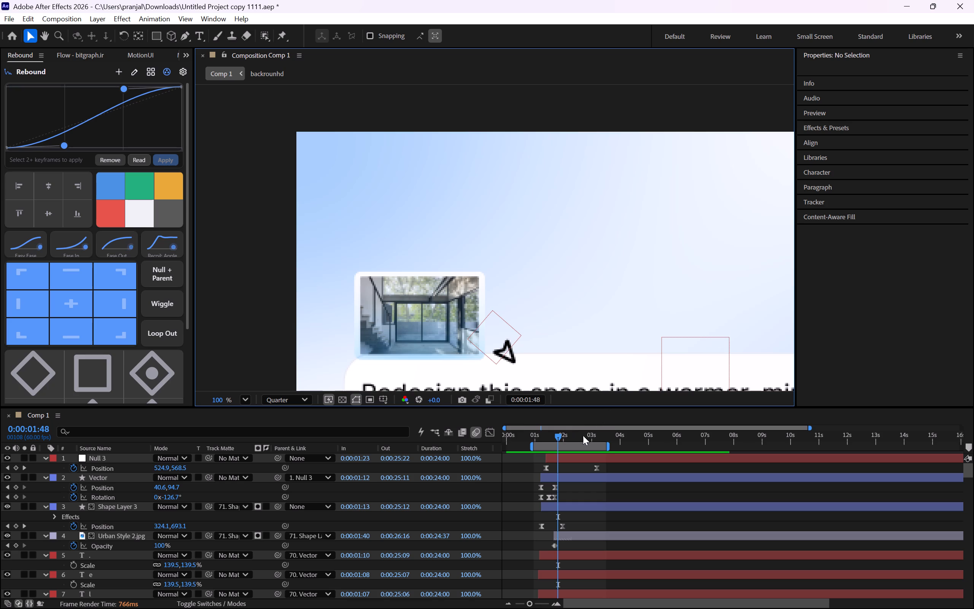
drag(560, 435, 546, 432)
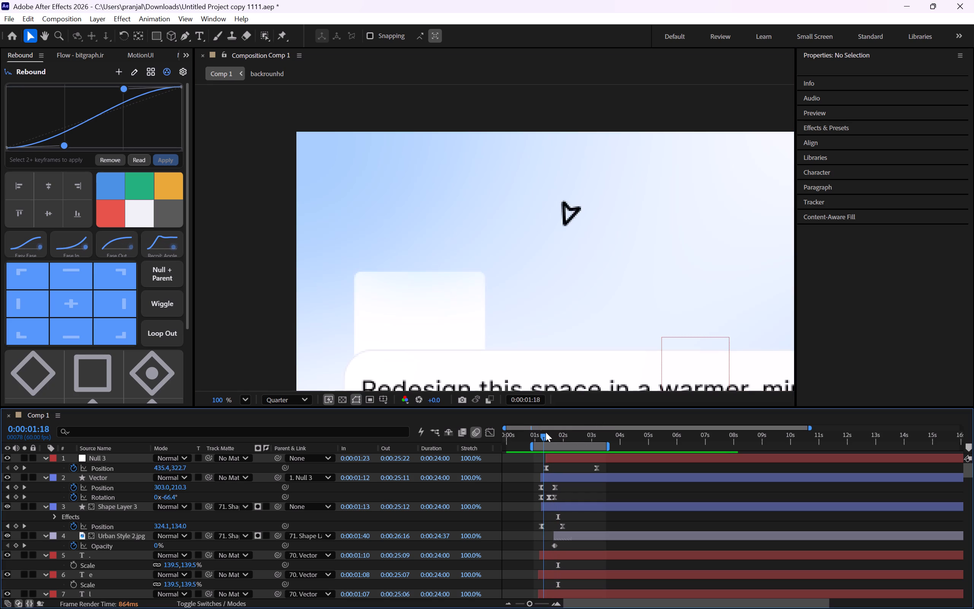
drag(546, 432, 544, 432)
key(space)
key(space)
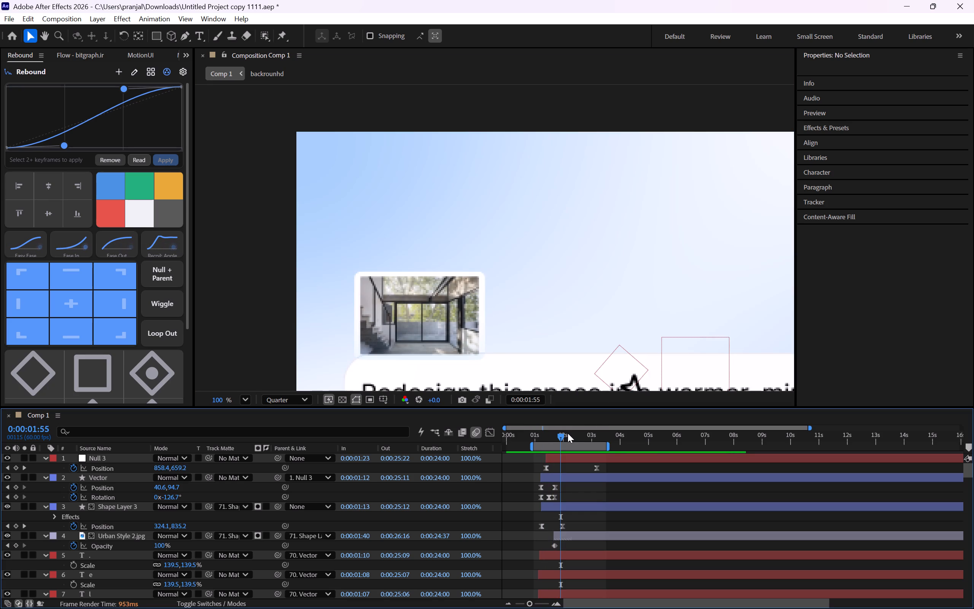
drag(564, 432, 554, 436)
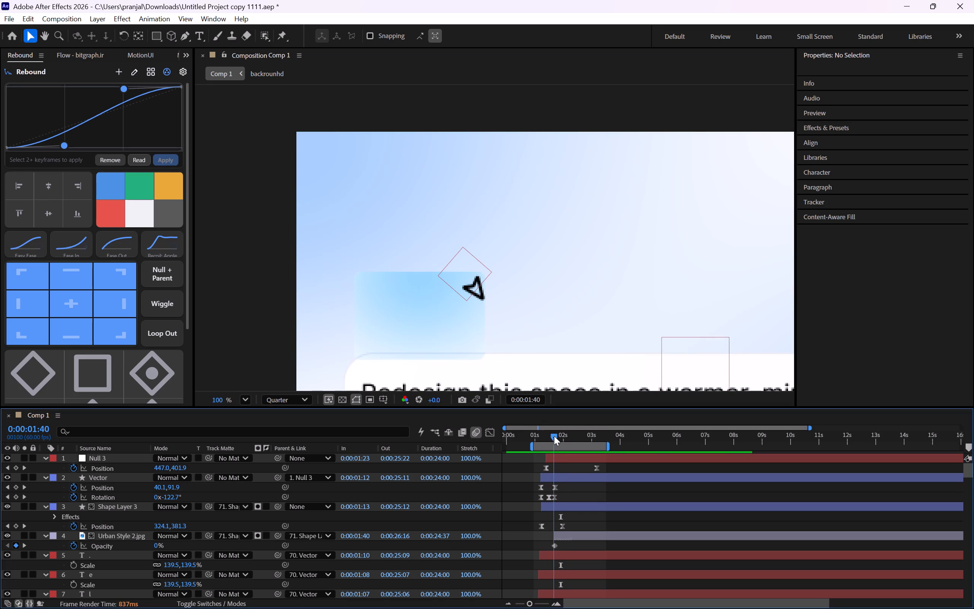
drag(554, 436, 548, 436)
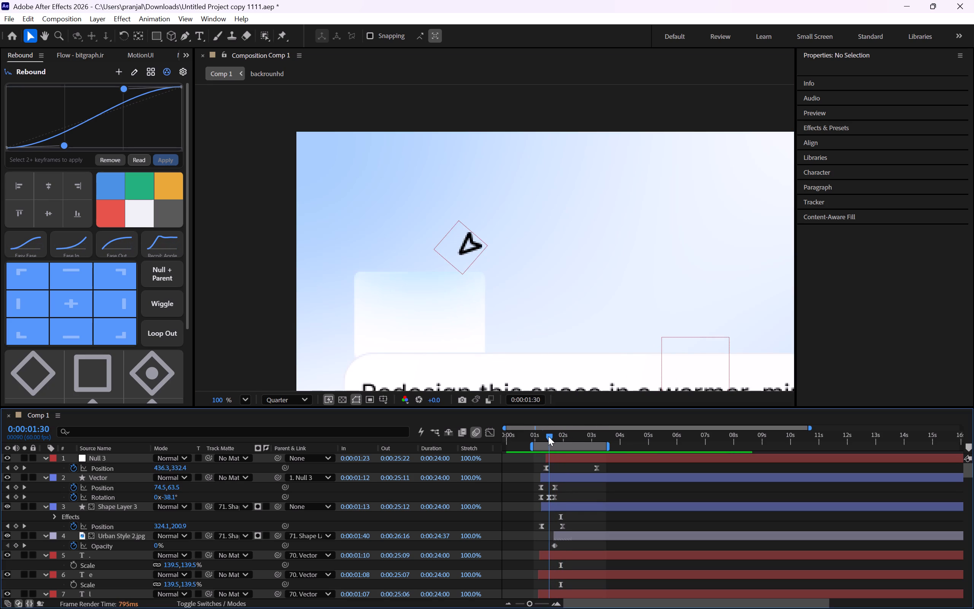
drag(548, 436, 557, 438)
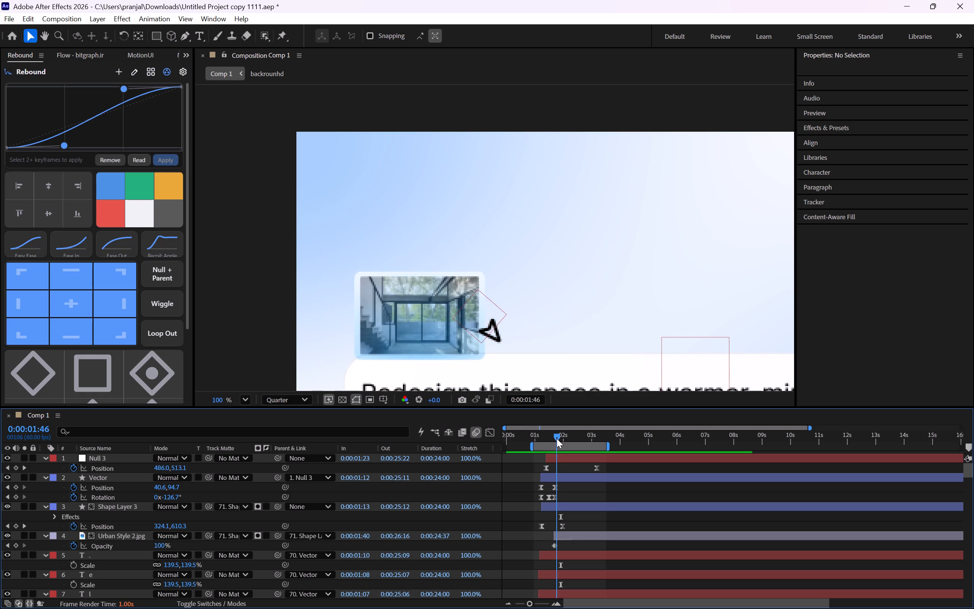
drag(557, 438, 557, 439)
Start Rotation keyframes on the Null 3 layer at 0:00:01:41 and set the value to -16° along the curved path.
scroll(560, 412, down, 6)
middle_drag(557, 328, 561, 239)
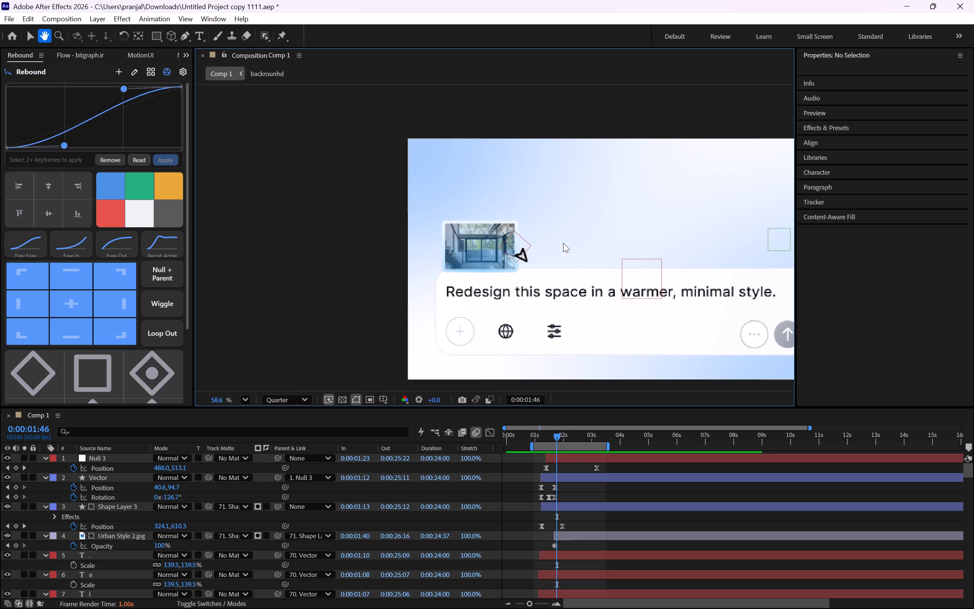
click(557, 439)
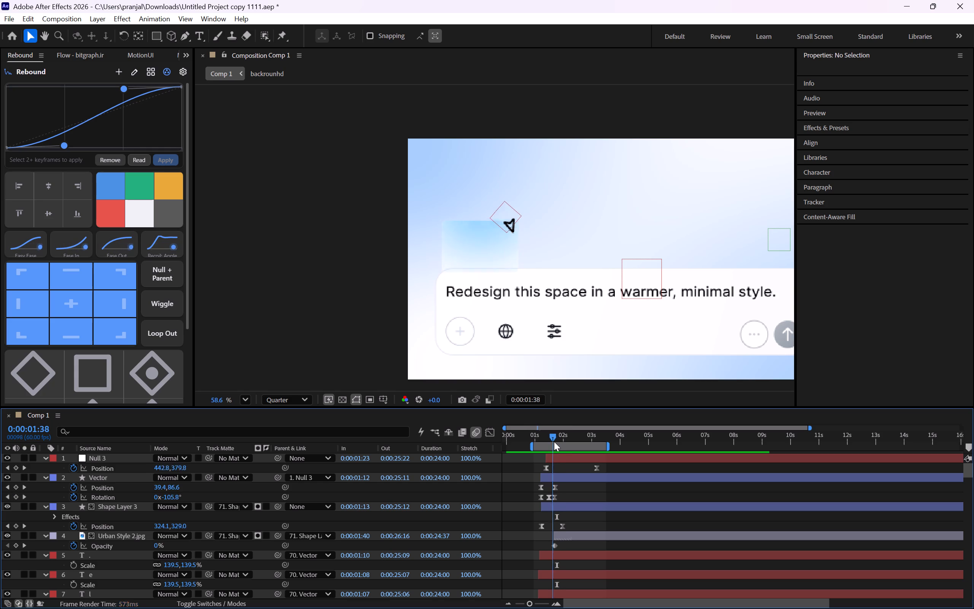
click(565, 460)
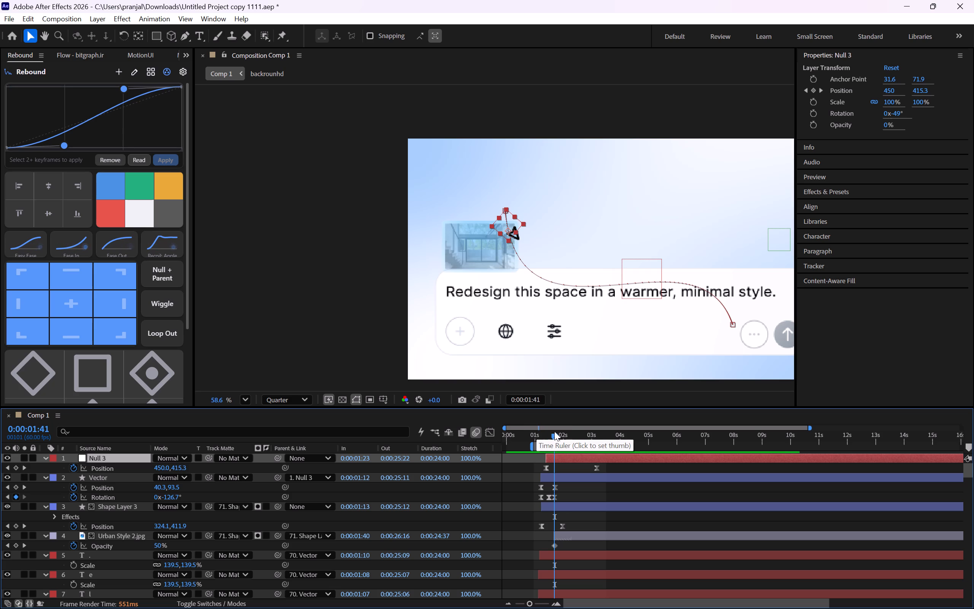
key(r)
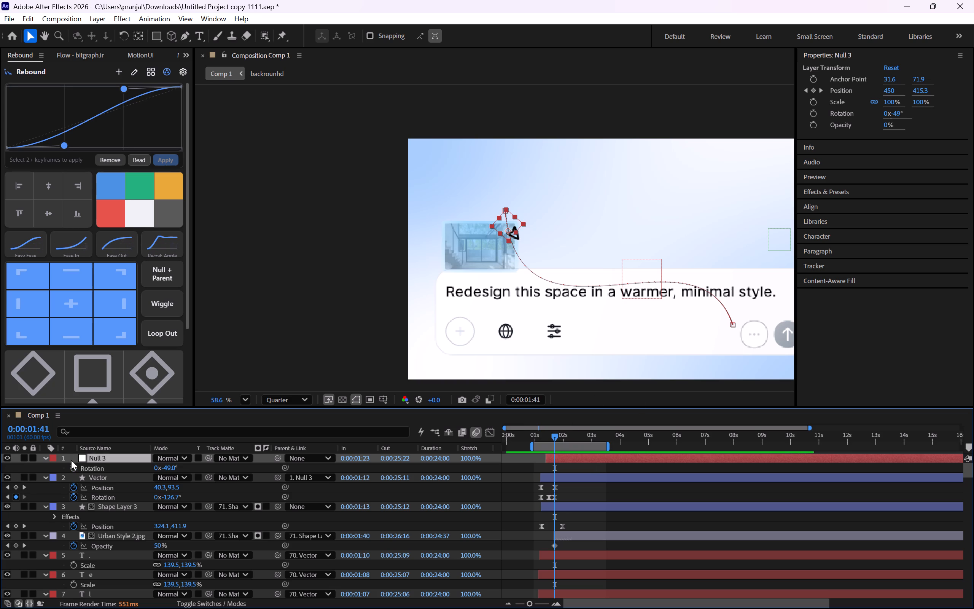
click(75, 467)
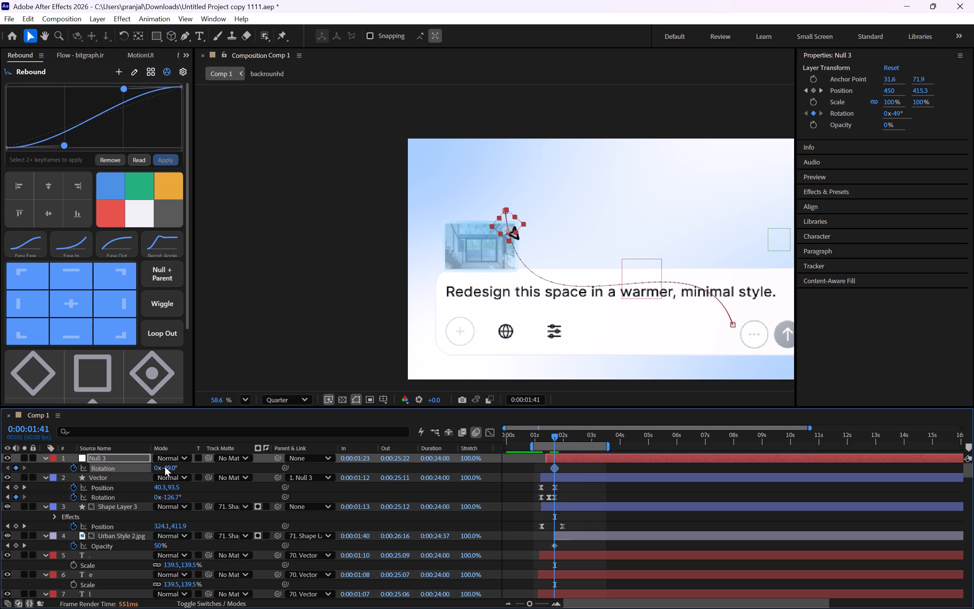
drag(166, 467, 169, 467)
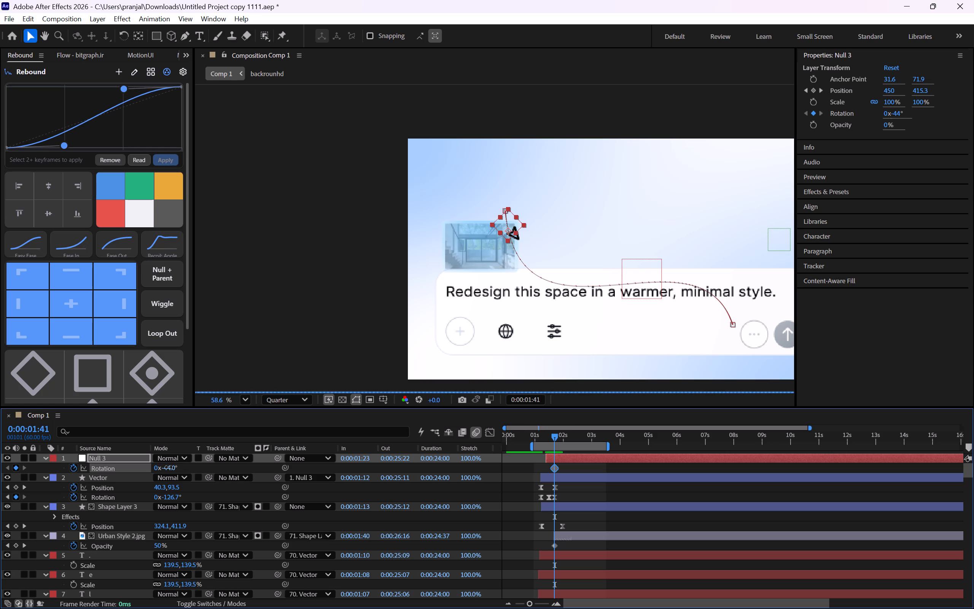
drag(169, 467, 178, 466)
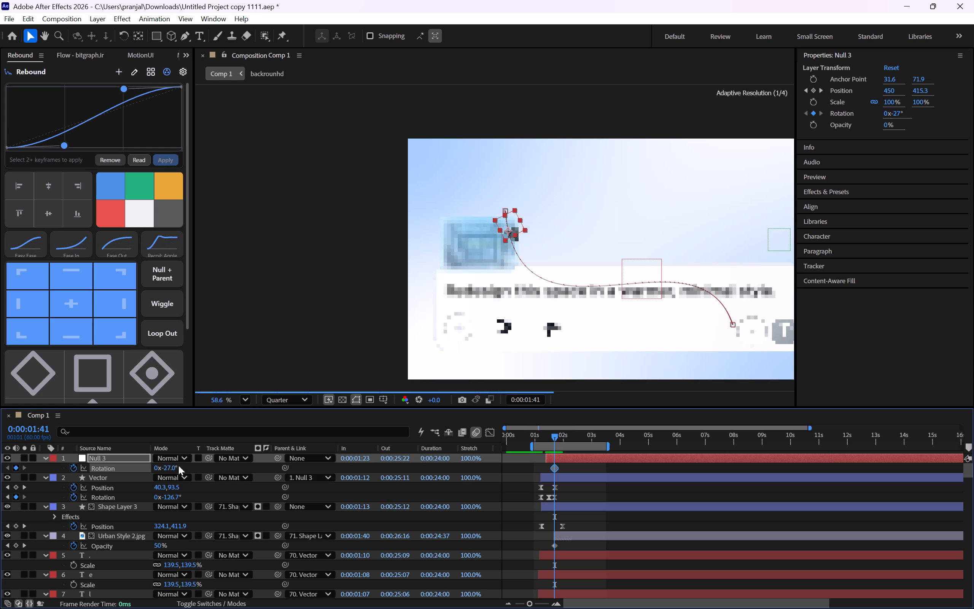
scroll(500, 253, up, 5)
scroll(531, 243, up, 6)
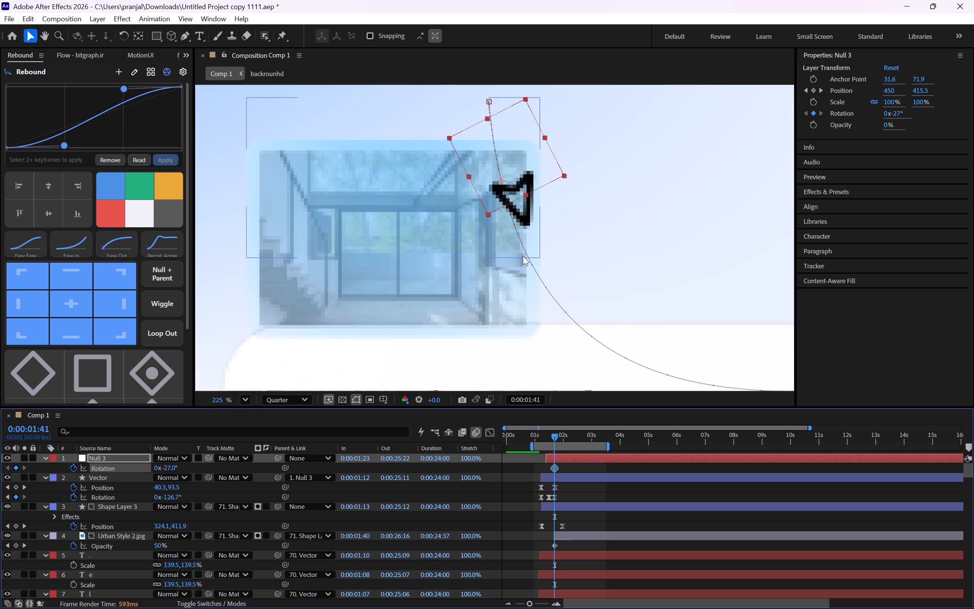
drag(165, 469, 170, 468)
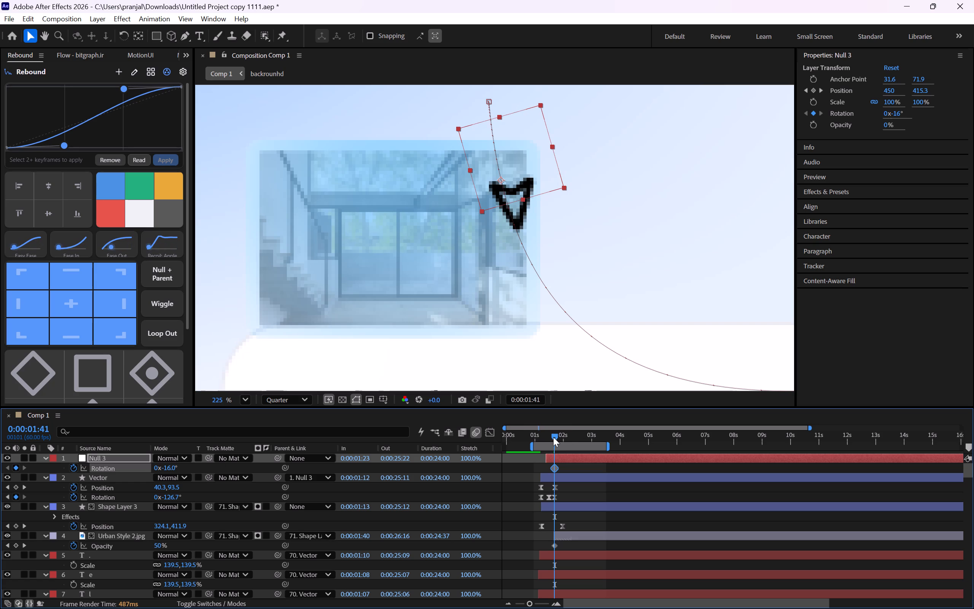
Add a Null 3 Rotation keyframe of -34° at 0:00:01:47, where the path curves away below the thumbnail.
key(Page_Down)
key(Page_Down)
key(Page_Down)
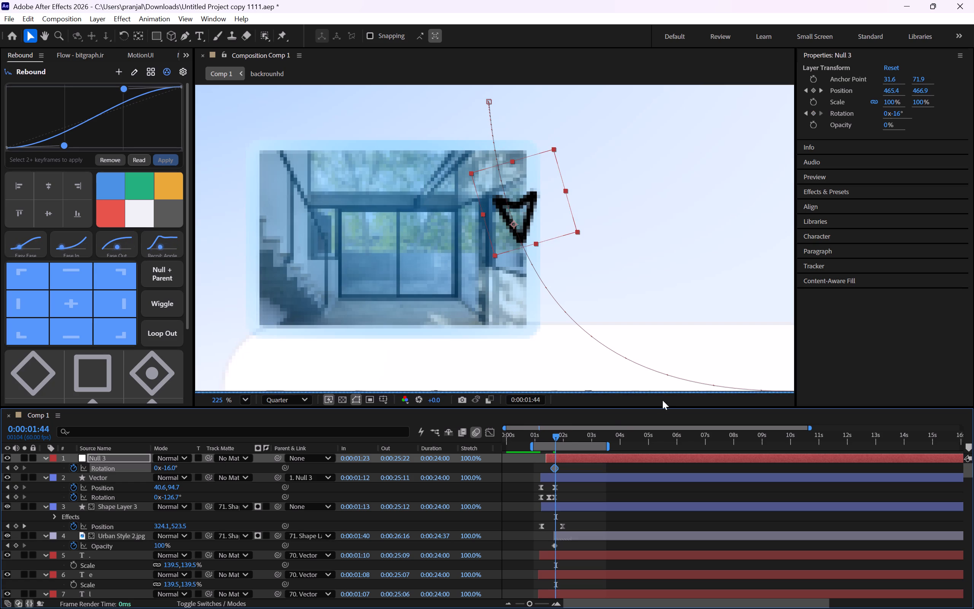
scroll(621, 287, down, 5)
key(Page_Down)
key(Page_Down)
key(Page_Down)
key(Page_Down)
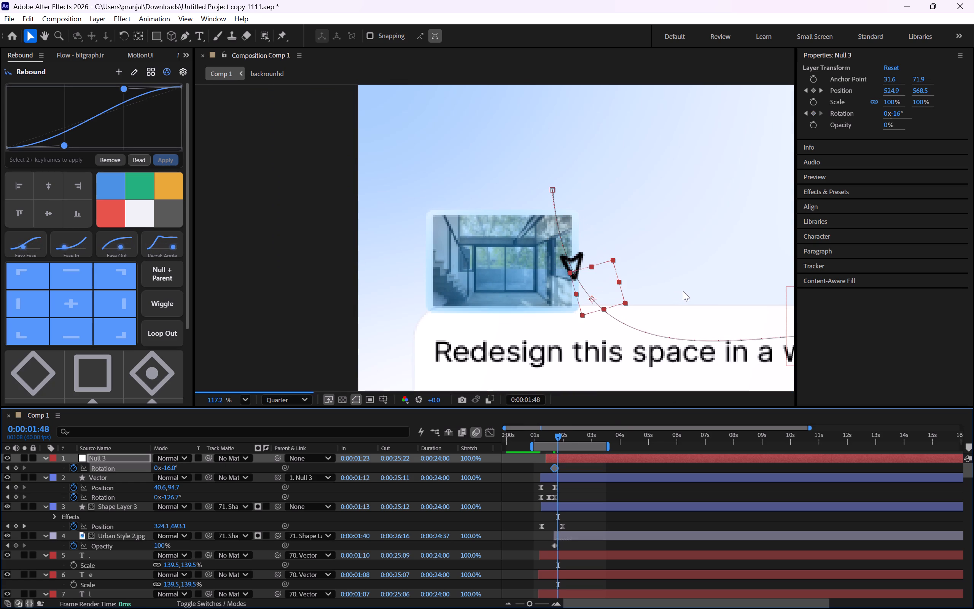
key(Page_Up)
key(Page_Up)
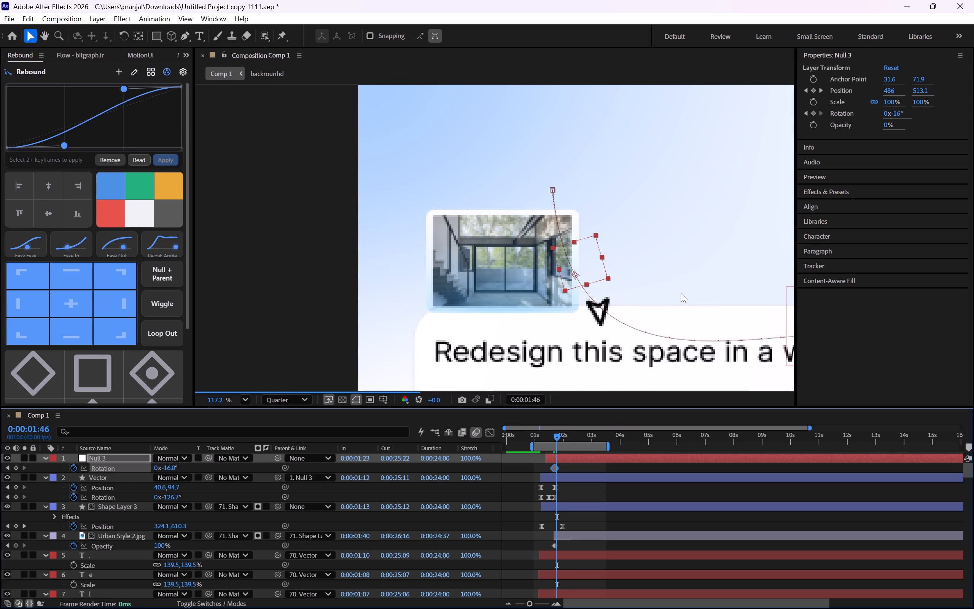
key(Page_Down)
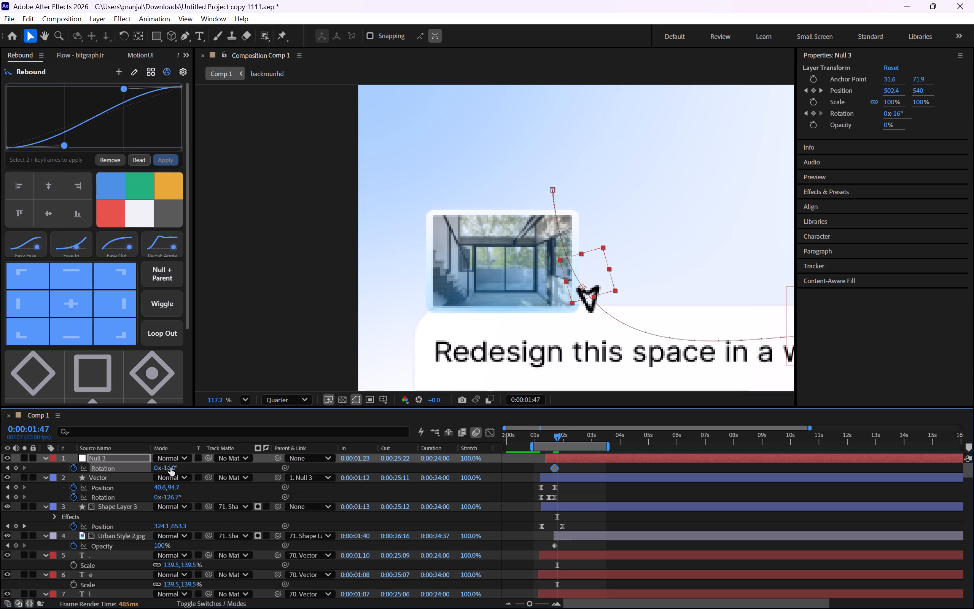
drag(170, 468, 167, 468)
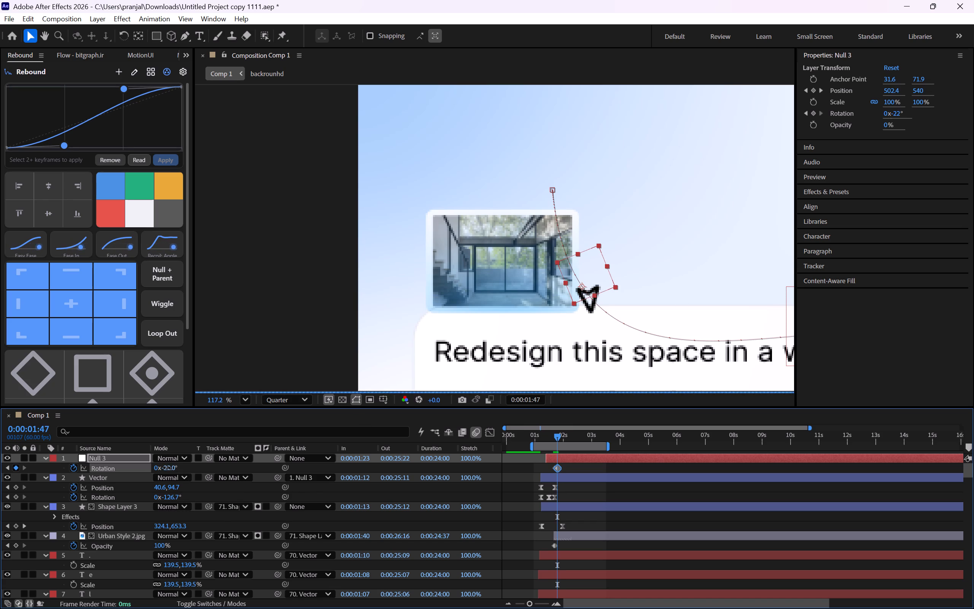
drag(167, 468, 166, 468)
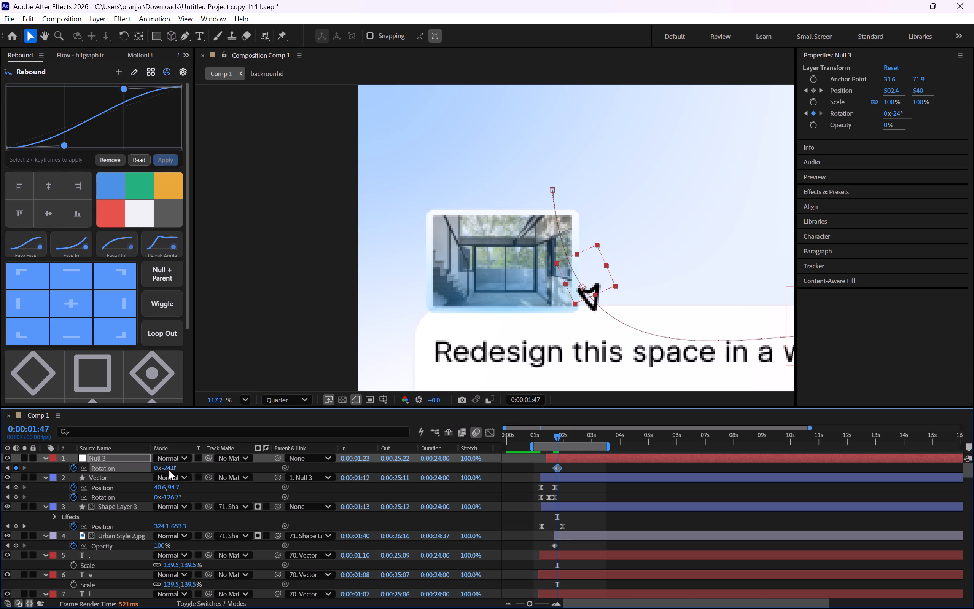
drag(169, 470, 165, 471)
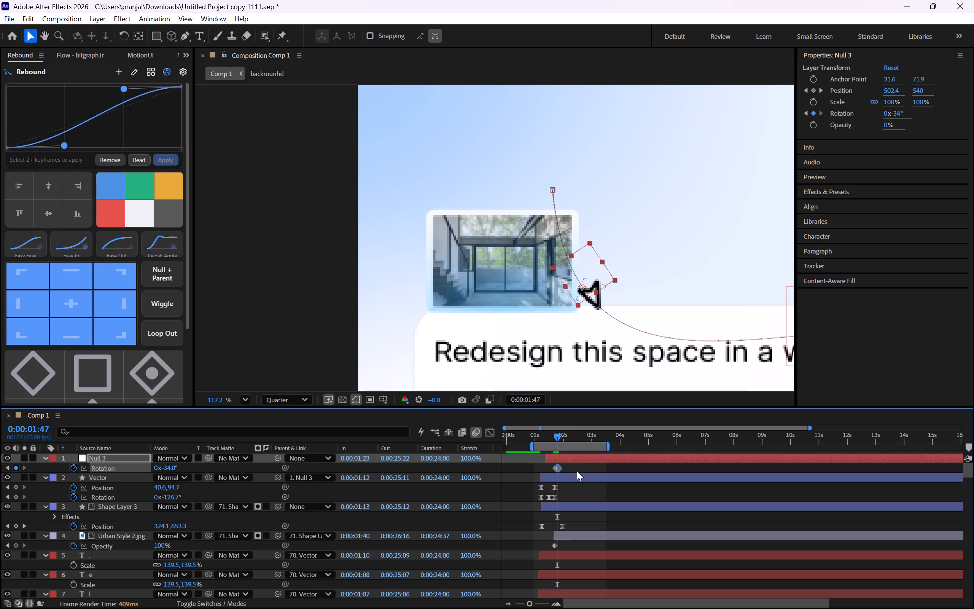
Add a Null 3 Rotation keyframe of -62° at 0:00:01:50 so the arrow points along the motion path.
key(Page_Down)
key(Page_Down)
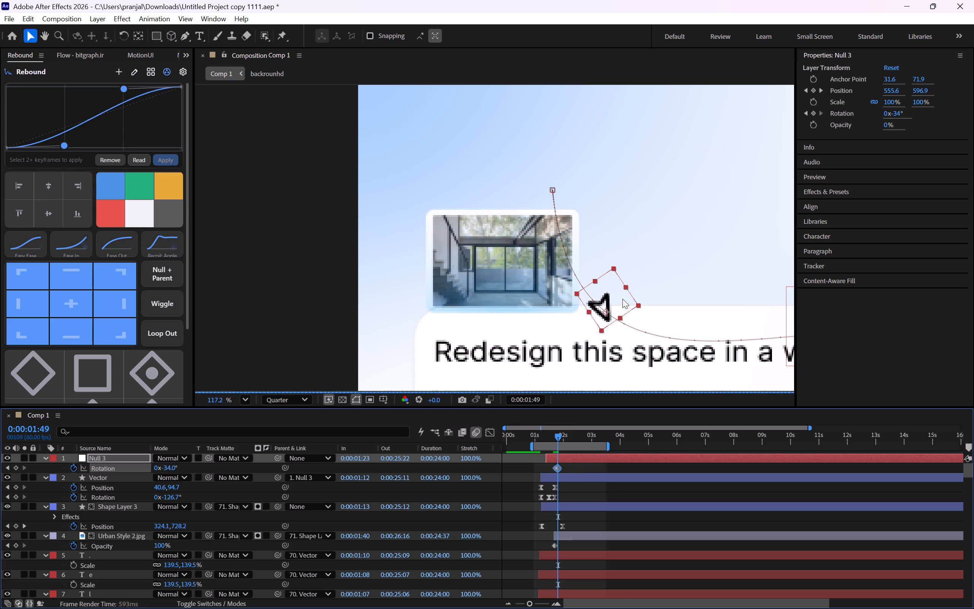
scroll(658, 276, down, 3)
key(Page_Down)
middle_drag(654, 265, 587, 270)
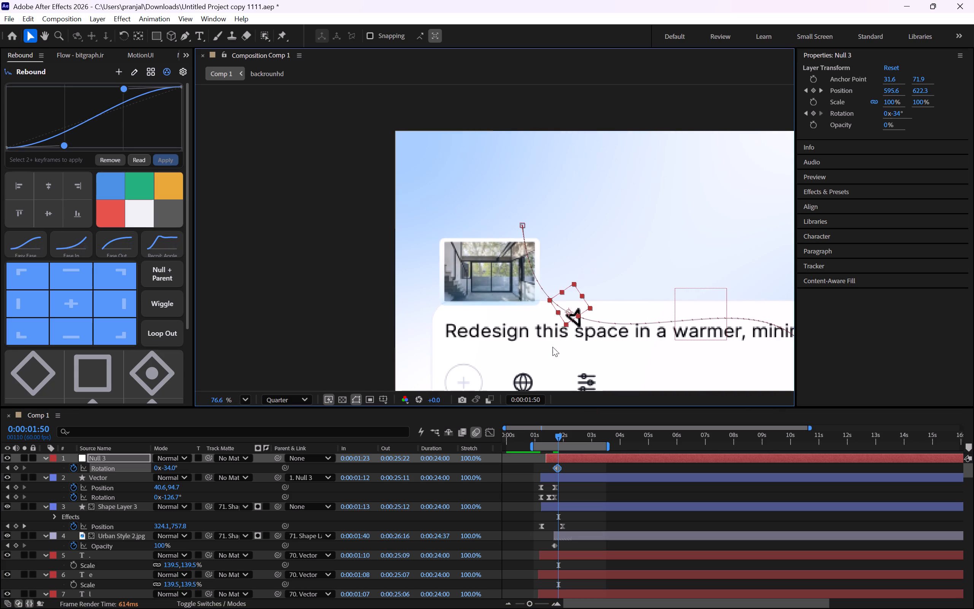
drag(167, 470, 156, 471)
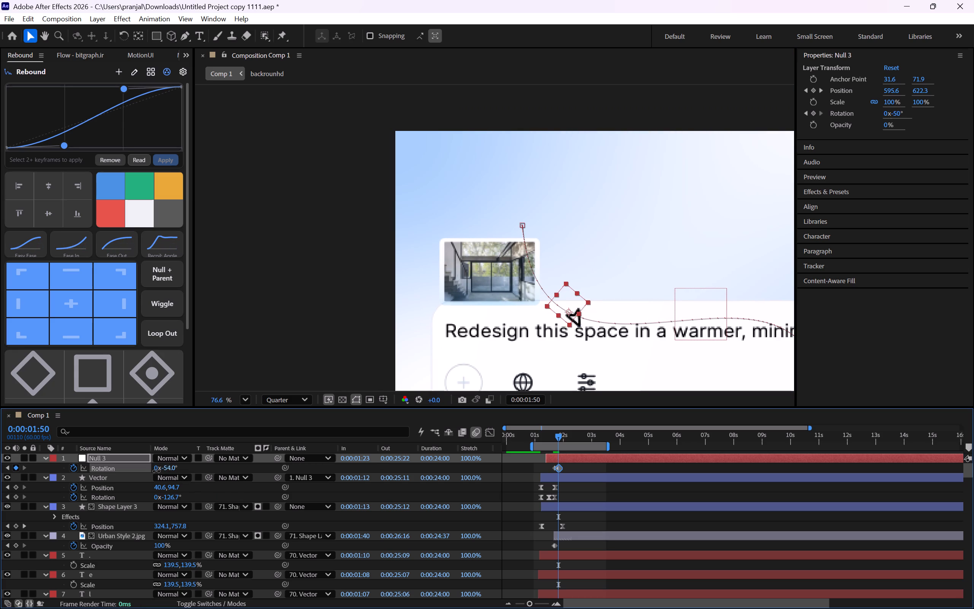
drag(156, 471, 152, 471)
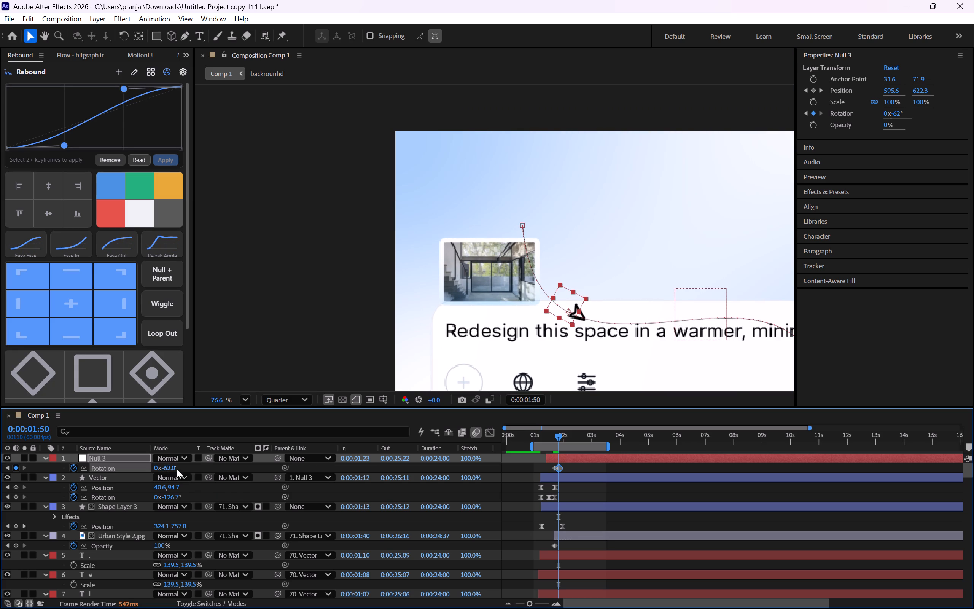
Add a Null 3 Rotation keyframe of -84° at 0:00:01:53, where the path levels out over the prompt text.
key(Page_Down)
key(Page_Down)
key(Page_Down)
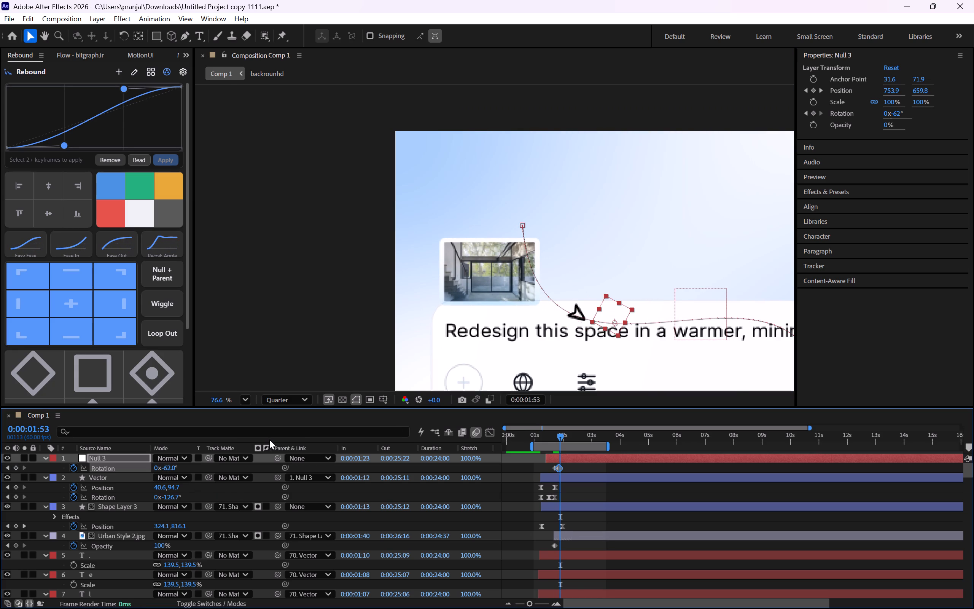
drag(172, 467, 170, 468)
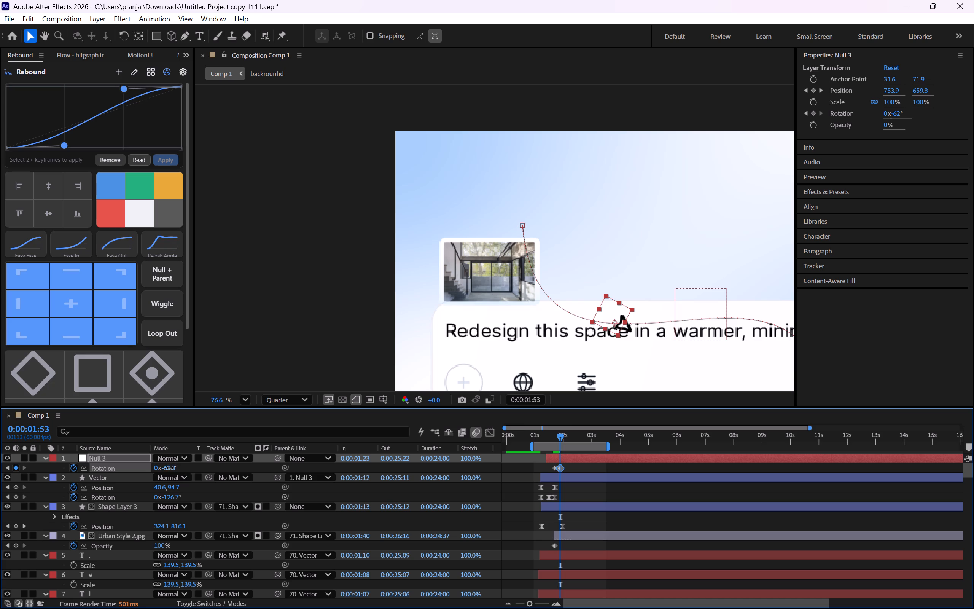
drag(170, 468, 162, 469)
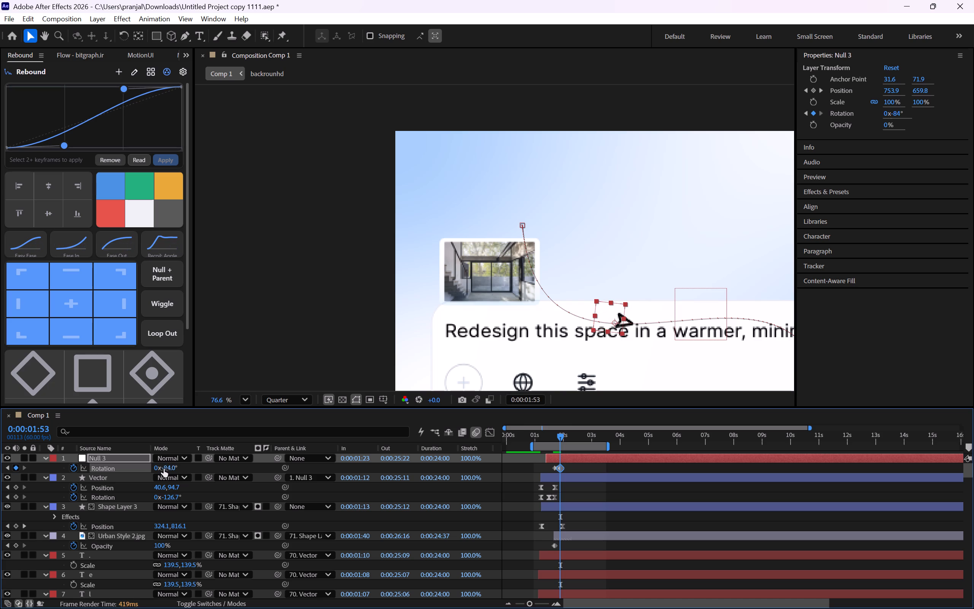
Add a Null 3 Rotation keyframe of -69° at 0:00:02:11, where the path starts curving down over the word "minimal".
scroll(518, 314, down, 2)
middle_drag(554, 358, 439, 340)
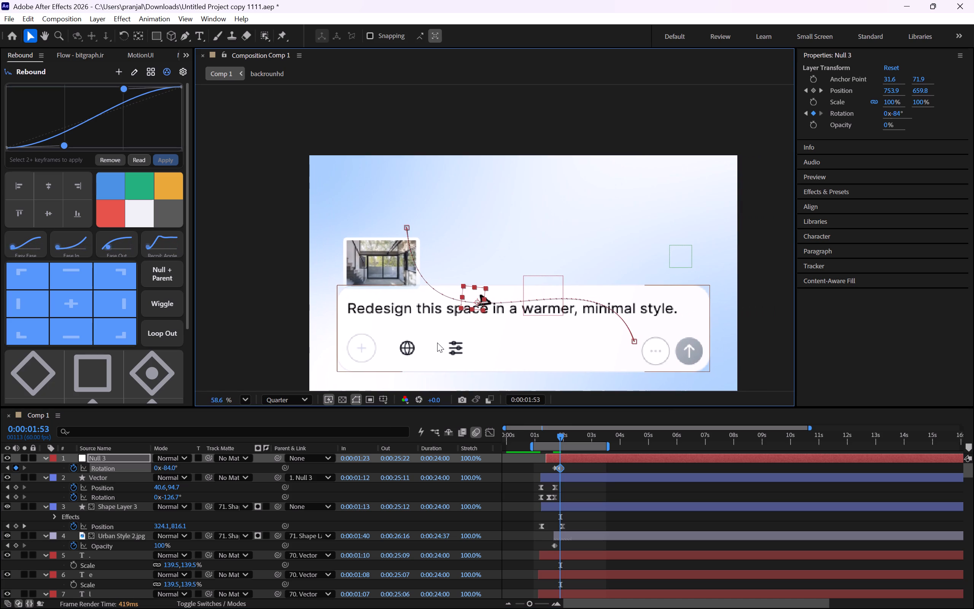
key(Page_Down)
key(Page_Down)
key(Page_Down)
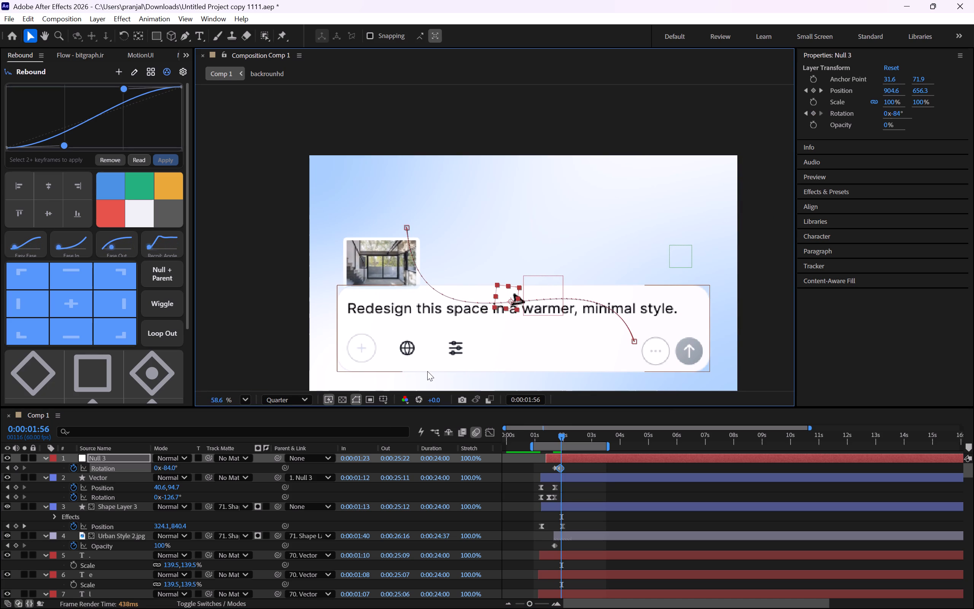
key(Page_Down)
key(Page_Down)
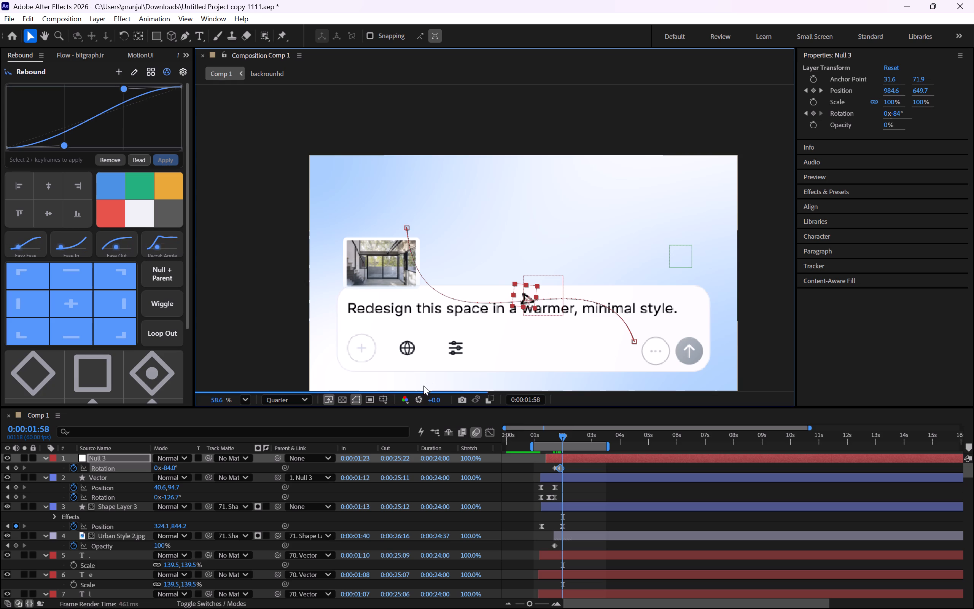
key(Page_Down)
key(Page_Down)
key(Page_Down)
key(Page_Down)
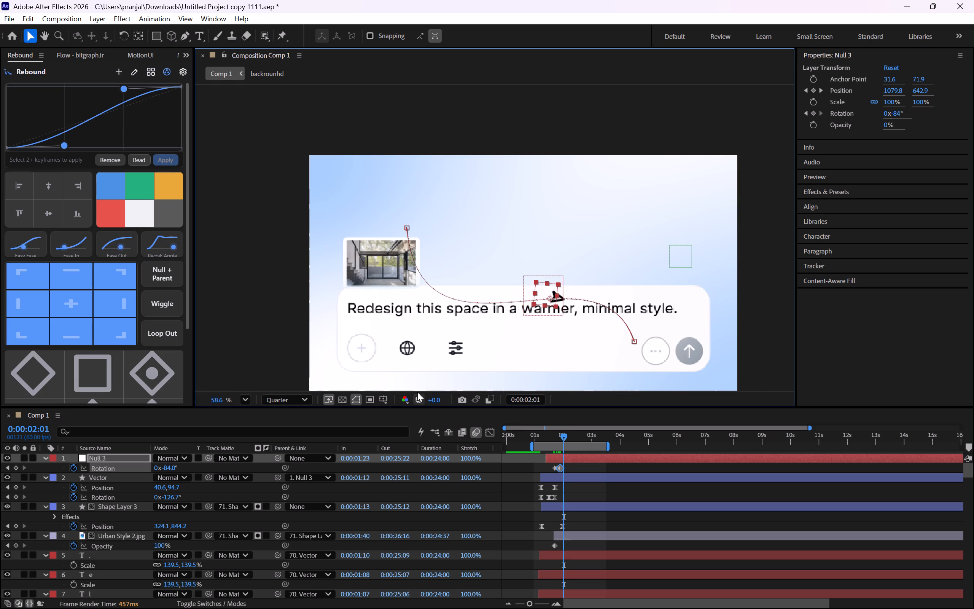
key(Page_Down)
key(Page_Down)
key(Page_Down)
key(Page_Down)
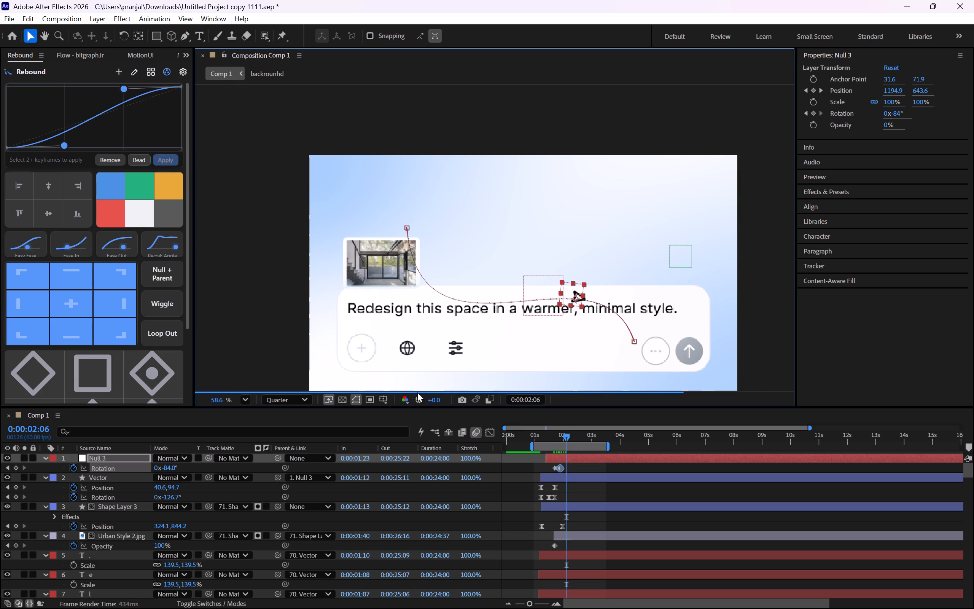
key(Page_Down)
key(Page_Down)
key(Page_Down)
key(Page_Down)
key(Page_Down)
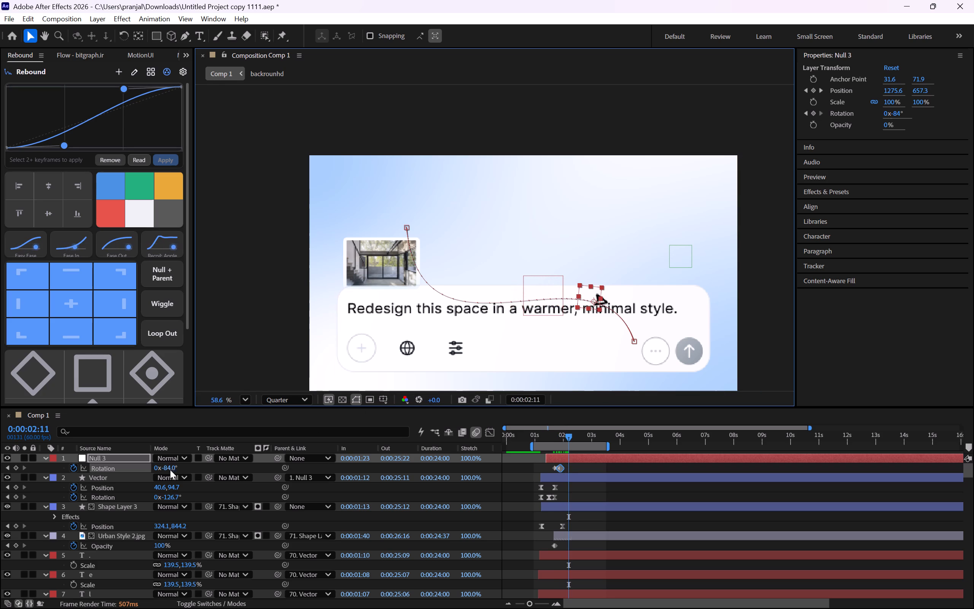
drag(170, 470, 179, 473)
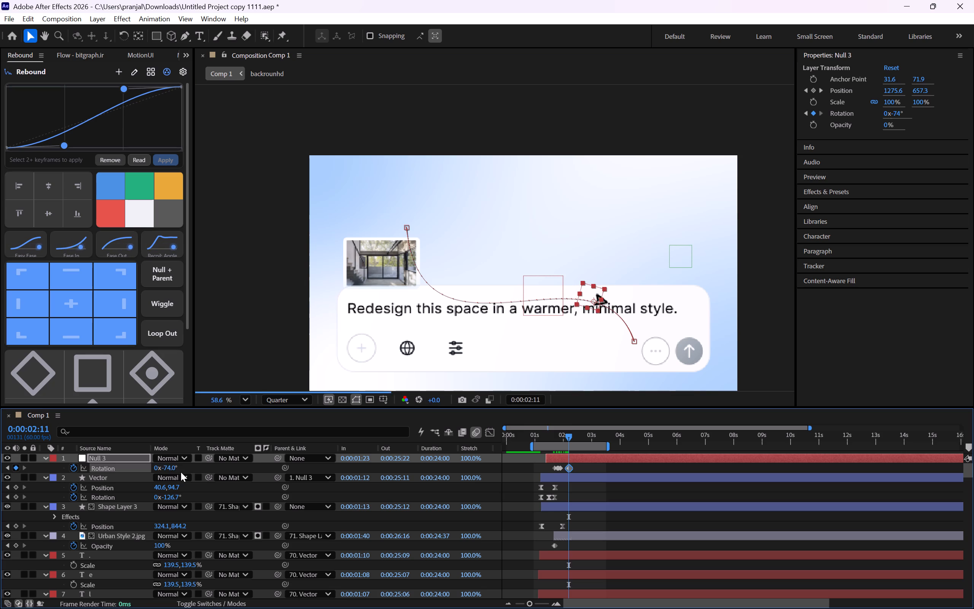
drag(169, 468, 170, 469)
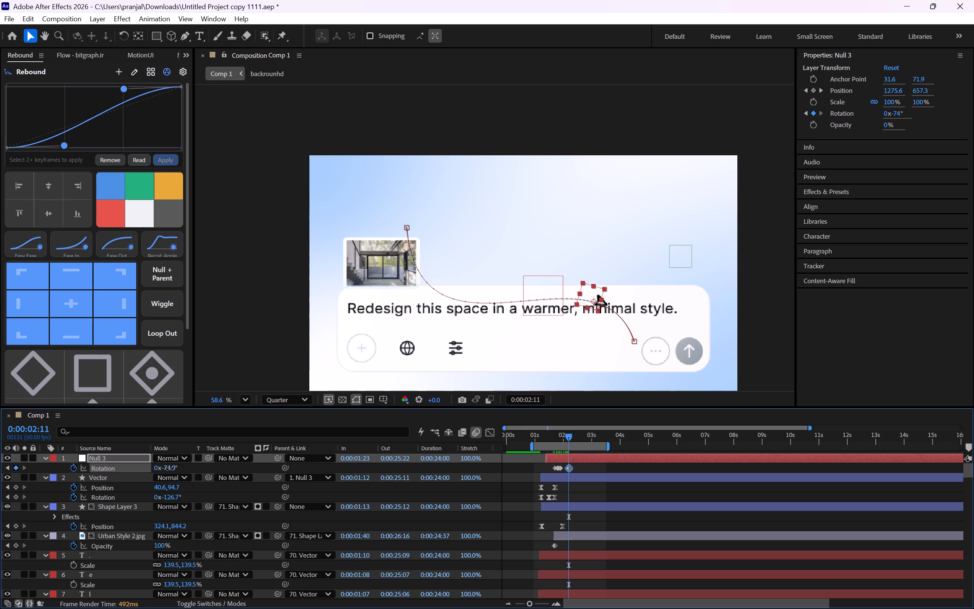
drag(170, 469, 173, 469)
Add a Null 3 Rotation keyframe of -61° at 0:00:02:15 so the arrow follows the downward bend.
key(Page_Down)
key(Page_Down)
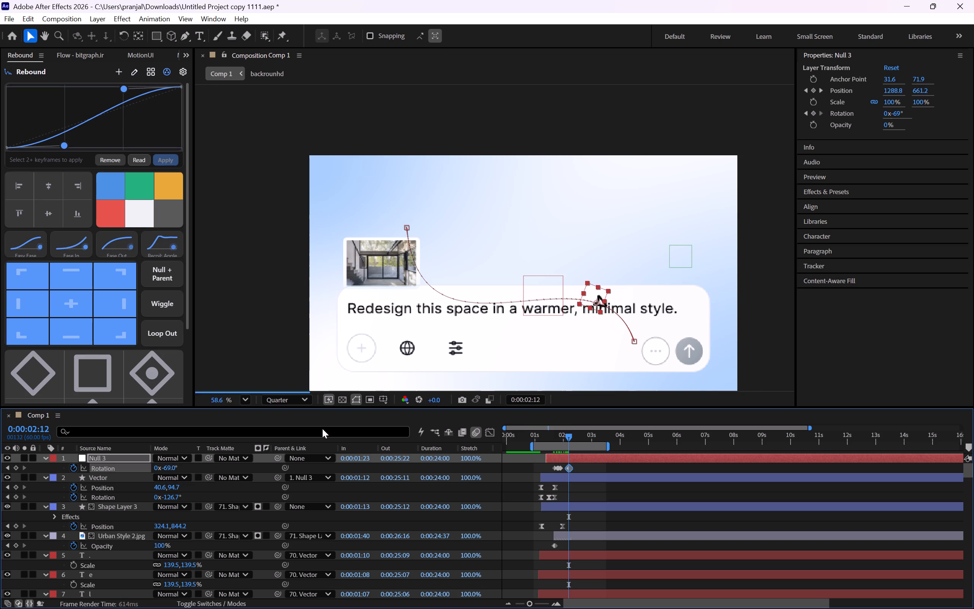
key(Page_Down)
key(Page_Down)
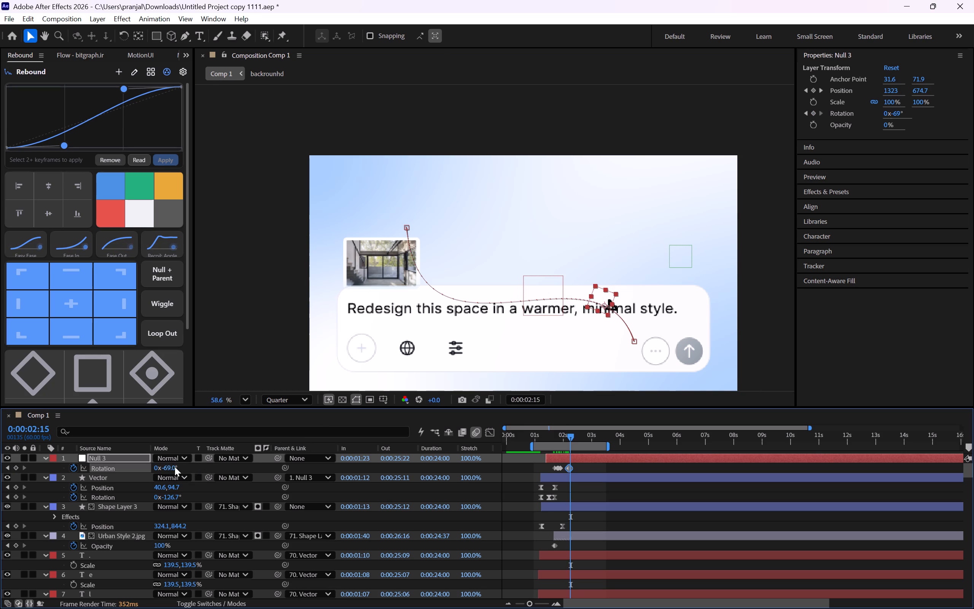
drag(168, 469, 174, 470)
Add a Null 3 Rotation keyframe of -47° at 0:00:02:19 as the path steepens.
key(Page_Down)
key(Page_Down)
key(Page_Down)
key(Page_Down)
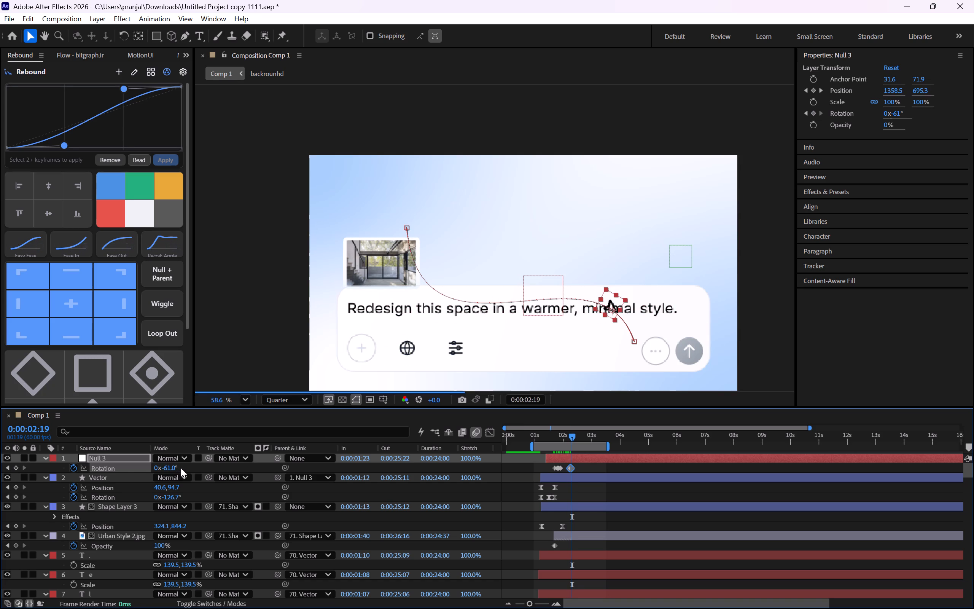
drag(167, 468, 170, 468)
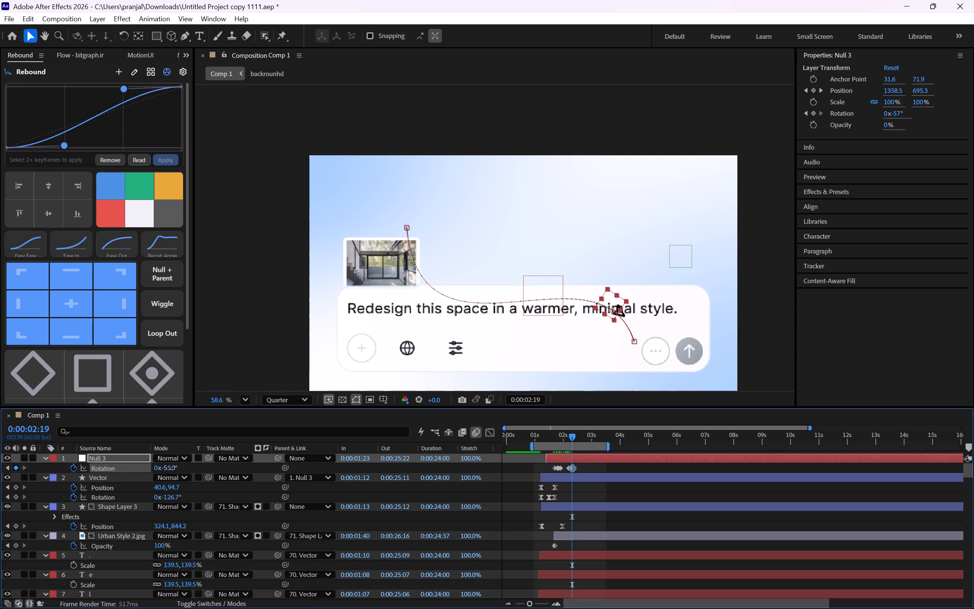
drag(170, 468, 183, 475)
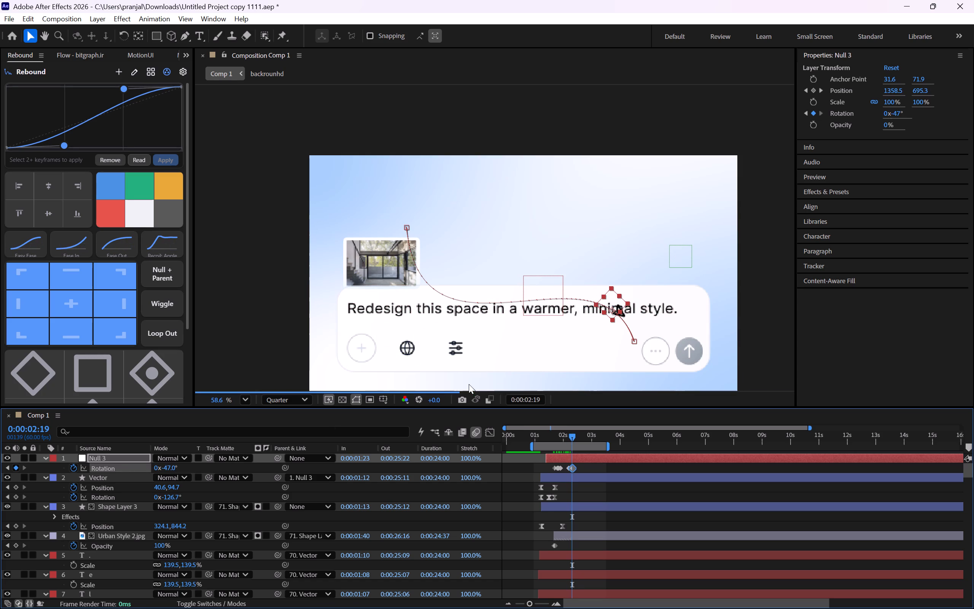
Add a Null 3 Rotation keyframe of -42° at 0:00:02:24 on the steep part of the path.
scroll(613, 334, up, 5)
key(Page_Down)
key(Page_Down)
key(Page_Down)
key(Page_Down)
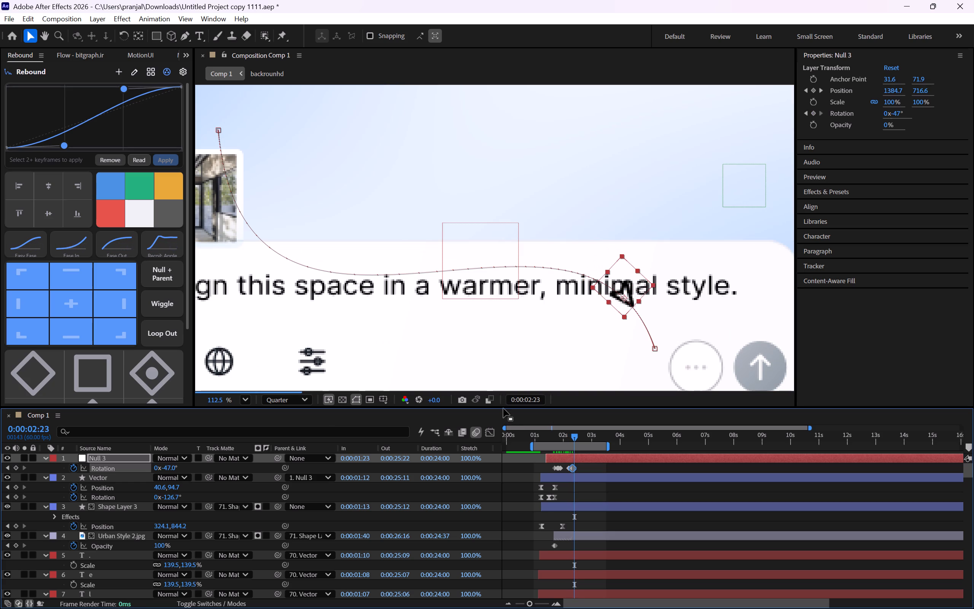
key(Page_Down)
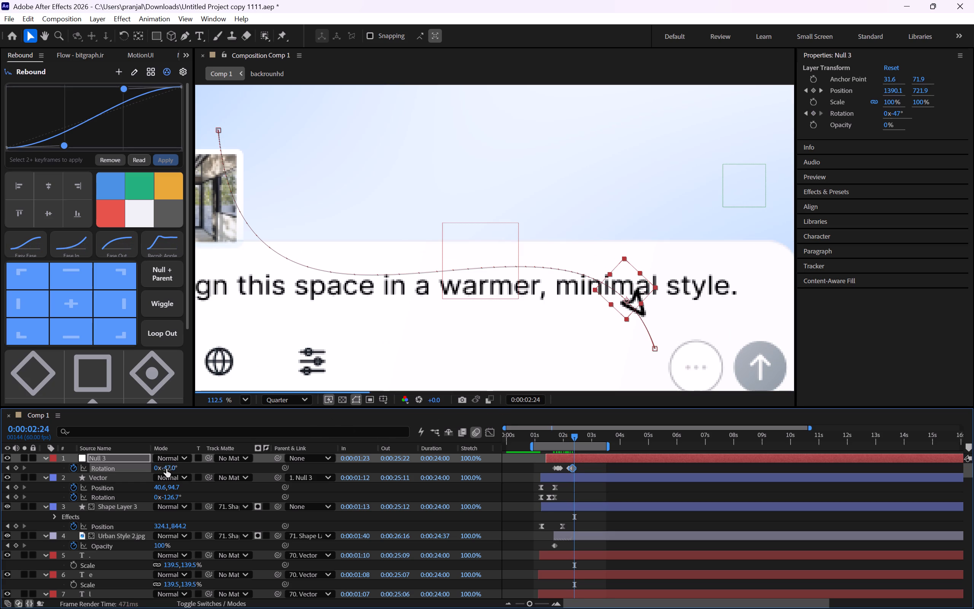
drag(166, 469, 172, 471)
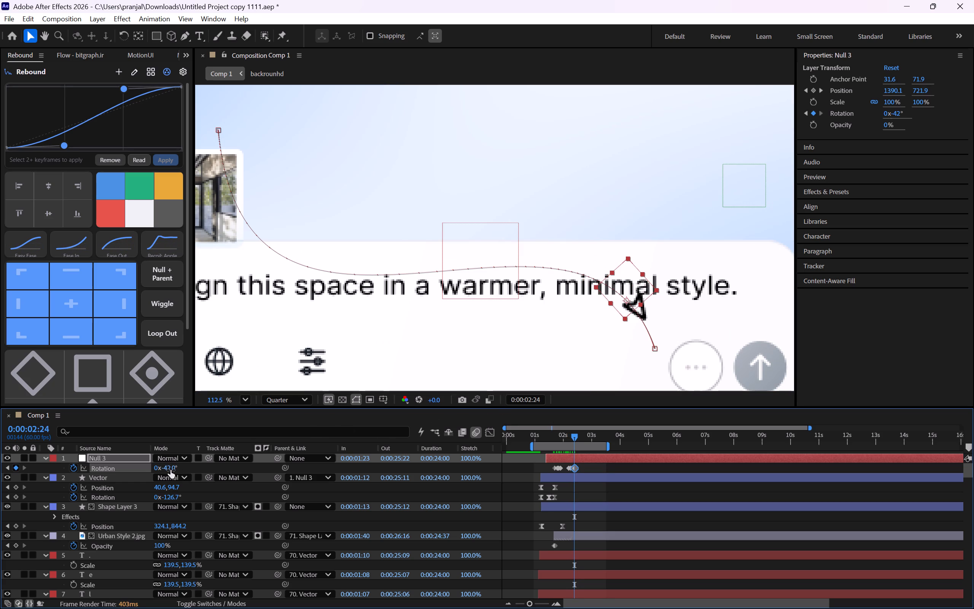
Add a Null 3 Rotation keyframe of -26° at 0:00:02:27 so the arrow points down along the path.
key(Page_Down)
key(Page_Down)
key(Page_Down)
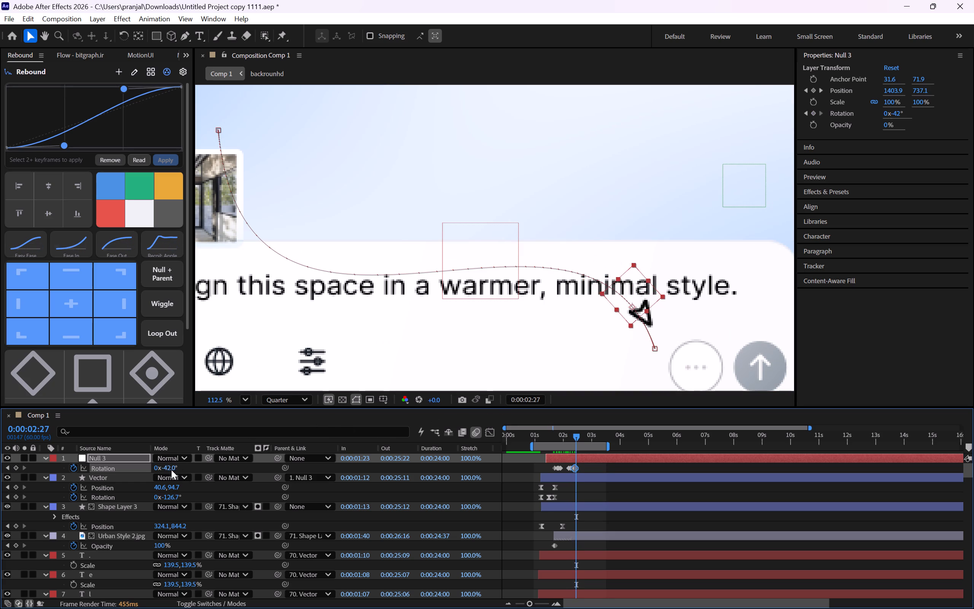
drag(171, 470, 180, 469)
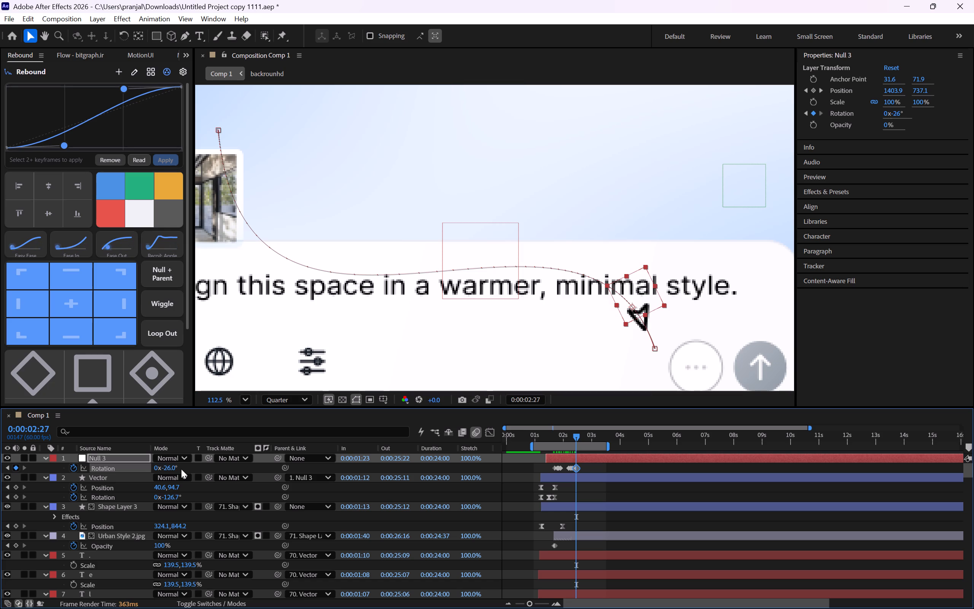
Step through the frames up to 0:00:02:48 and check the arrow's direction near the end of its path.
key(Page_Down)
key(Page_Down)
key(Page_Down)
key(Page_Down)
key(Page_Down)
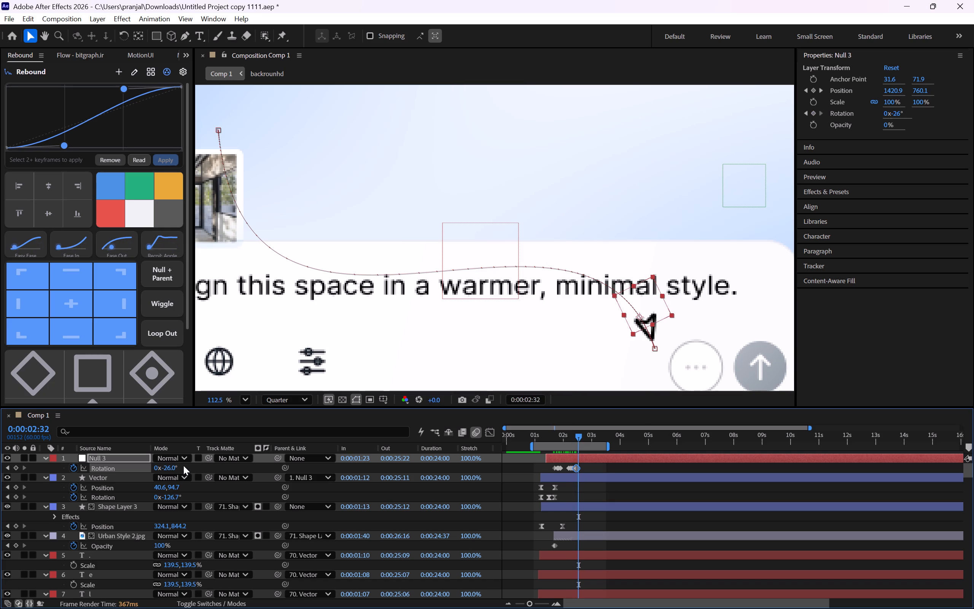
key(Page_Down)
key(Page_Down)
key(Page_Down)
key(Page_Down)
key(Page_Down)
key(Page_Down)
key(Page_Down)
key(Page_Down)
key(Page_Down)
key(Page_Down)
key(Page_Down)
key(Page_Down)
key(Page_Down)
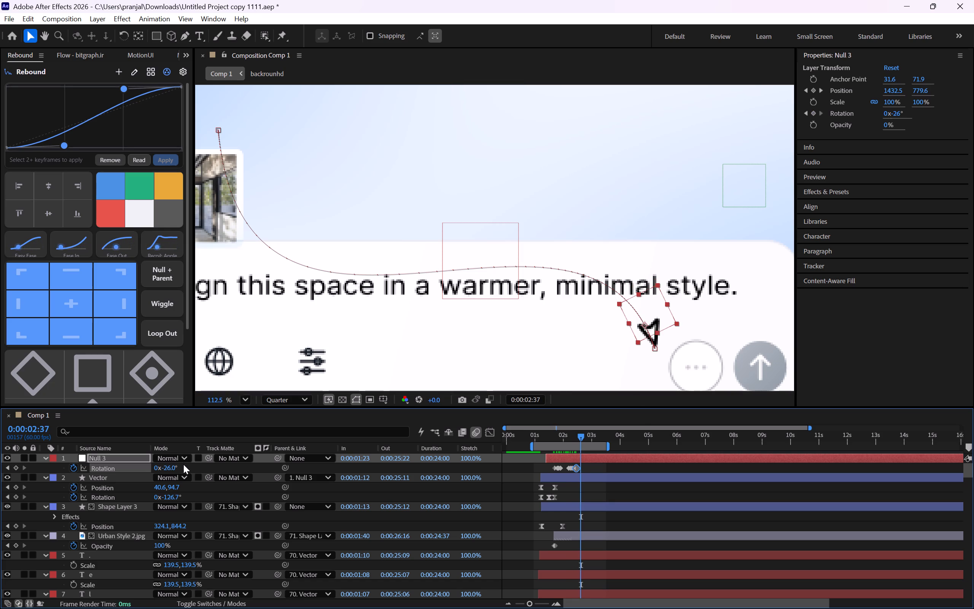
key(Page_Down)
key(Page_Down)
key(Page_Down)
key(Page_Down)
key(Page_Down)
key(Page_Down)
key(Page_Down)
key(Page_Down)
key(Page_Down)
key(Page_Down)
key(Page_Down)
key(Page_Down)
key(Page_Down)
key(Page_Down)
key(Page_Down)
key(Page_Down)
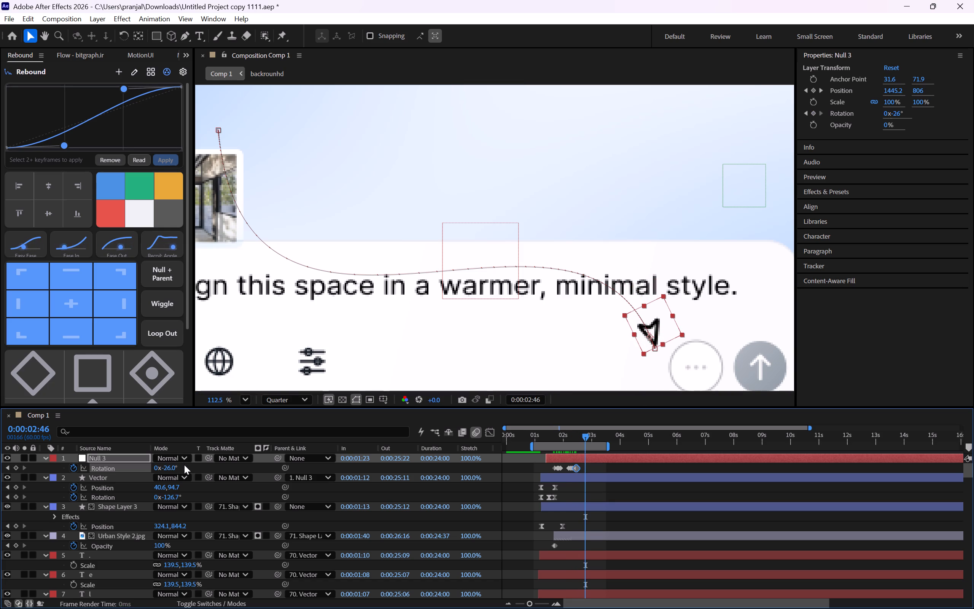
key(Page_Down)
key(Page_Down)
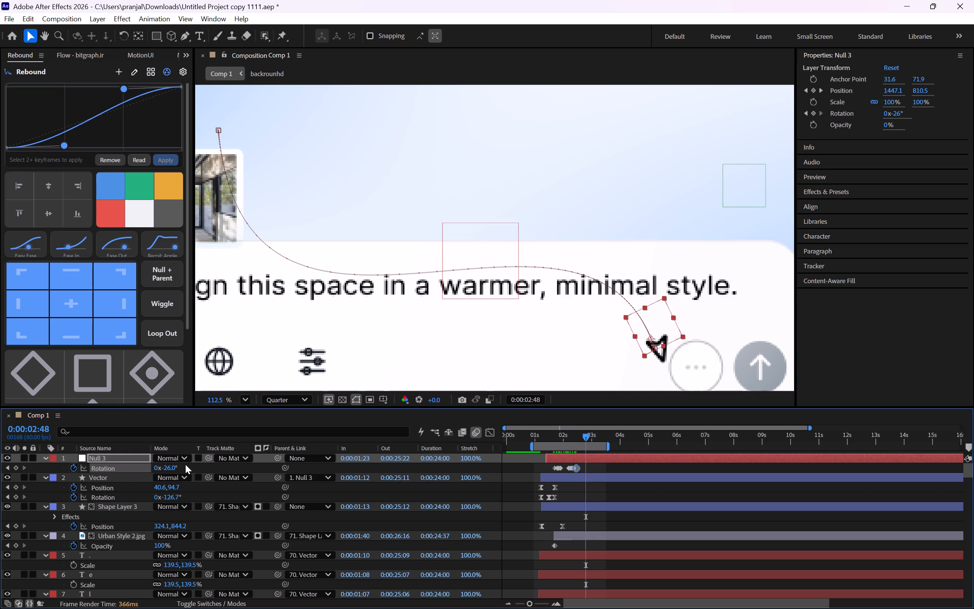
Go back to 0:00:02:41 and add a Null 3 Rotation keyframe of -48° to turn the arrow near the path's end.
key(Page_Up)
key(Page_Up)
key(Page_Up)
key(Page_Up)
key(Page_Up)
key(Page_Up)
key(Page_Up)
key(Page_Up)
key(Page_Up)
key(Page_Up)
key(Page_Up)
key(Page_Up)
key(Page_Up)
key(Page_Up)
key(Page_Up)
key(Page_Up)
key(Page_Up)
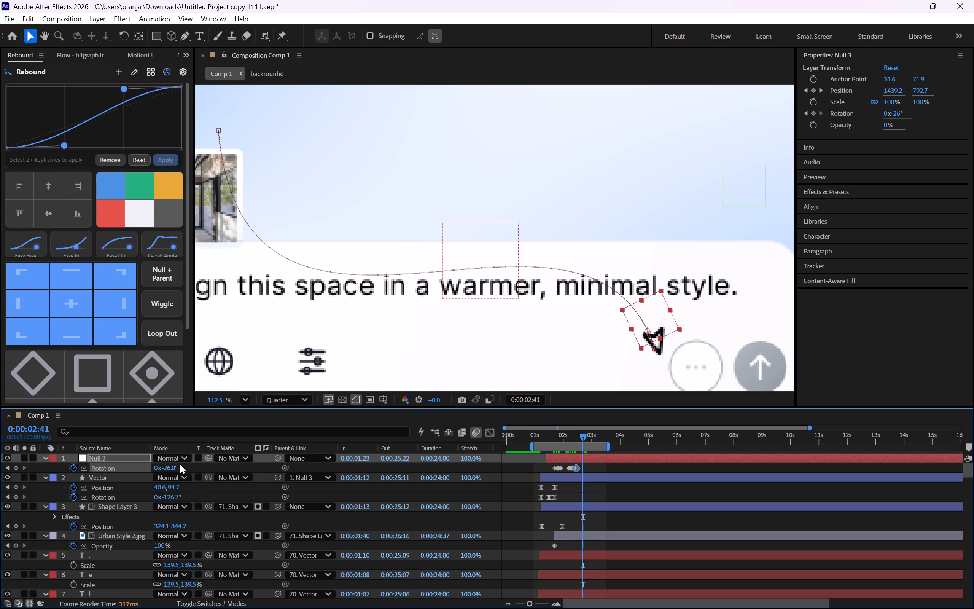
drag(167, 468, 155, 469)
Step through the frames up to 0:00:02:55 and check the arrow's final orientation beside the three-dot button.
key(Page_Down)
key(Page_Down)
key(Page_Down)
key(Page_Down)
key(Page_Down)
key(Page_Down)
key(Page_Down)
key(Page_Down)
key(Page_Down)
key(Page_Down)
key(Page_Down)
key(Page_Down)
key(Page_Down)
key(Page_Down)
key(Page_Down)
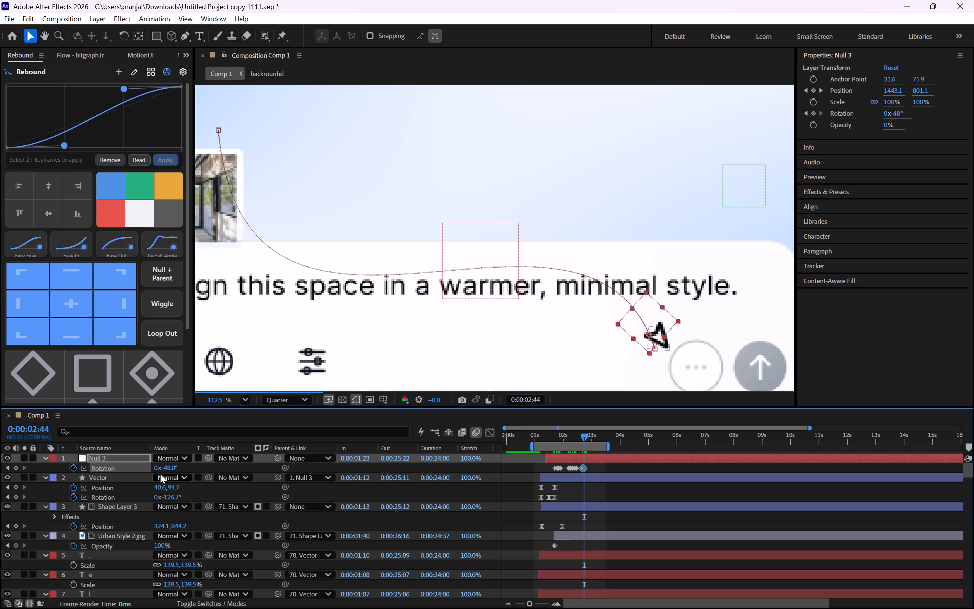
key(Page_Down)
key(Page_Down)
key(Page_Down)
key(Page_Down)
key(Page_Down)
key(Page_Down)
key(Page_Down)
key(Page_Down)
key(Page_Down)
key(Page_Down)
key(Page_Down)
key(Page_Down)
key(Page_Down)
key(Page_Down)
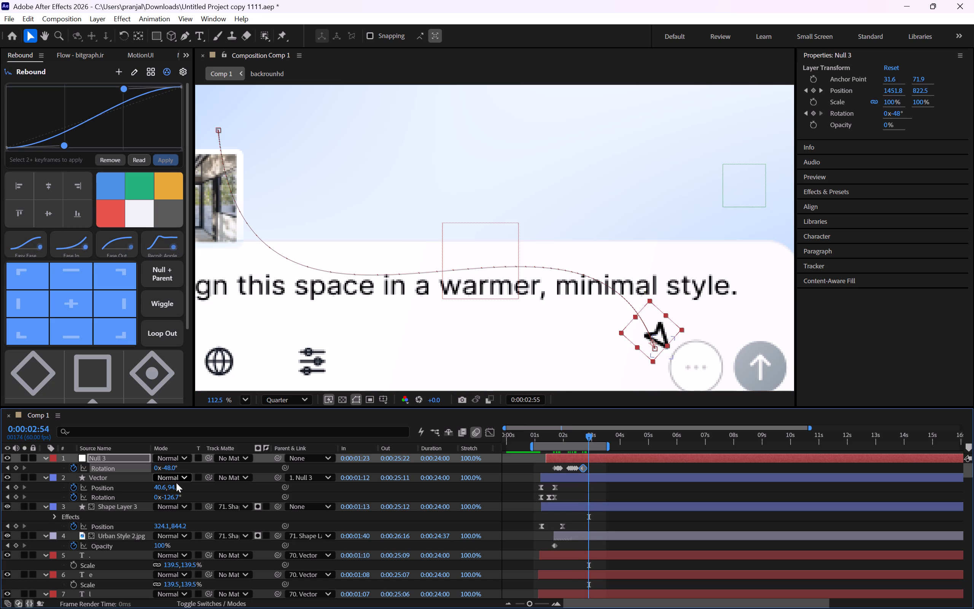
key(space)
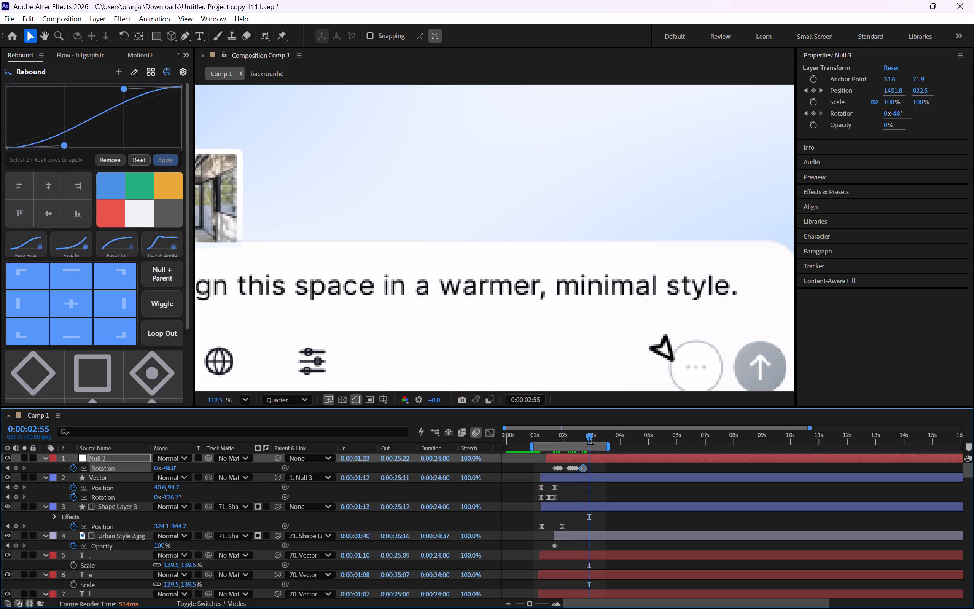
key(space)
Preview the arrow animation from about the one-second mark with the whole composition in view.
scroll(600, 189, down, 5)
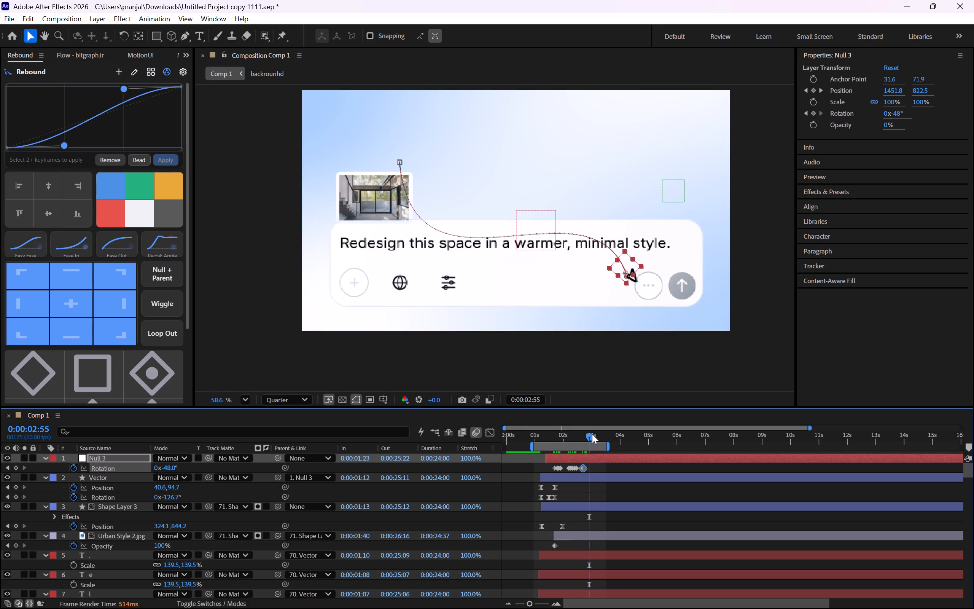
drag(586, 435, 533, 434)
key(space)
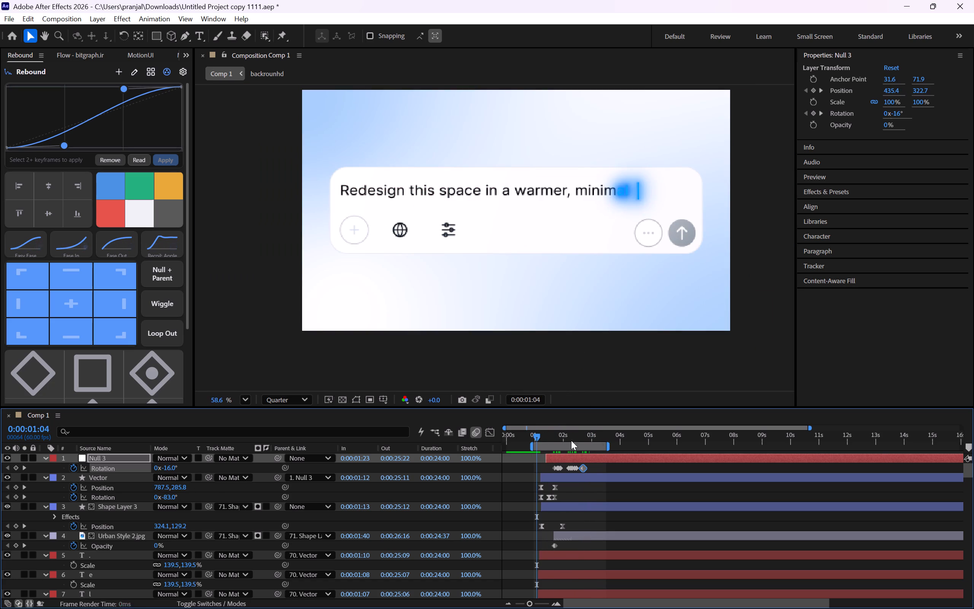
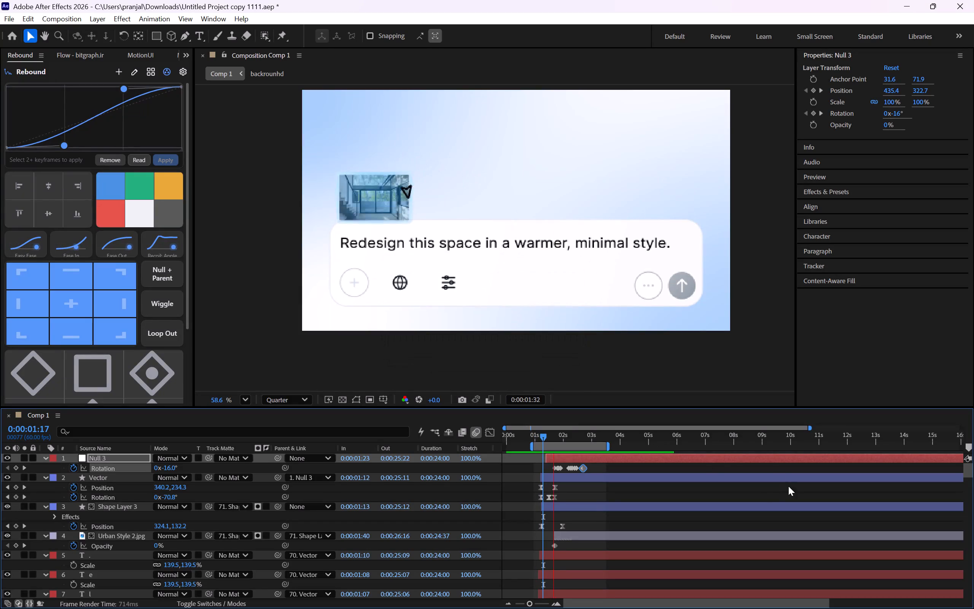
Replay the arrow's movement from about 0:00:01:17 to the three-dot button, pausing around 0:00:02:37.
key(space)
key(space)
key(space)
key(space)
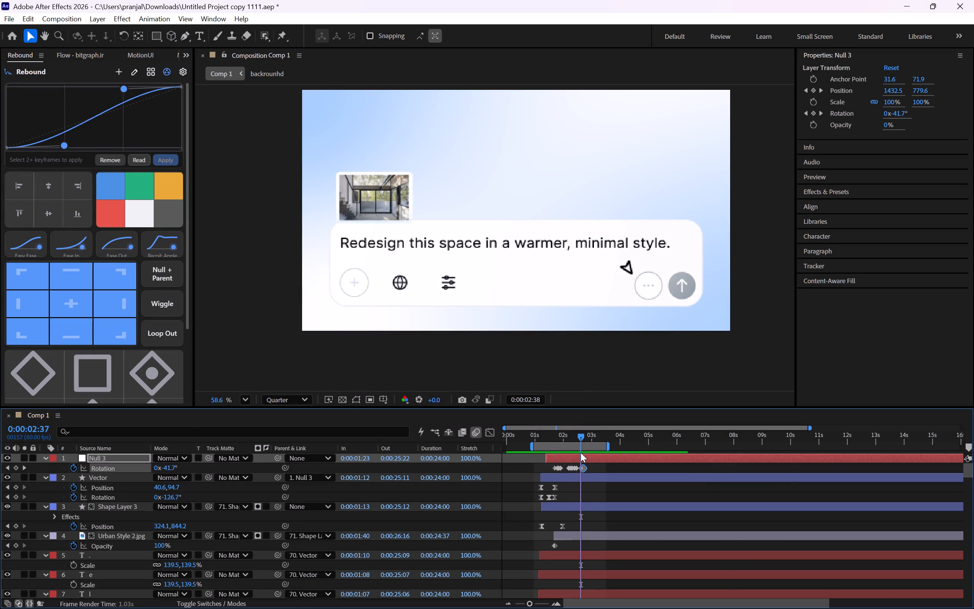
key(space)
Add a Null 3 Rotation keyframe of -52° at 0:00:02:54 to turn the arrow at the path's end.
click(590, 436)
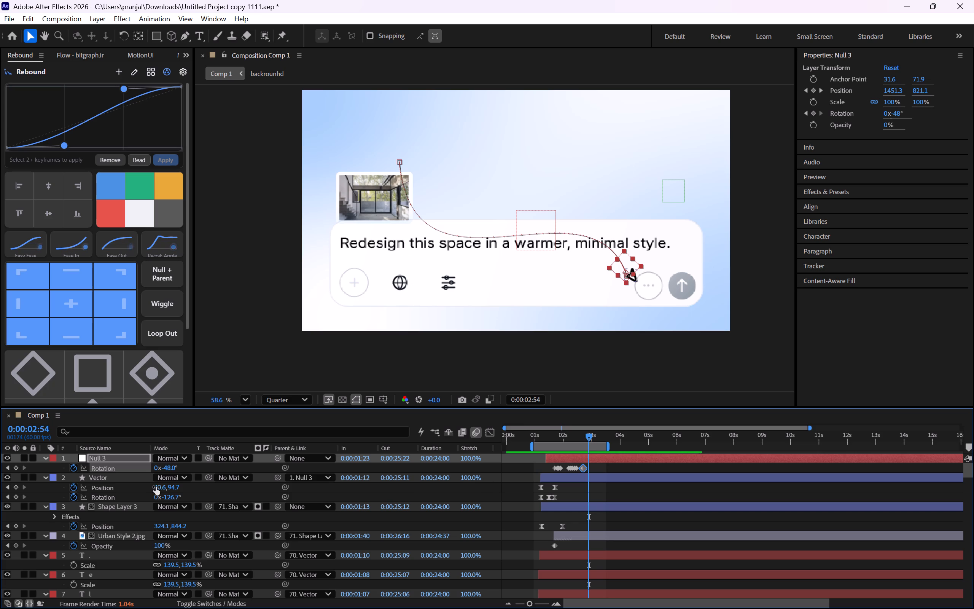
click(173, 468)
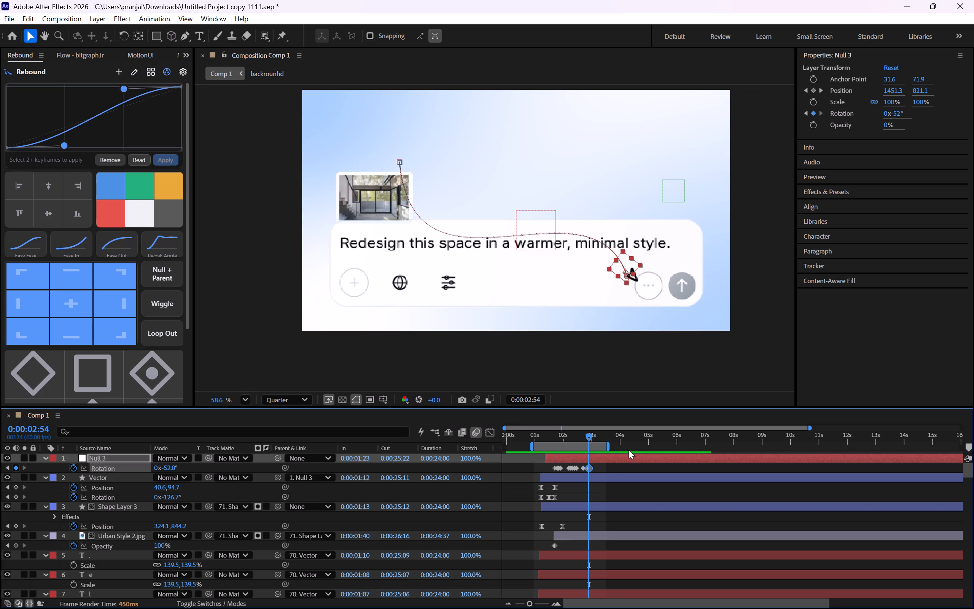
Preview the arrow animation with the new final rotation.
key(space)
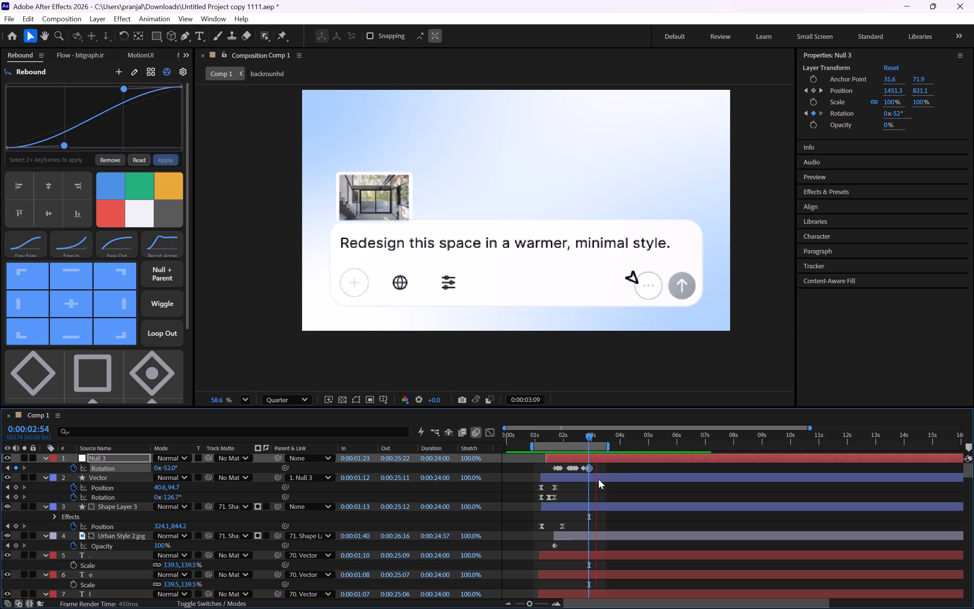
click(601, 467)
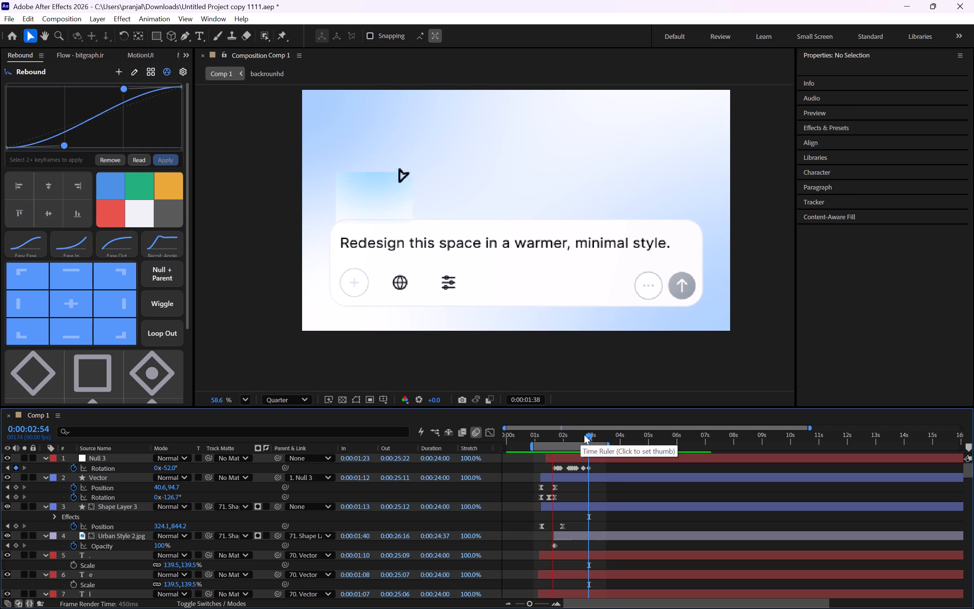
key(space)
Extend the work area start back to the beginning of Comp 1 and return to 0:00:00:00.
drag(569, 438, 537, 439)
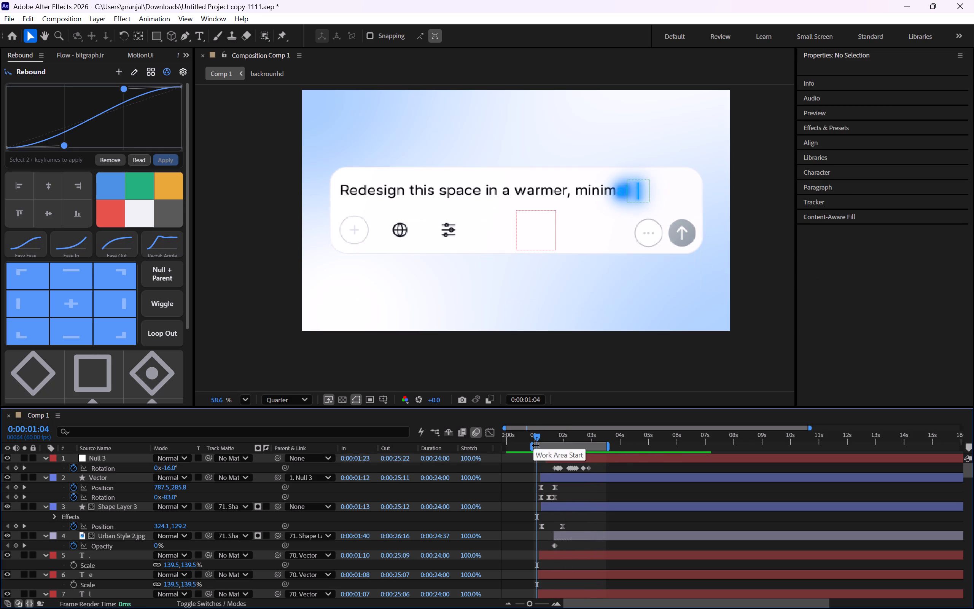
drag(530, 446, 474, 453)
drag(530, 444, 491, 447)
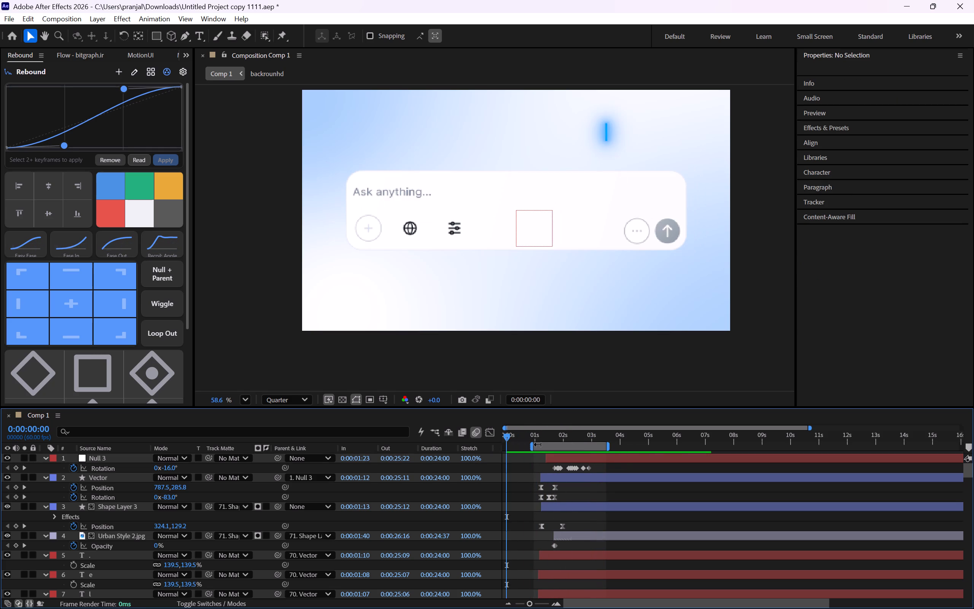
drag(530, 445, 514, 446)
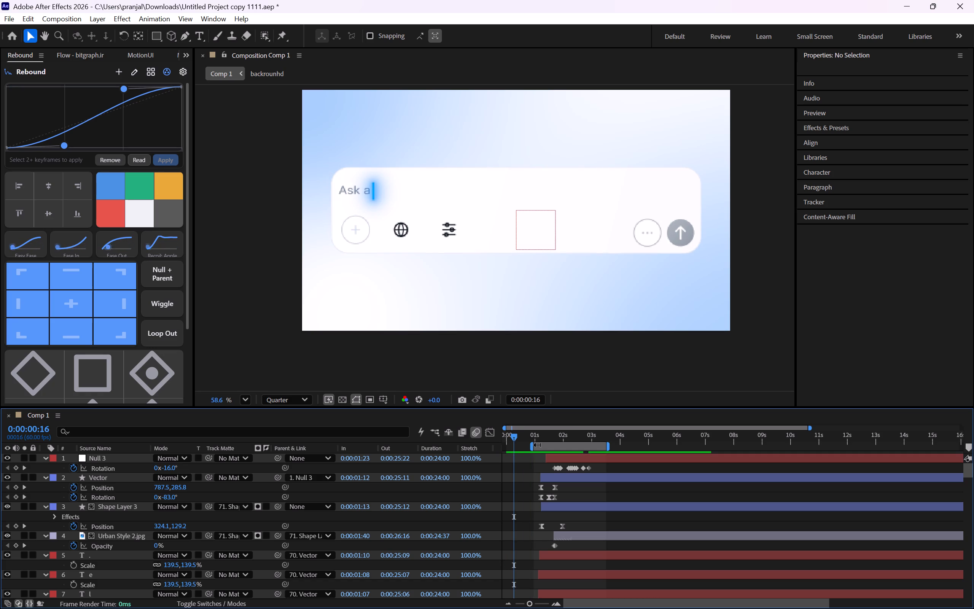
drag(531, 445, 451, 459)
drag(511, 437, 482, 442)
Preview the whole animation from the beginning of Comp 1.
key(space)
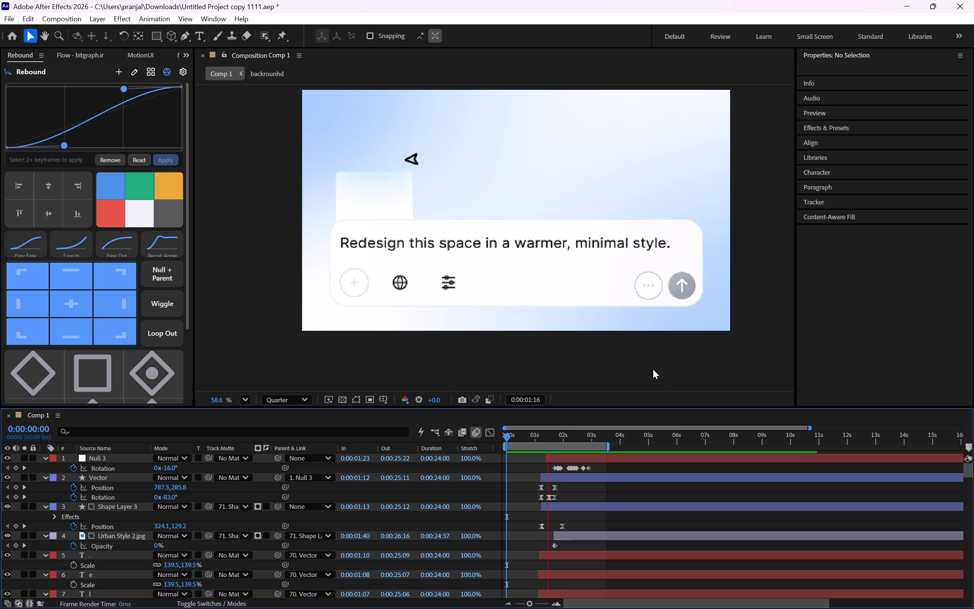
key(space)
Go to 0:00:01:10, shift the Vector layer slightly later and extend its in-point back to 0:00:01:09.
drag(562, 434, 559, 436)
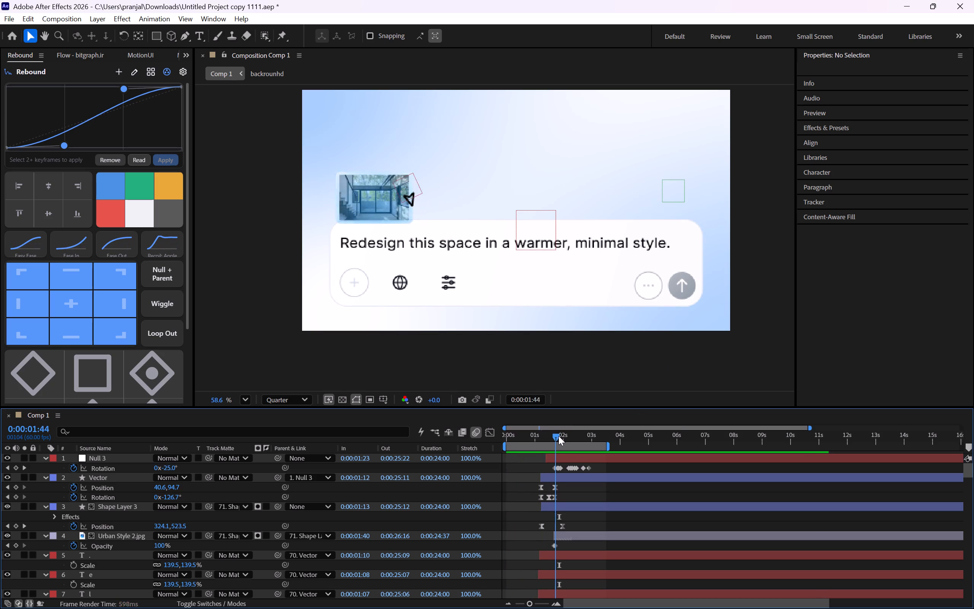
drag(559, 436, 541, 440)
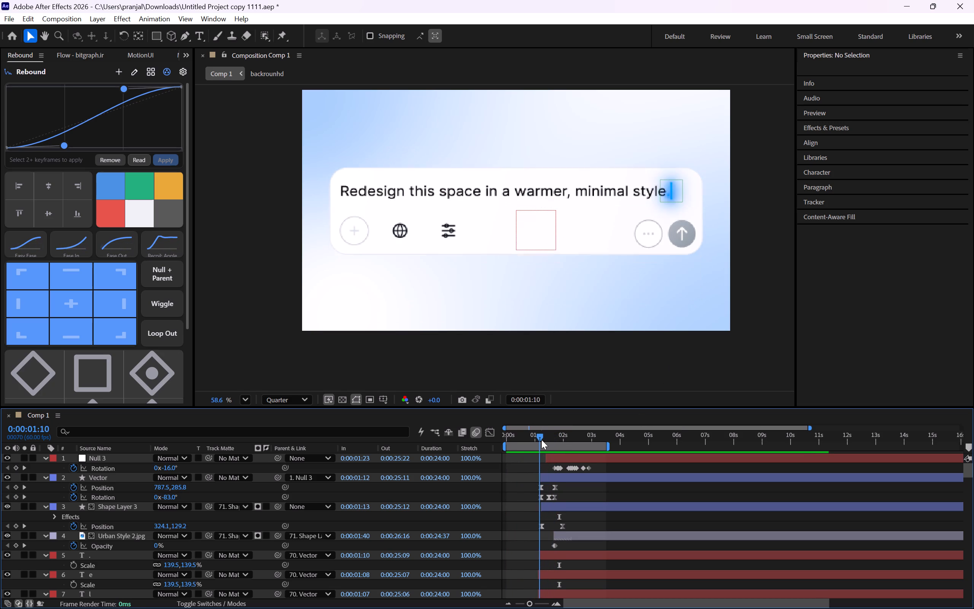
drag(541, 440, 542, 441)
drag(542, 441, 543, 441)
click(548, 479)
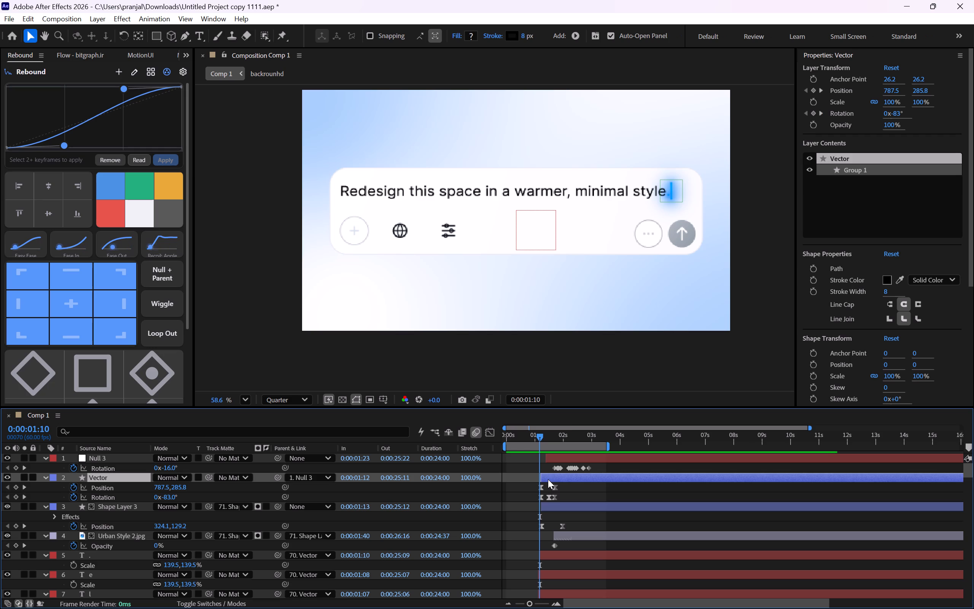
click(546, 477)
drag(543, 477, 539, 479)
scroll(579, 494, up, 5)
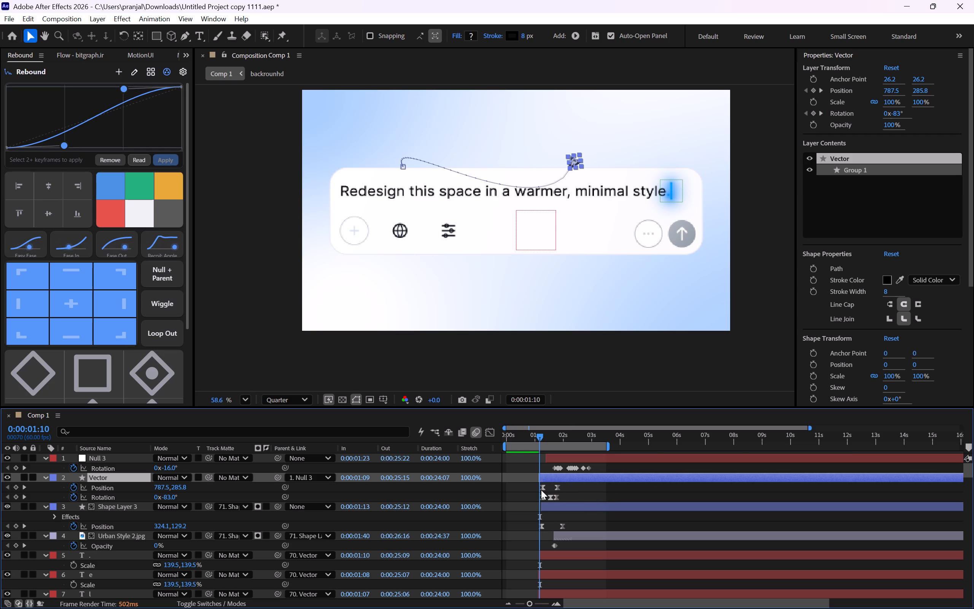
Move the Vector layer's first Position keyframe back to 0:00:01:09.
drag(543, 487, 540, 488)
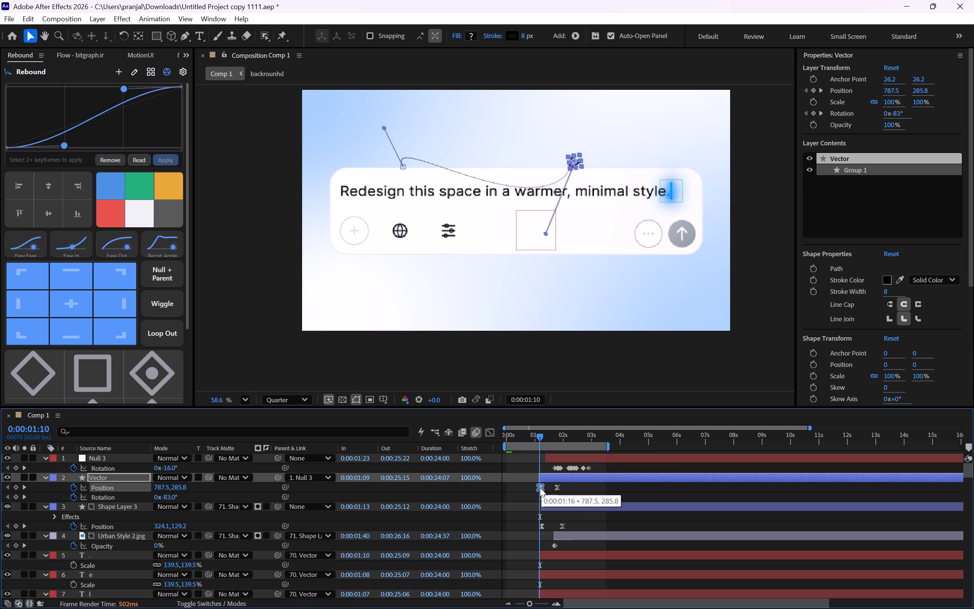
drag(540, 488, 538, 488)
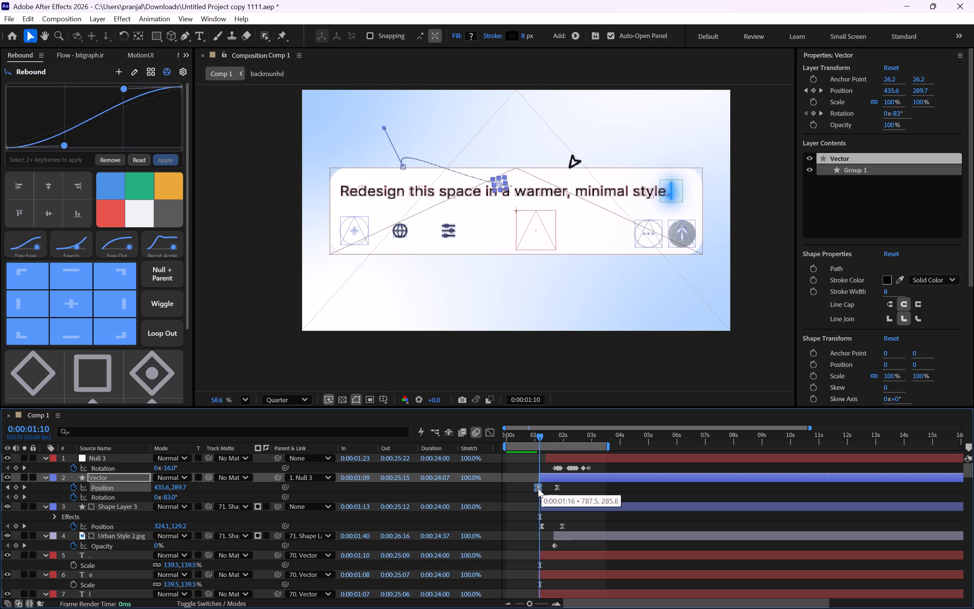
drag(538, 488, 539, 489)
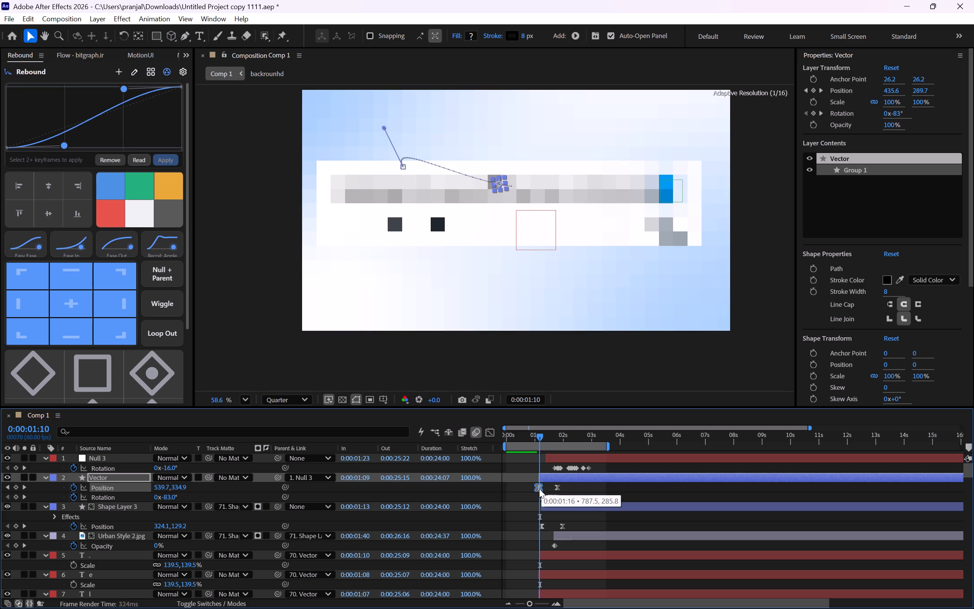
drag(539, 489, 539, 488)
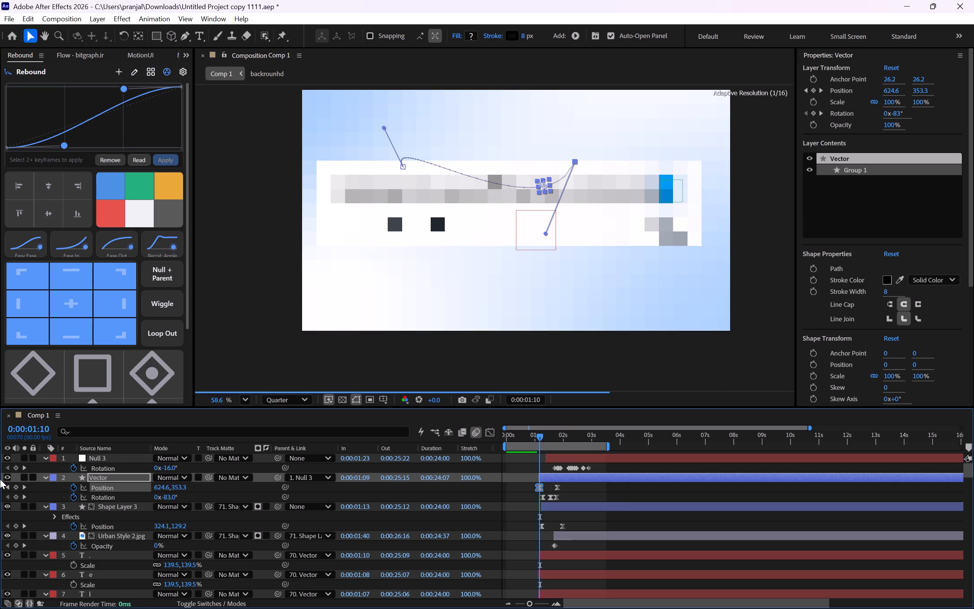
At the first Position keyframe, move the arrow's starting point above the composition's top edge, to about 1113.1, -7.8.
click(6, 487)
drag(527, 605, 537, 606)
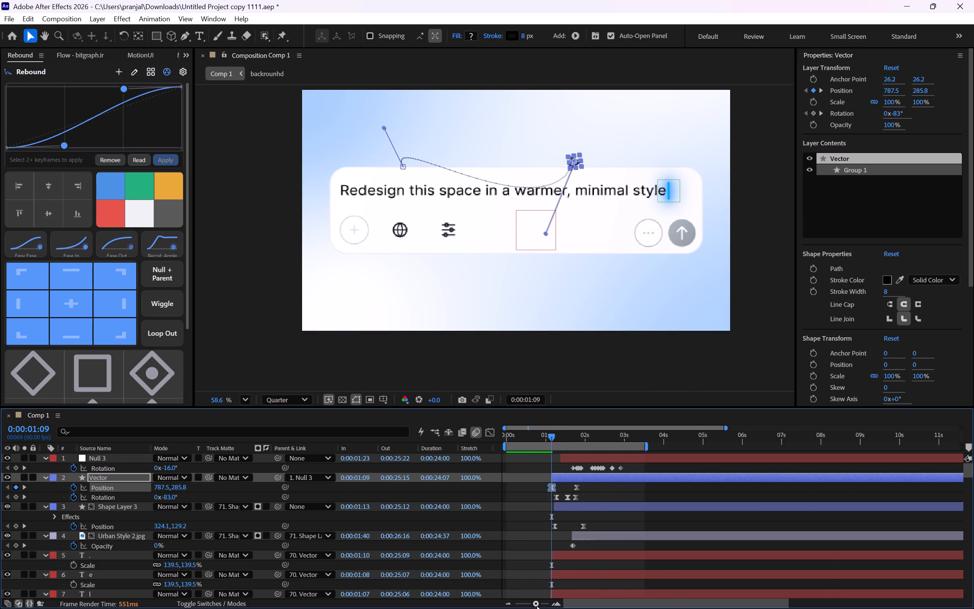
drag(537, 606, 544, 607)
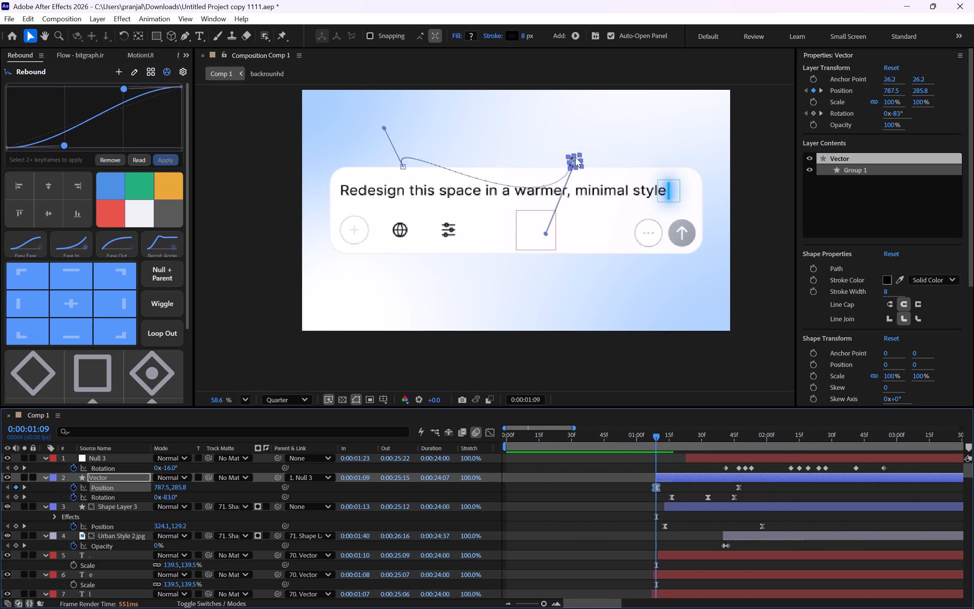
drag(575, 158, 614, 75)
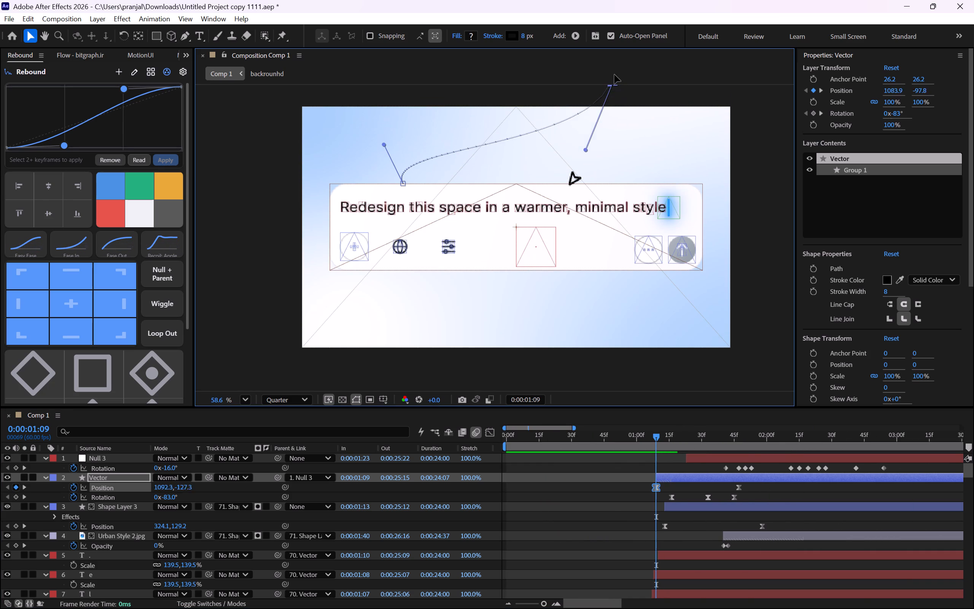
drag(614, 75, 626, 103)
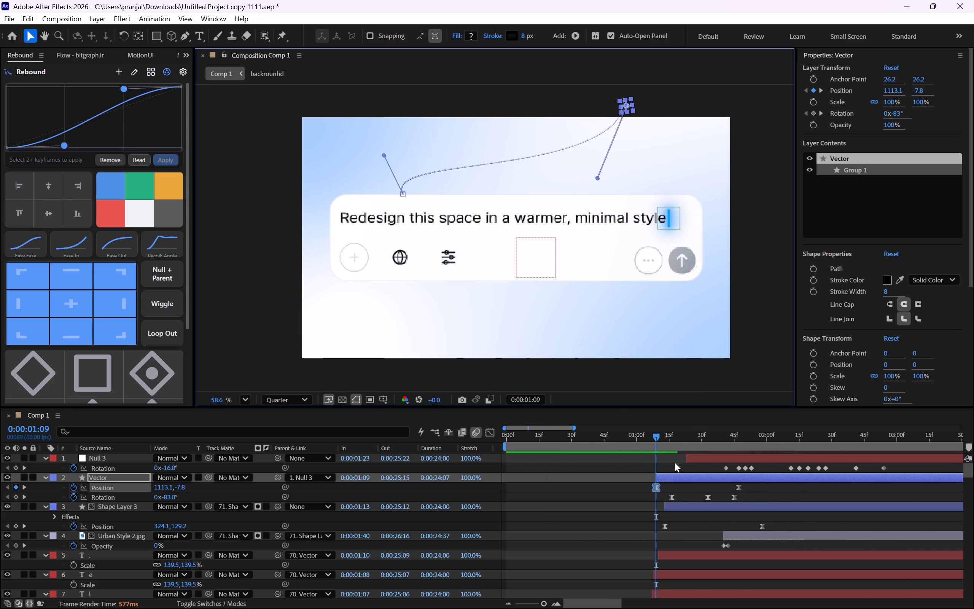
Preview the arrow's entrance from above the composition and check its movement up to about 0:00:01:35.
key(space)
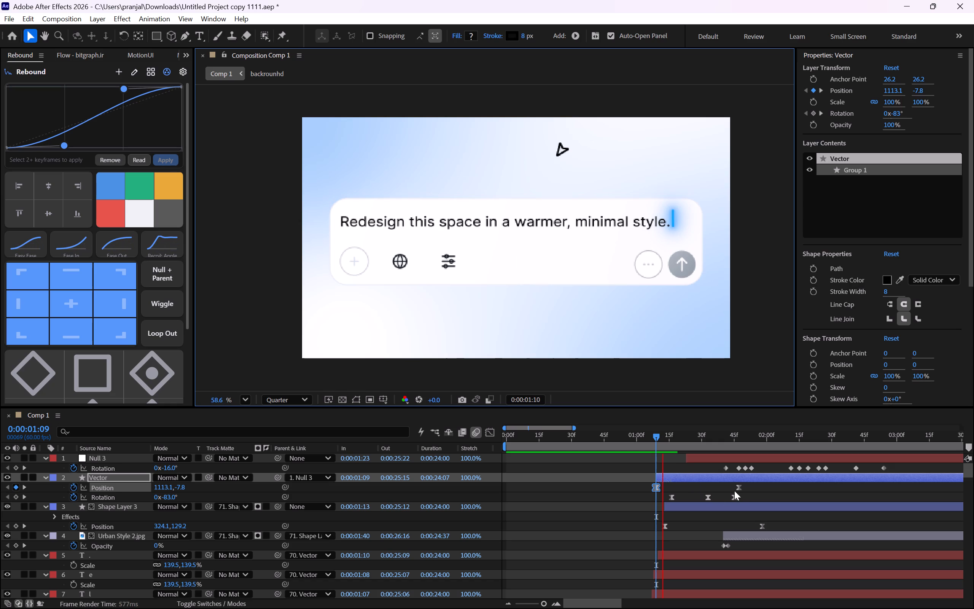
key(space)
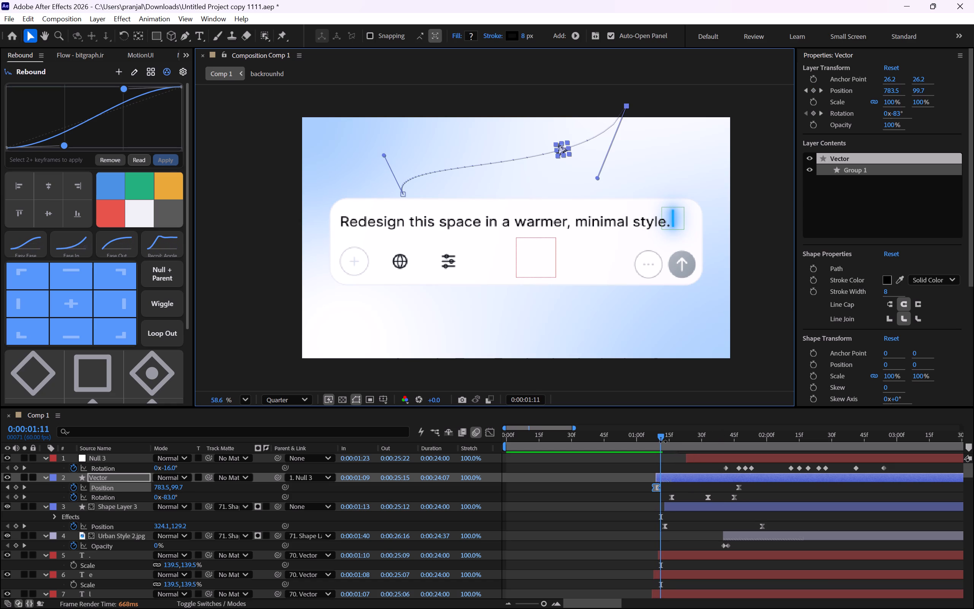
drag(665, 432, 652, 436)
key(space)
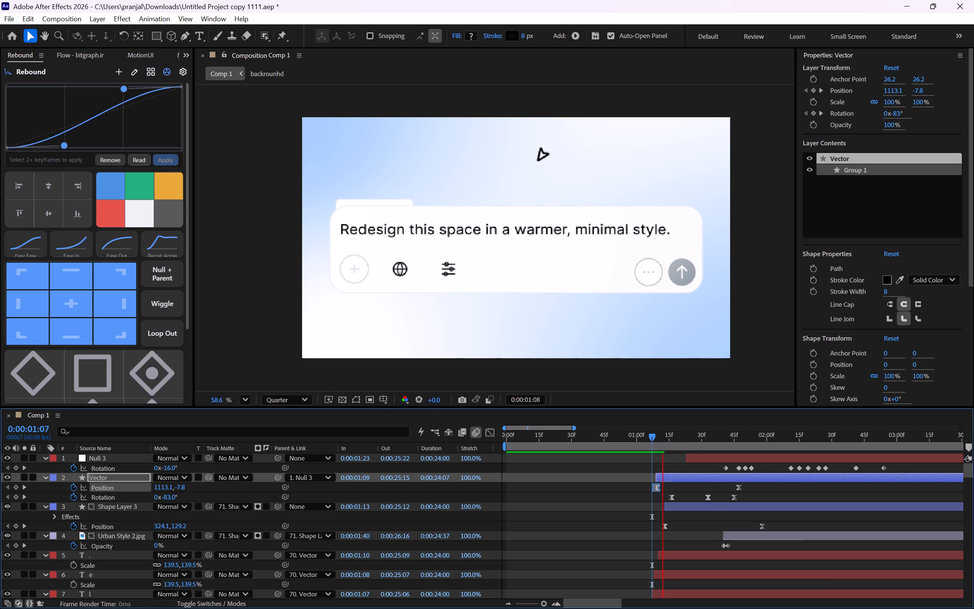
drag(542, 602, 524, 605)
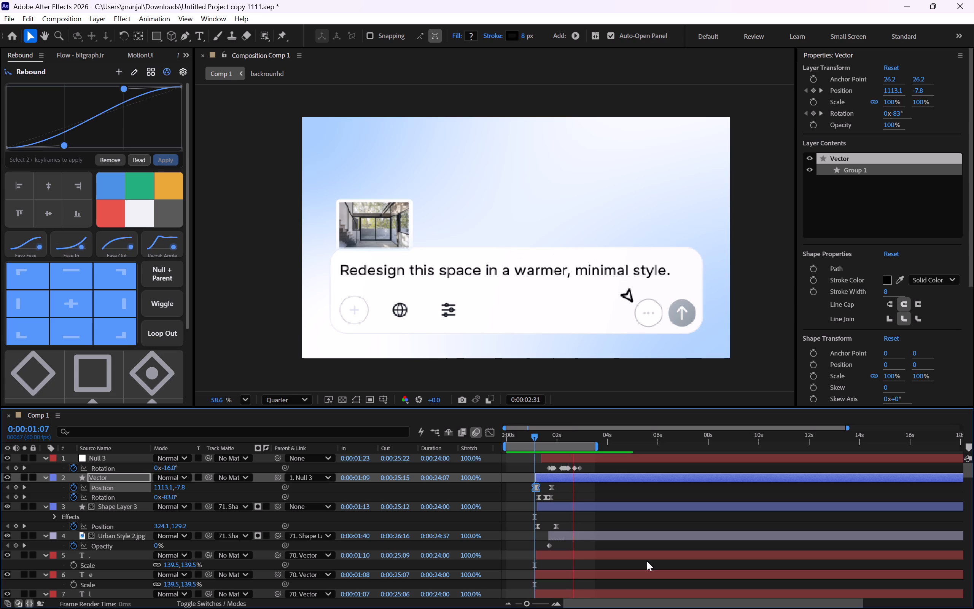
key(space)
key(space)
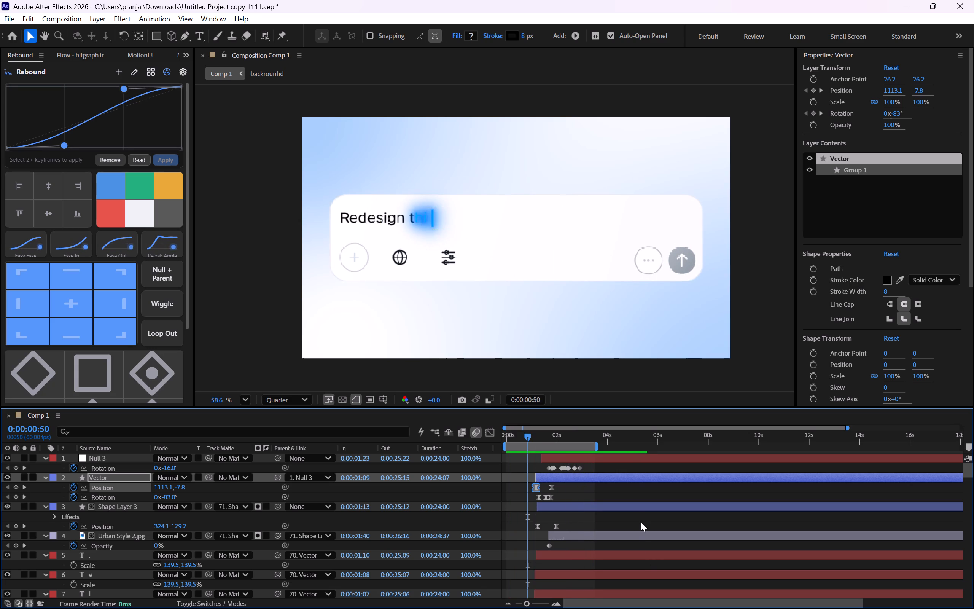
key(space)
key(space)
key(space)
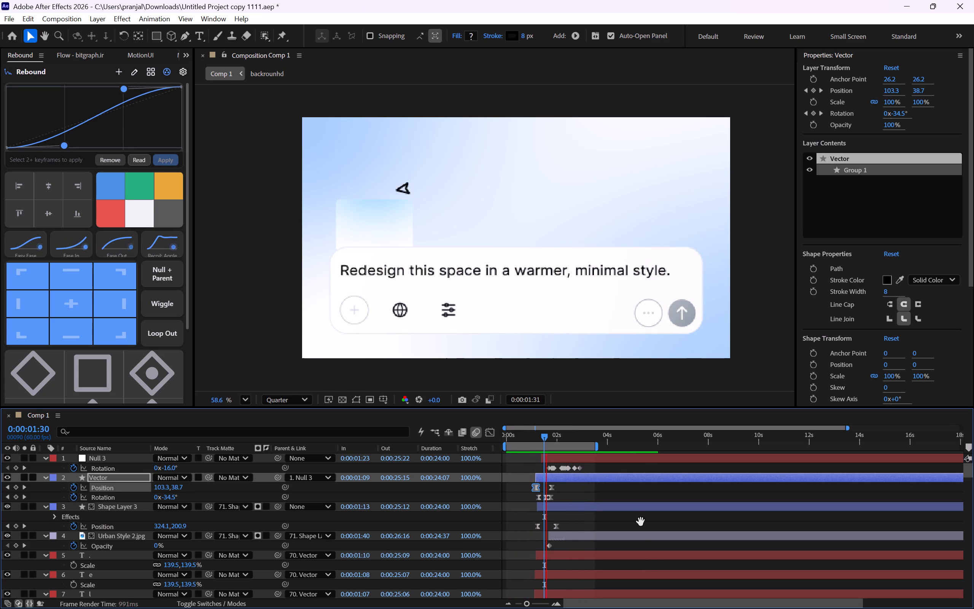
click(552, 436)
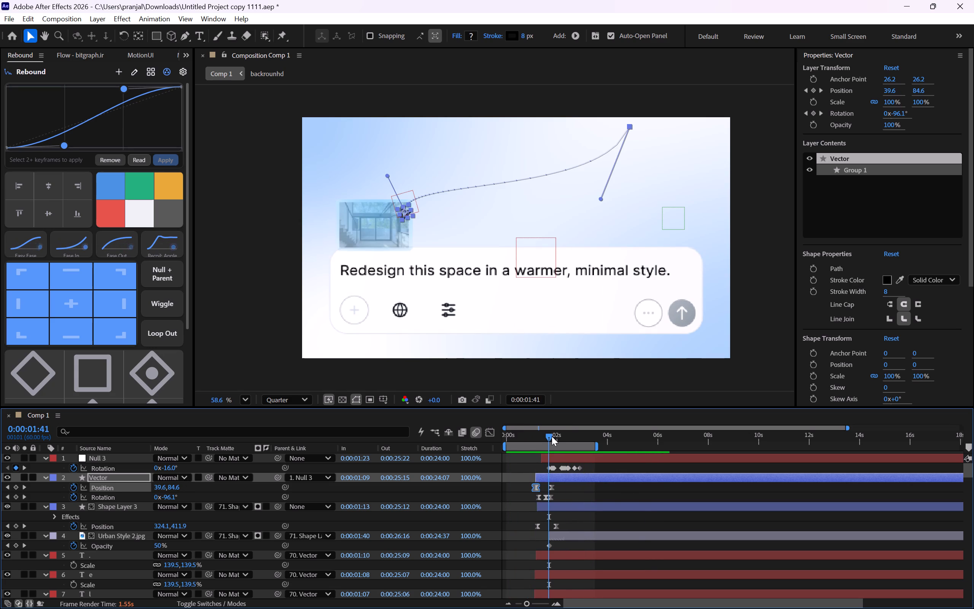
Shift the Vector layer with its keyframes later so it starts at 0:00:01:12.
click(563, 489)
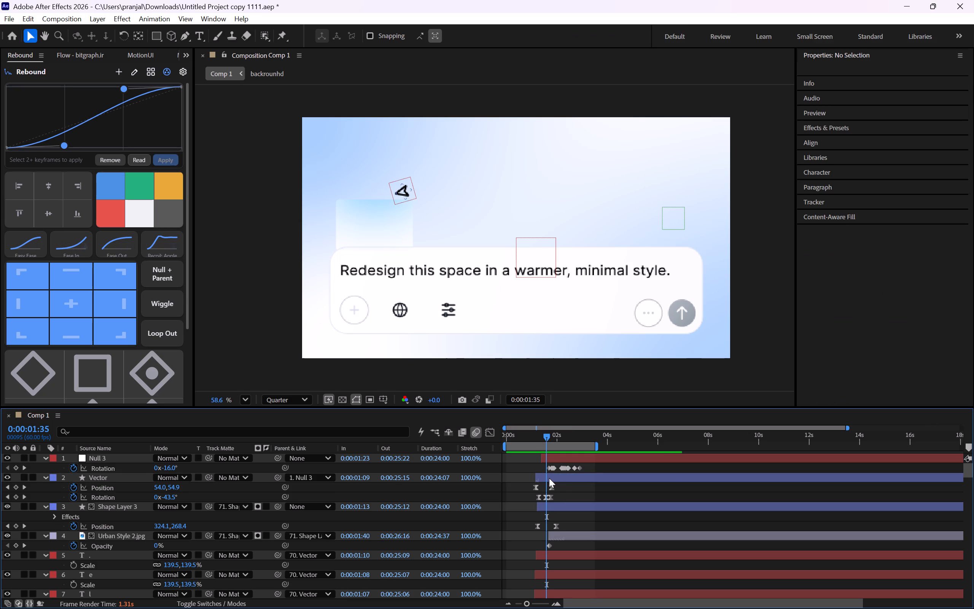
click(548, 477)
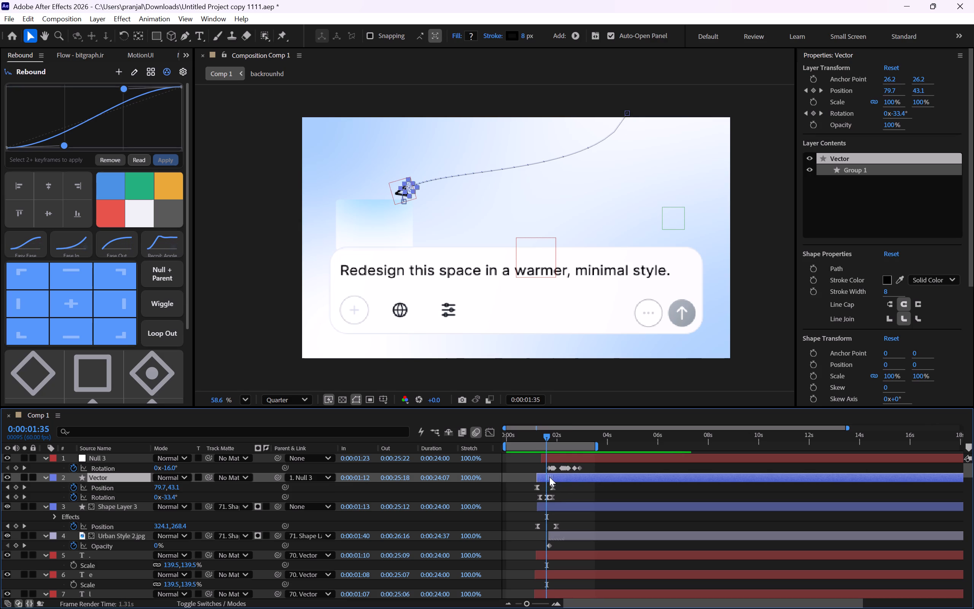
click(565, 488)
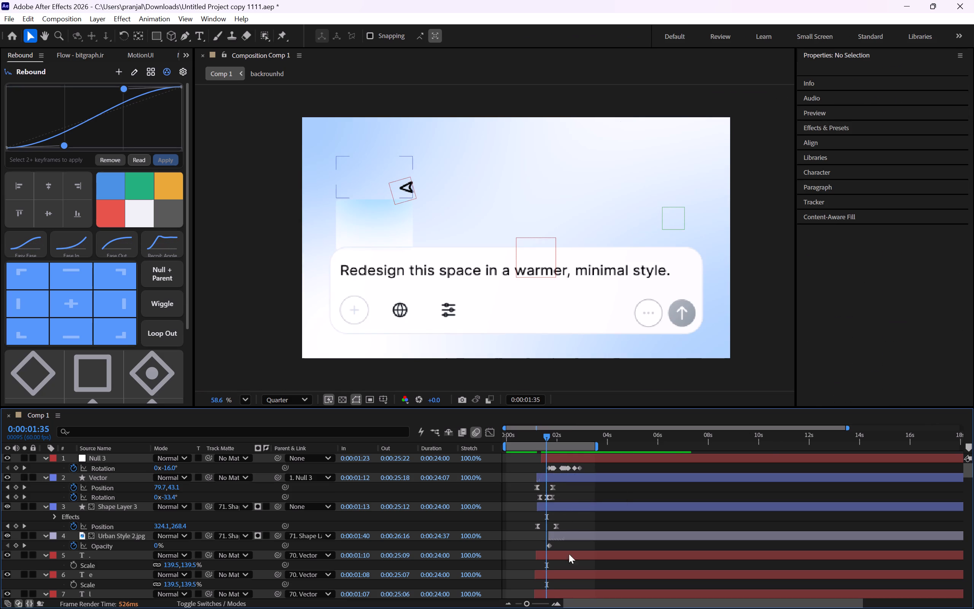
Move the Vector layer's first Position keyframe slightly later and trim the layer's start to 0:00:01:14.
drag(528, 604, 542, 603)
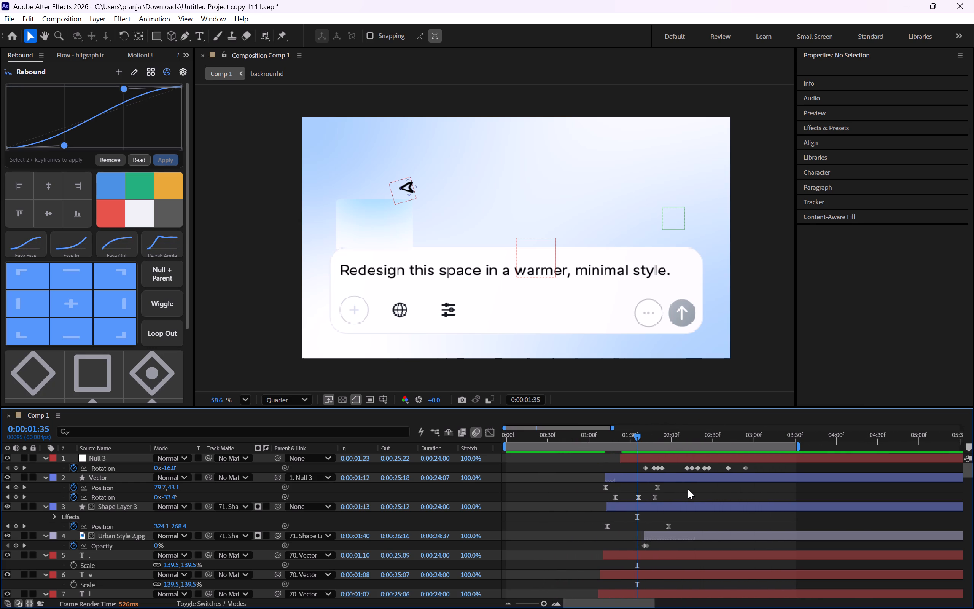
click(689, 489)
click(604, 488)
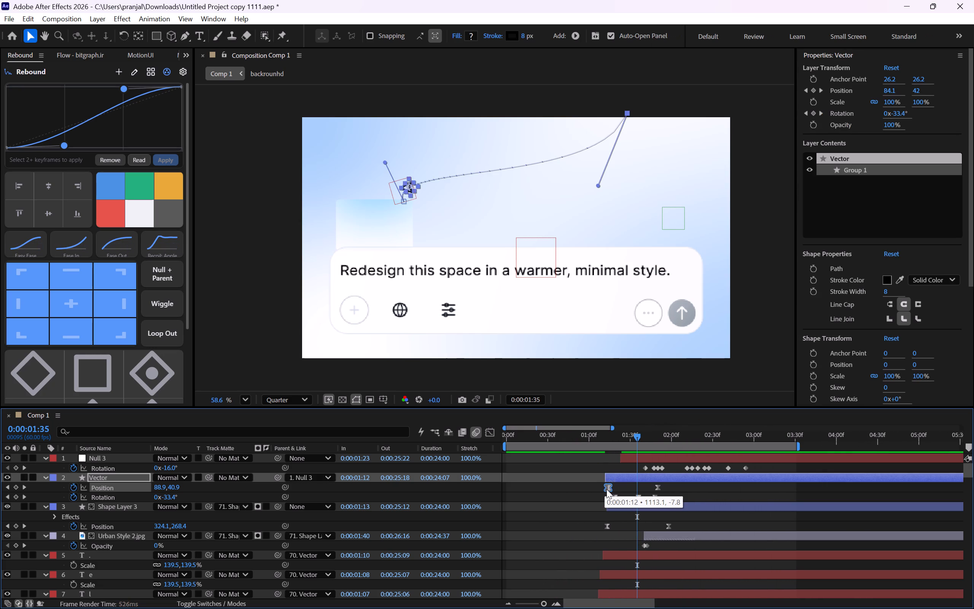
click(605, 480)
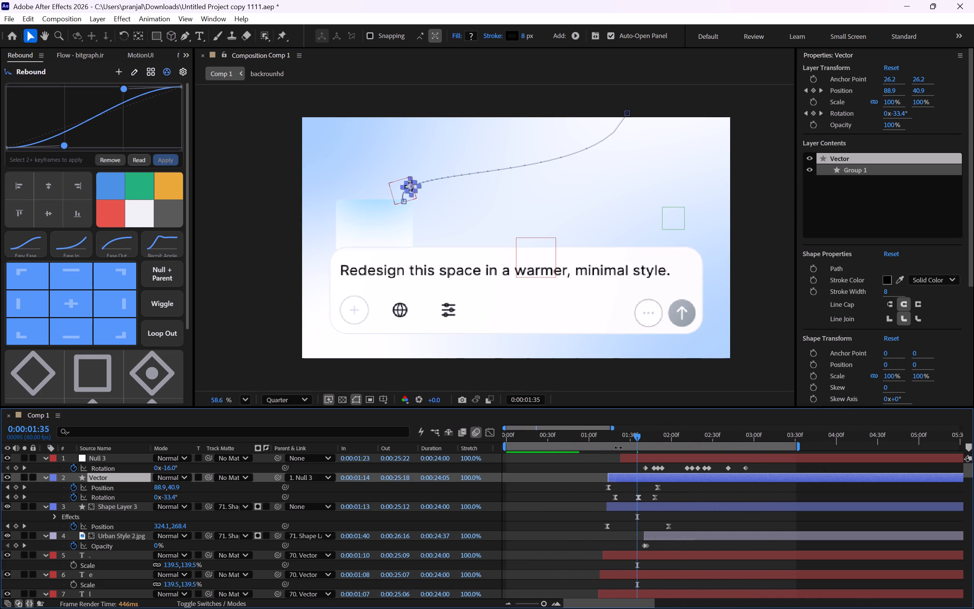
Preview the arrow animation from 0:00:01:07, then scrub between 0:00:01:22 and 0:00:01:40 to examine how the arrow travels and turns.
drag(614, 436, 598, 438)
key(space)
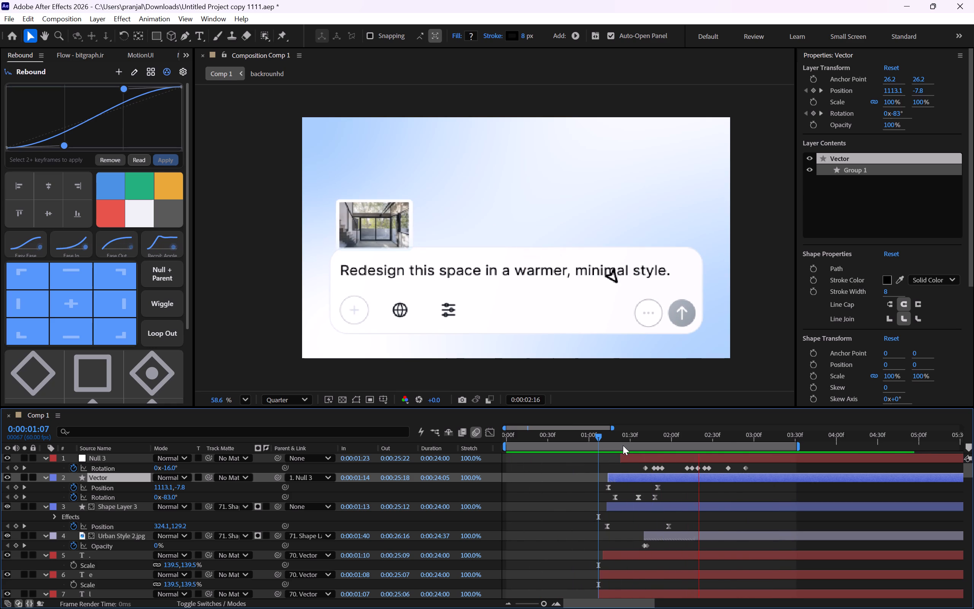
key(space)
scroll(633, 443, up, 1)
drag(727, 436, 726, 436)
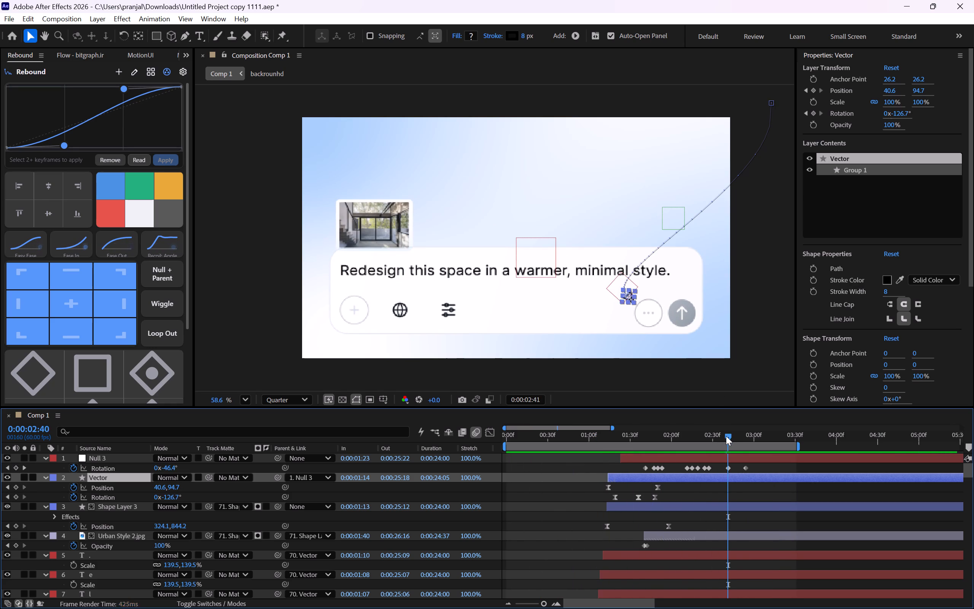
drag(726, 436, 619, 427)
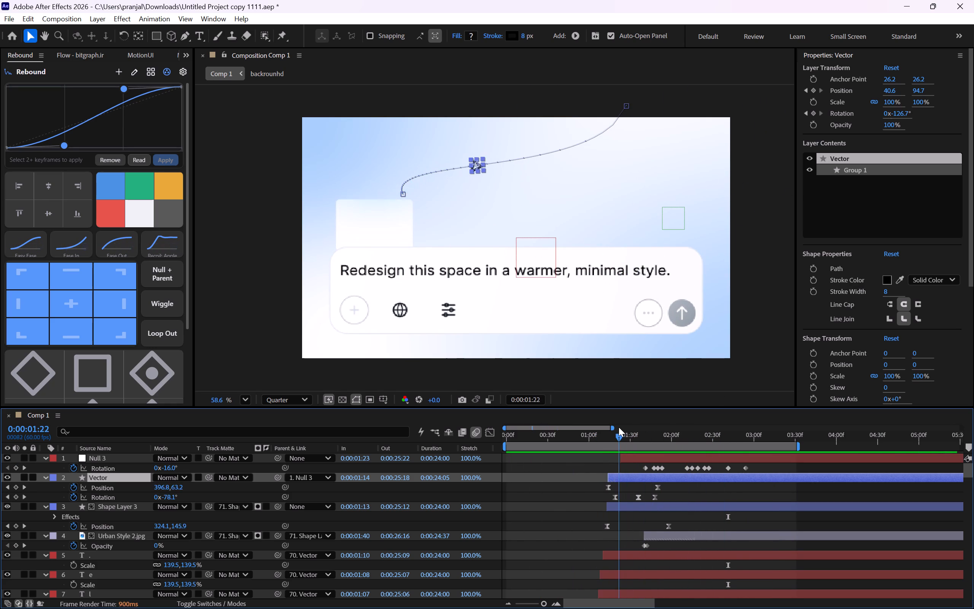
drag(619, 427, 632, 428)
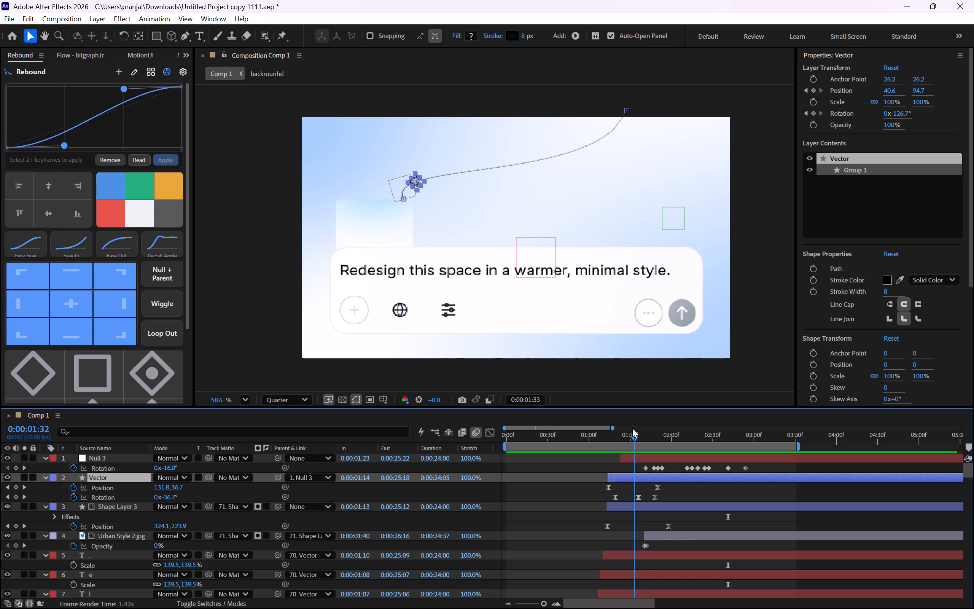
drag(632, 428, 634, 427)
drag(634, 427, 643, 426)
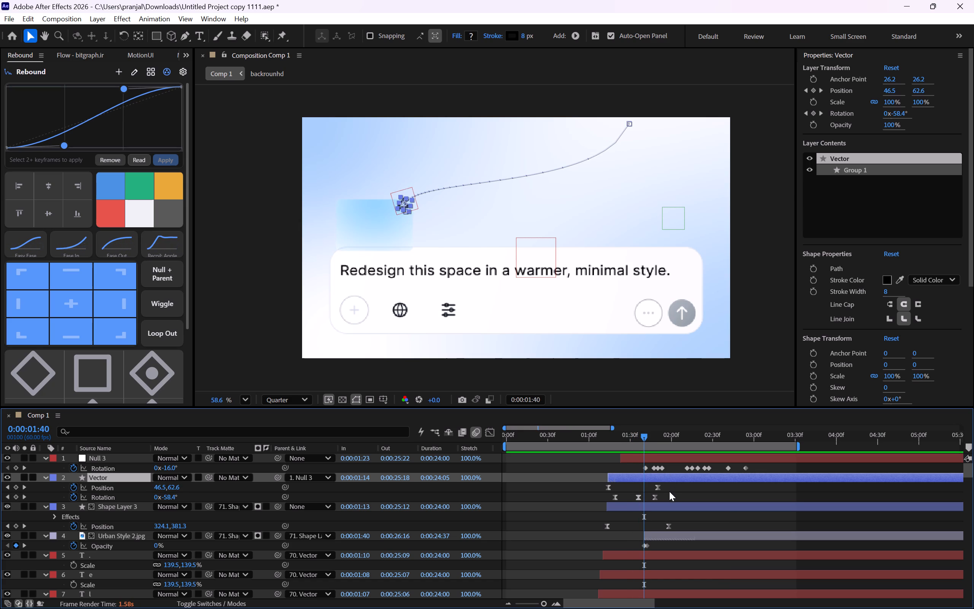
click(669, 491)
drag(644, 437, 618, 438)
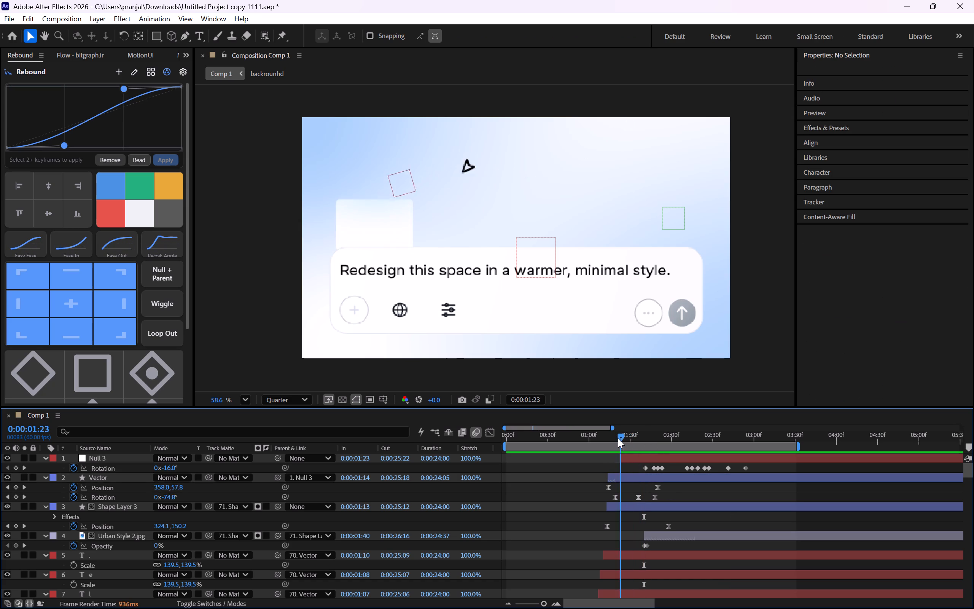
drag(618, 438, 617, 438)
key(space)
key(space)
At the middle Rotation keyframe at 0:00:01:36, set the Vector layer's Rotation to -83.7°.
click(641, 435)
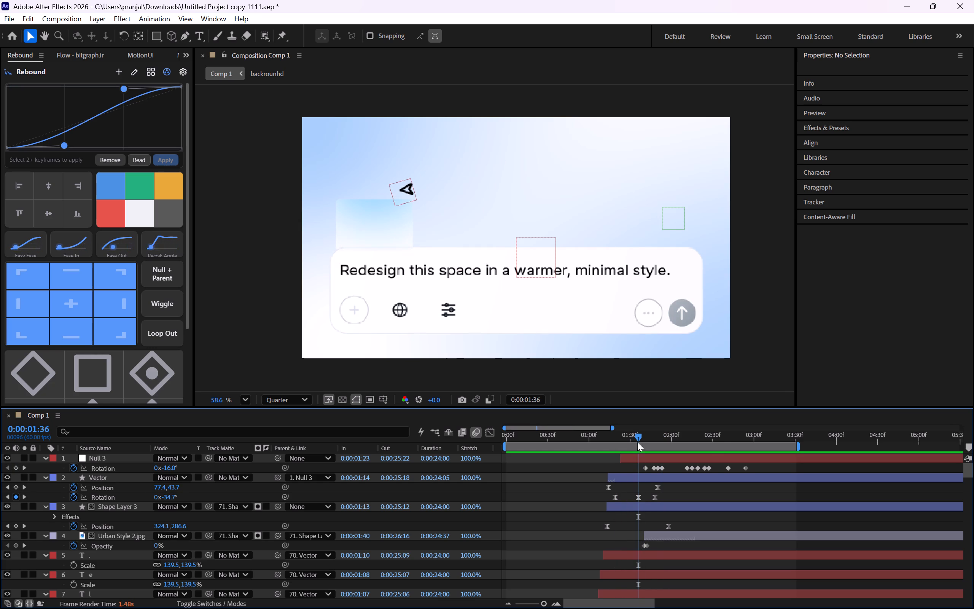
drag(166, 497, 175, 497)
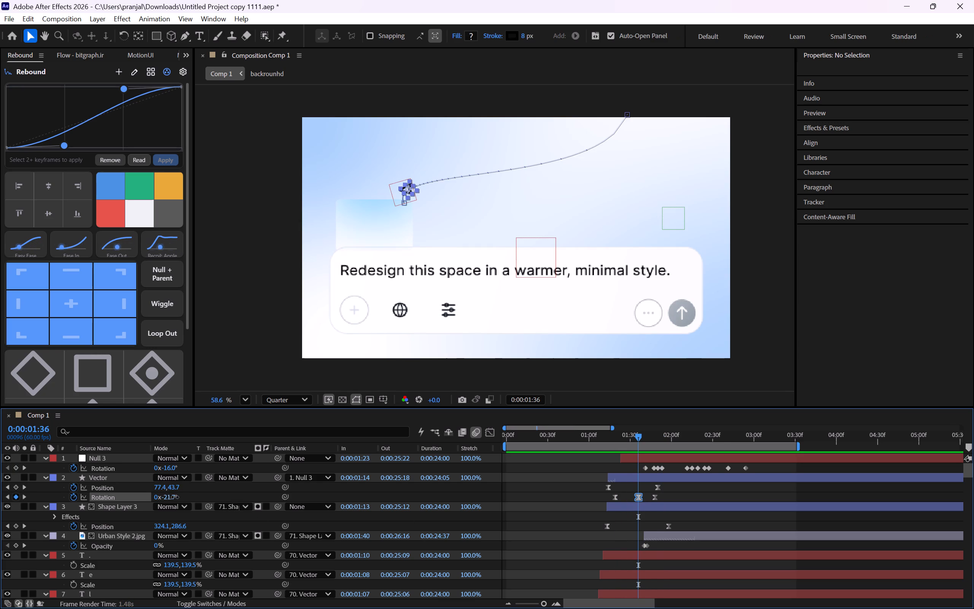
drag(175, 497, 140, 498)
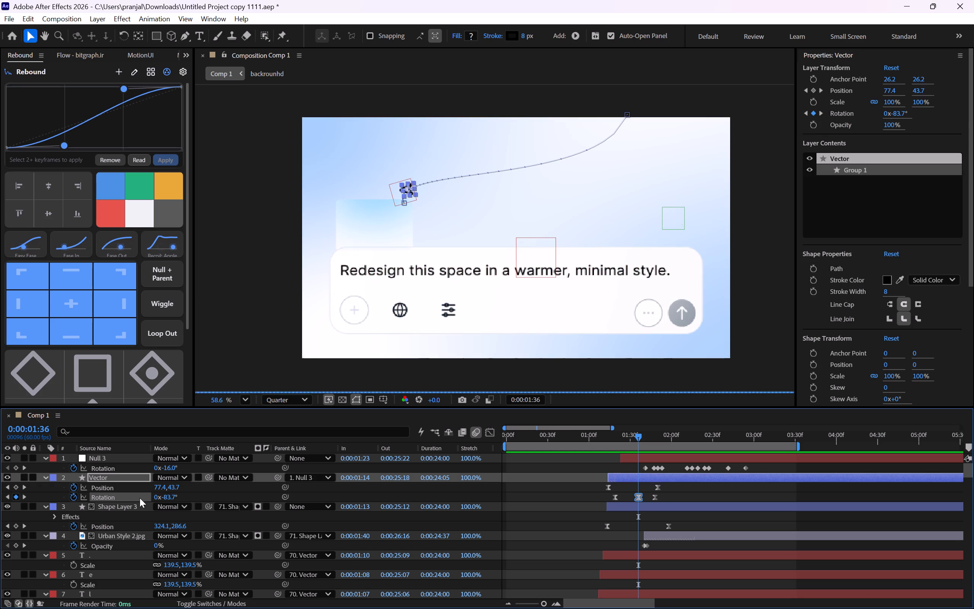
Preview the arrow's entrance from 0:00:01:09 to check the revised rotation along its path.
scroll(407, 174, up, 7)
scroll(415, 185, down, 8)
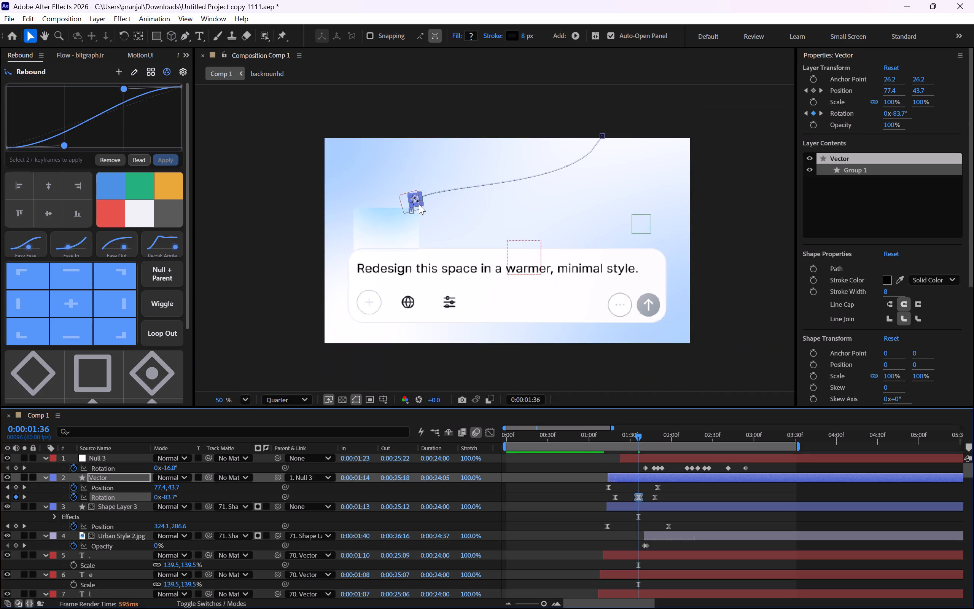
drag(636, 435, 600, 435)
key(space)
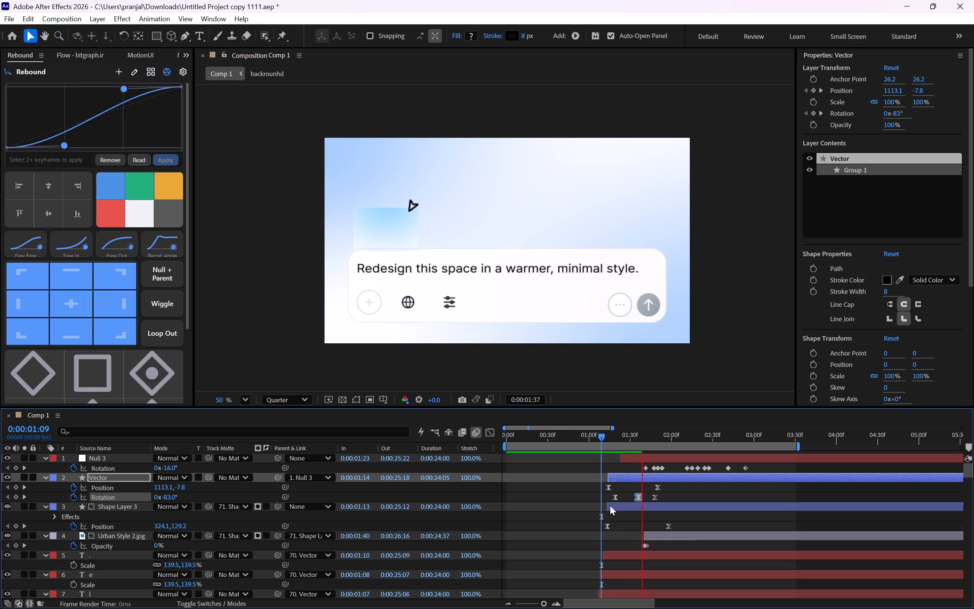
key(space)
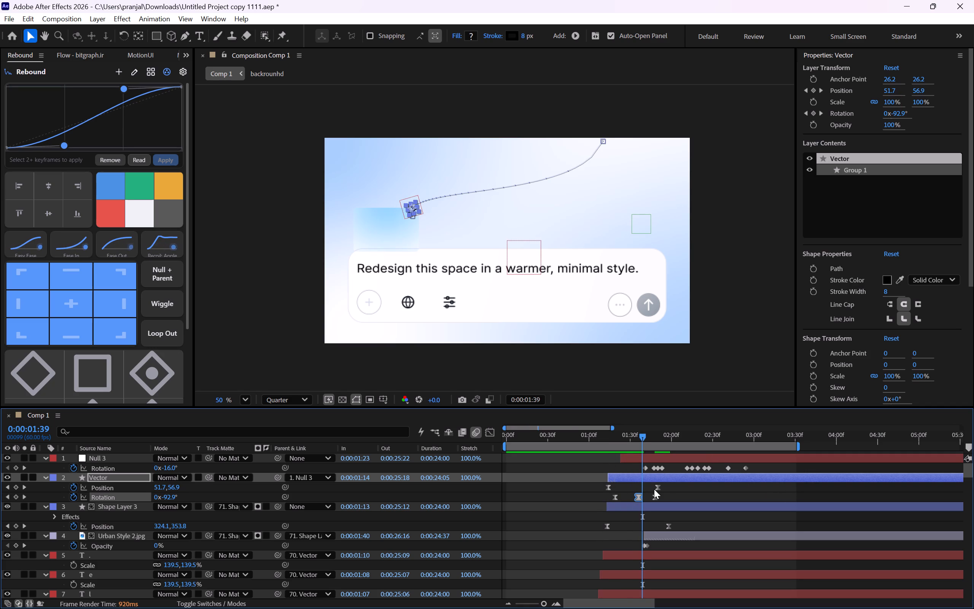
Shift Shape Layer 3 with its Position keyframes later so it starts at 0:00:01:15.
click(617, 508)
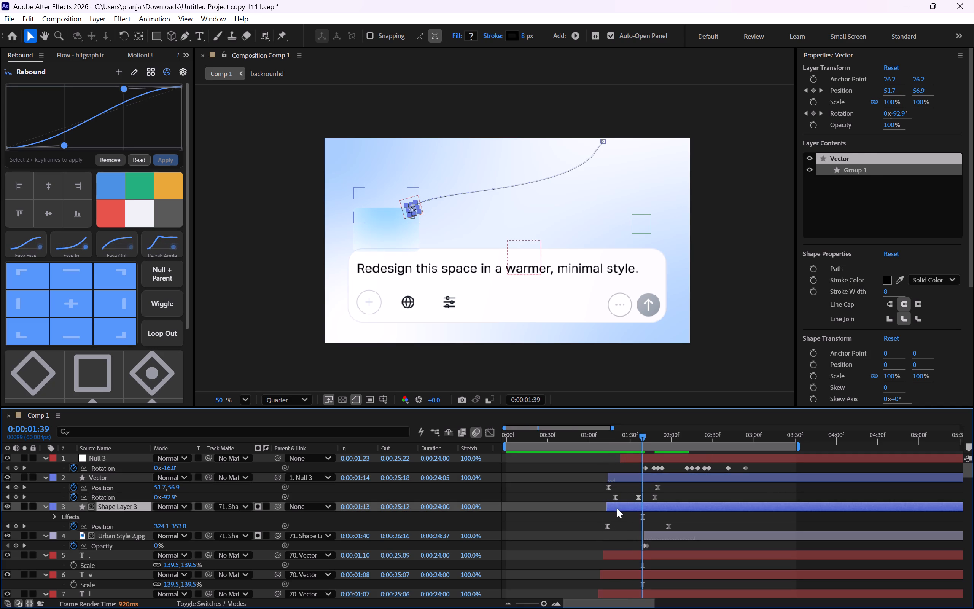
drag(616, 508, 619, 508)
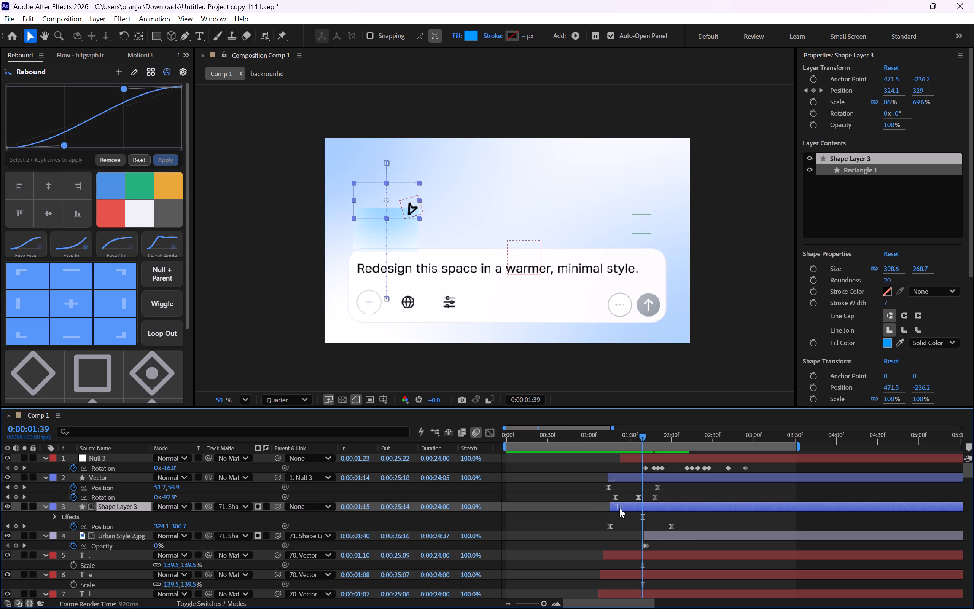
drag(619, 508, 620, 508)
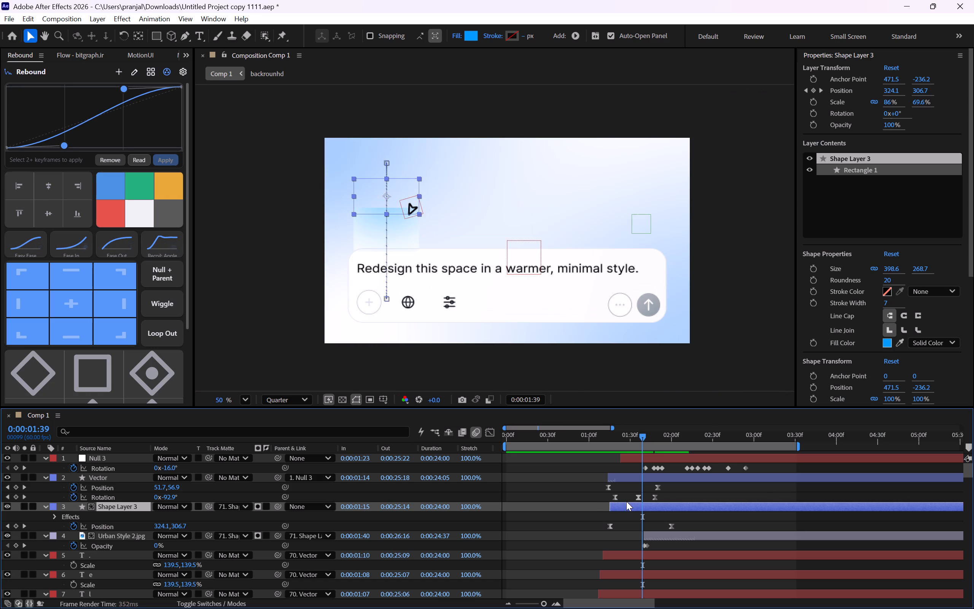
click(628, 491)
Preview the composition from 0:00:01:09 to check the arrow's entrance against the retimed Shape Layer 3.
drag(644, 434, 620, 437)
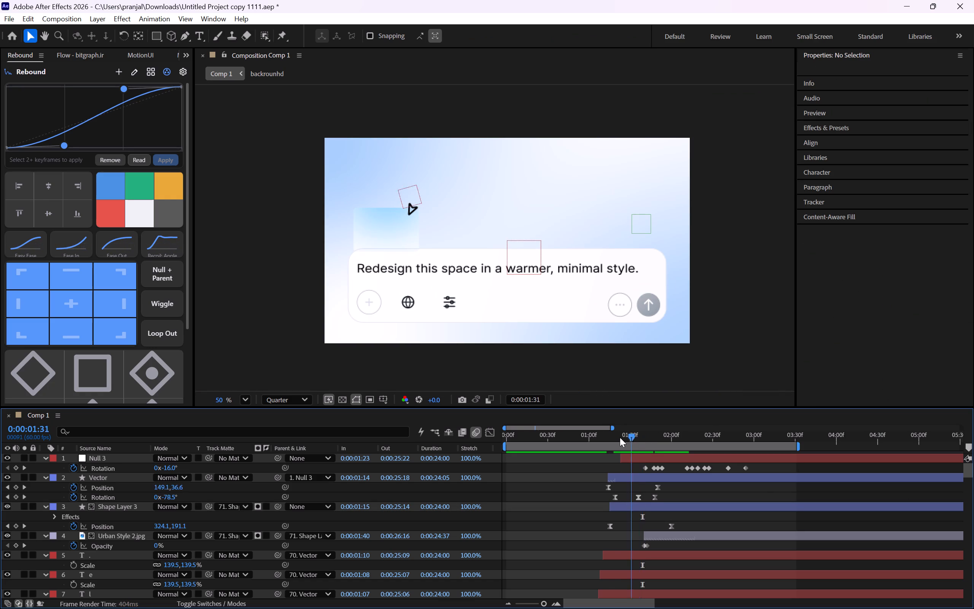
drag(620, 437, 603, 441)
key(space)
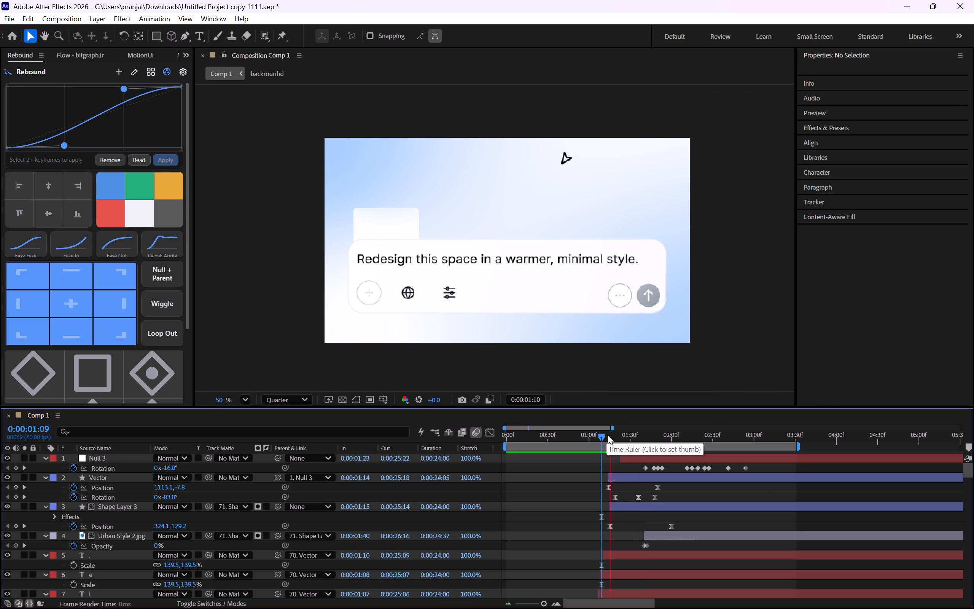
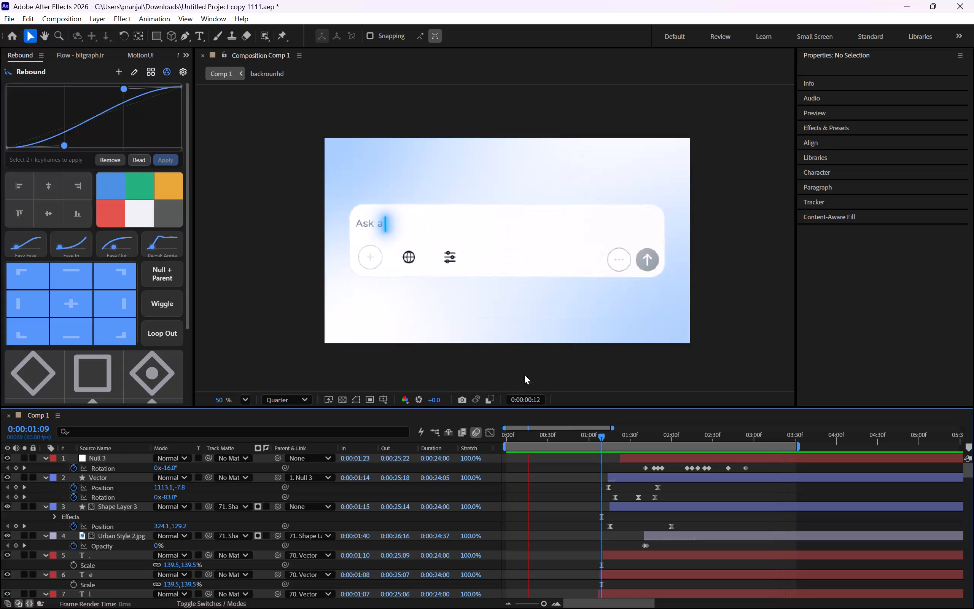
Play the composition and step through the frames around 0:00:01:14 to examine where the arrow enters relative to Shape Layer 3.
key(space)
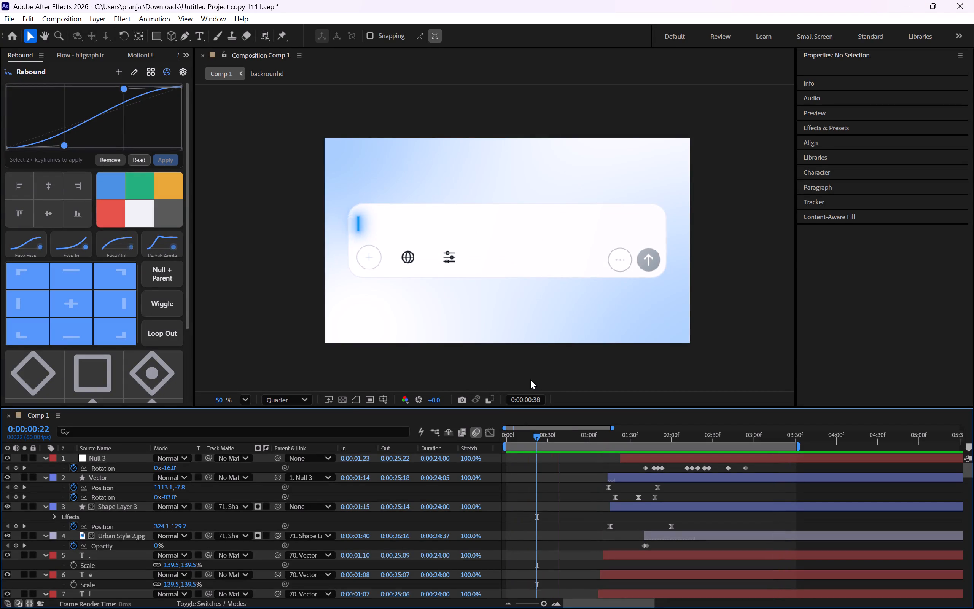
key(space)
key(space)
key(space)
key(space)
key(space)
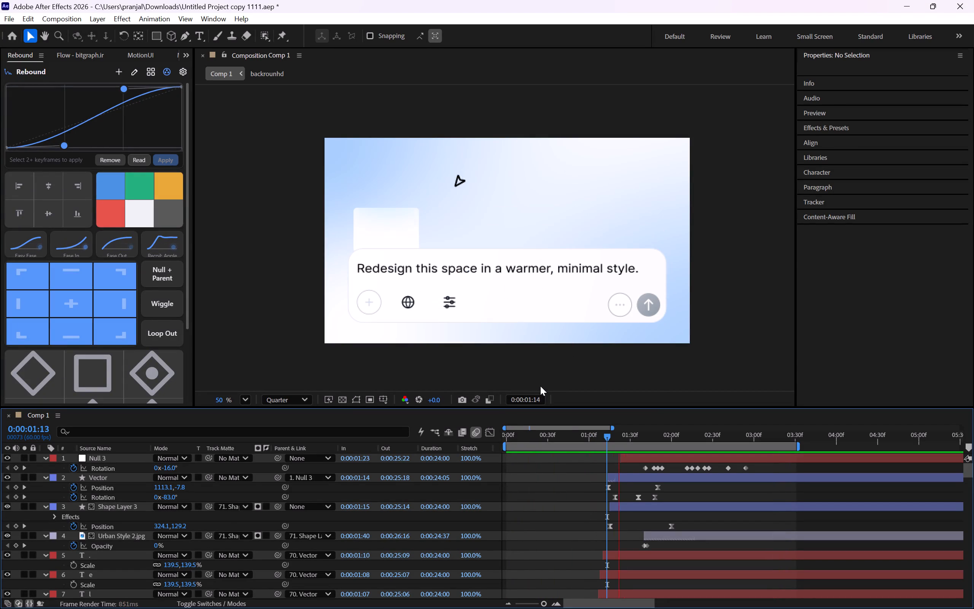
drag(623, 435, 608, 437)
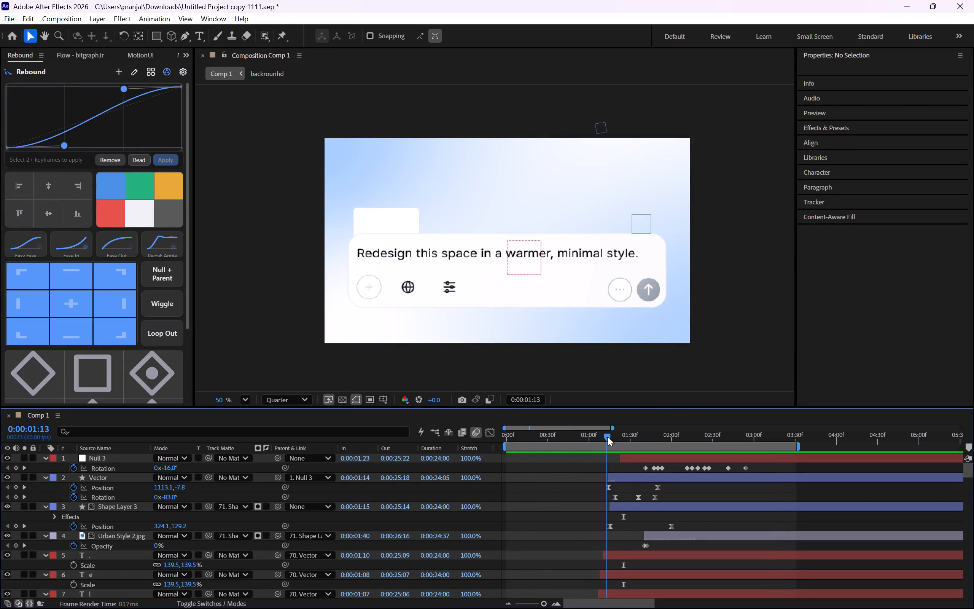
drag(608, 437, 609, 436)
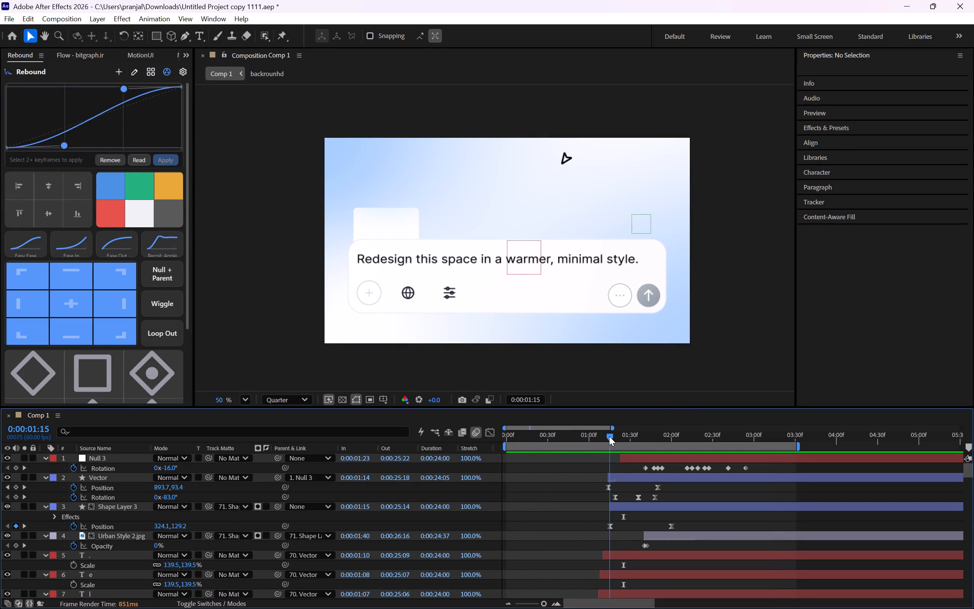
drag(609, 436, 610, 435)
drag(610, 435, 609, 435)
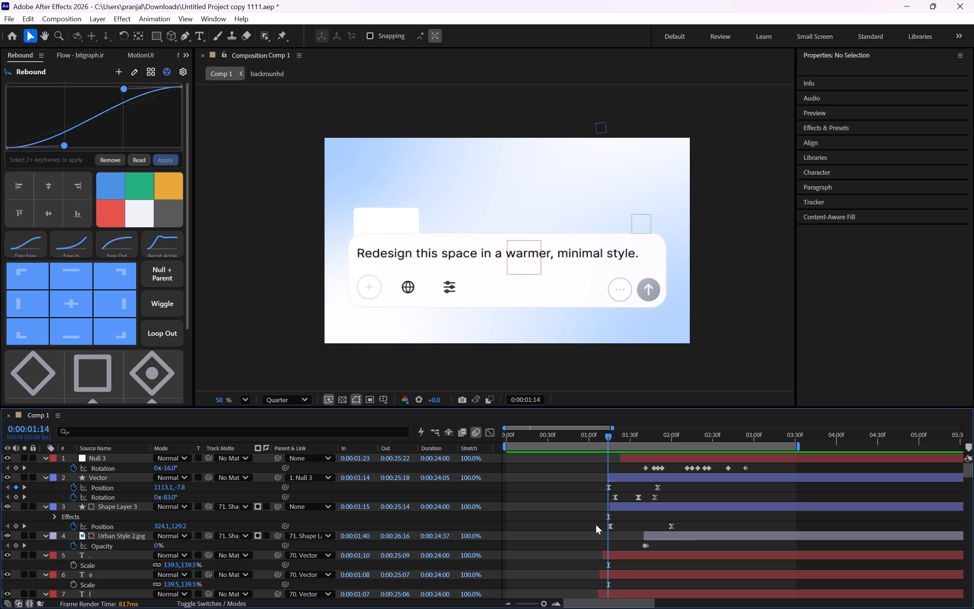
drag(542, 605, 547, 604)
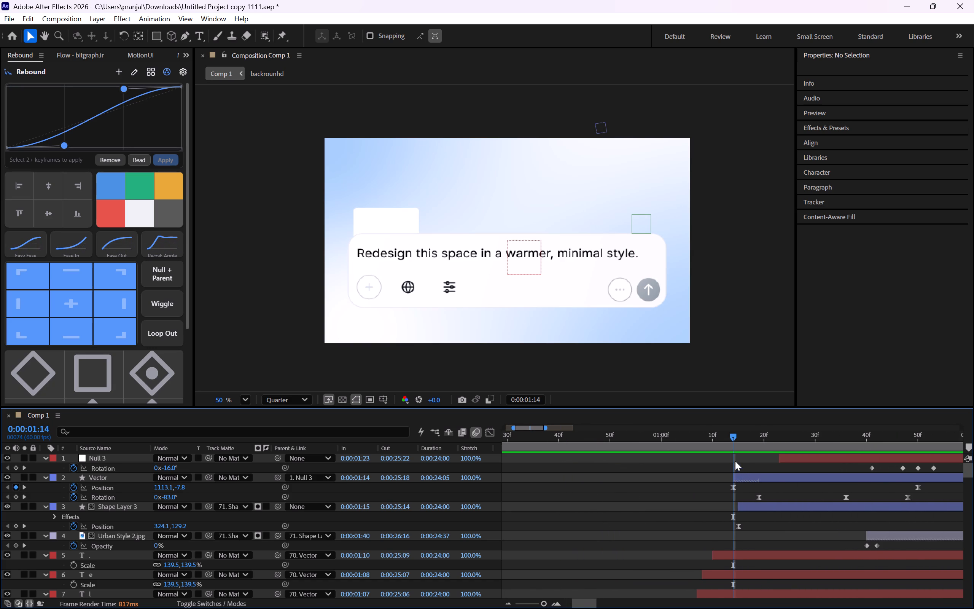
click(732, 435)
Preview the composition from 0:00:01:14 to check the arrow's movement toward the image and on to the three-dot button.
key(space)
key(space)
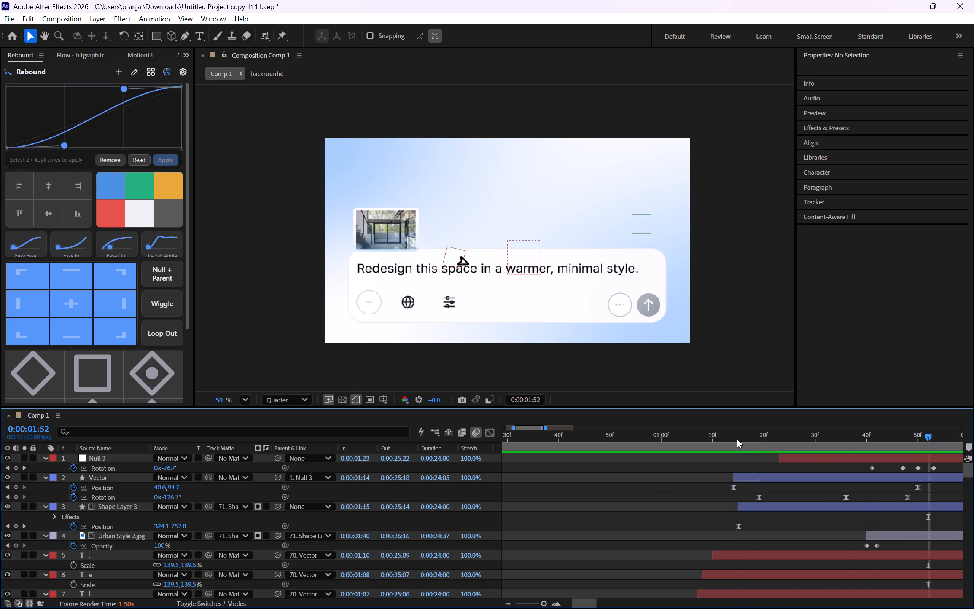
click(736, 438)
key(space)
key(space)
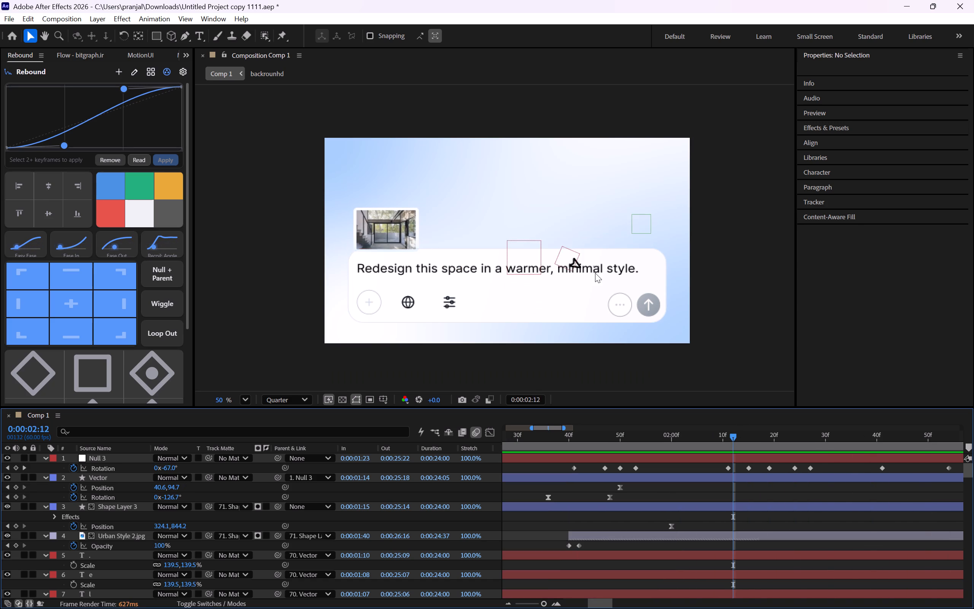
scroll(595, 273, down, 3)
key(space)
key(space)
Preview the composition from the start, replaying from about 0:00:00:34, to check how the arrow's entrance follows the typed text.
drag(683, 438, 489, 454)
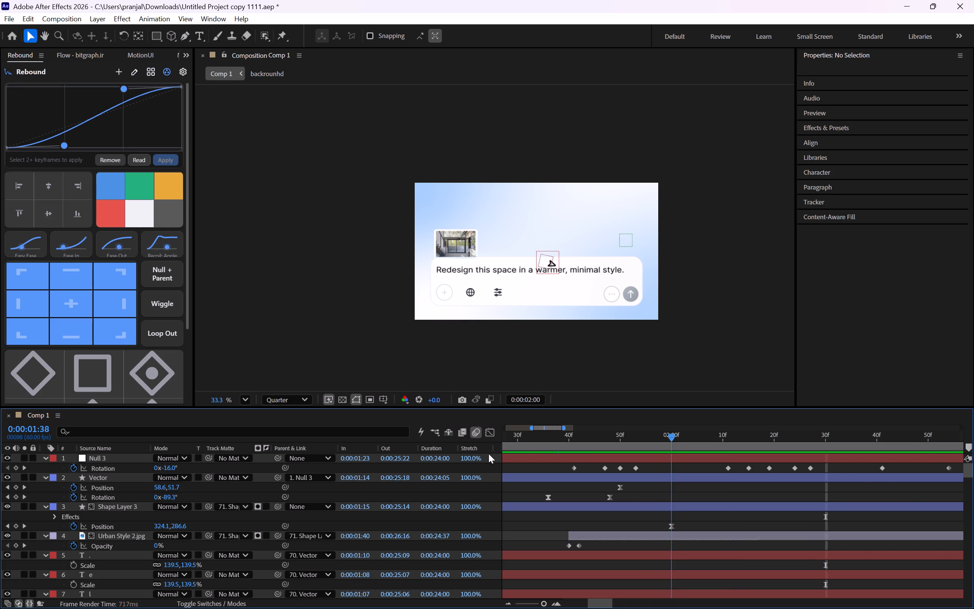
drag(489, 454, 230, 468)
drag(540, 603, 522, 606)
key(space)
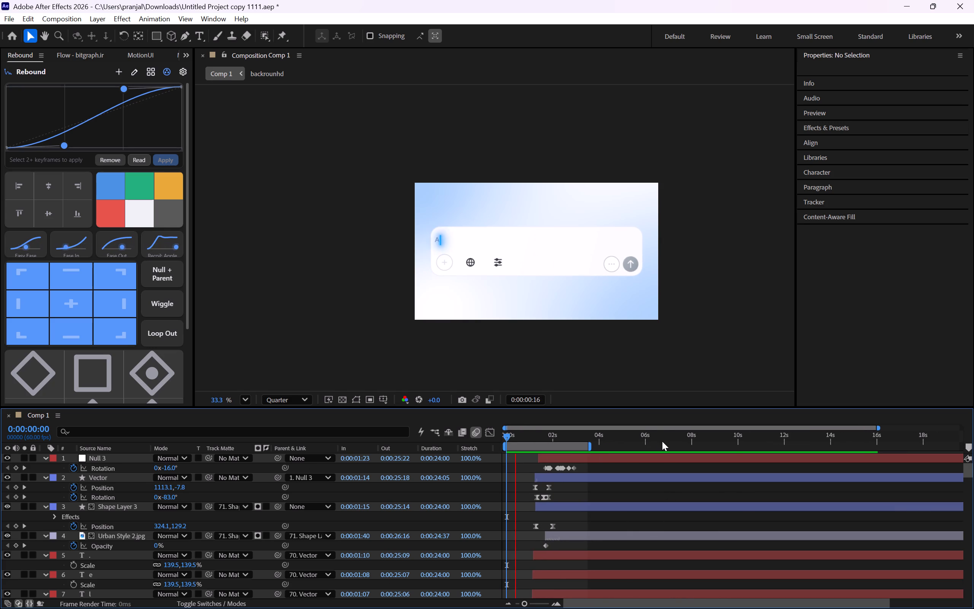
key(space)
key(space)
key(space)
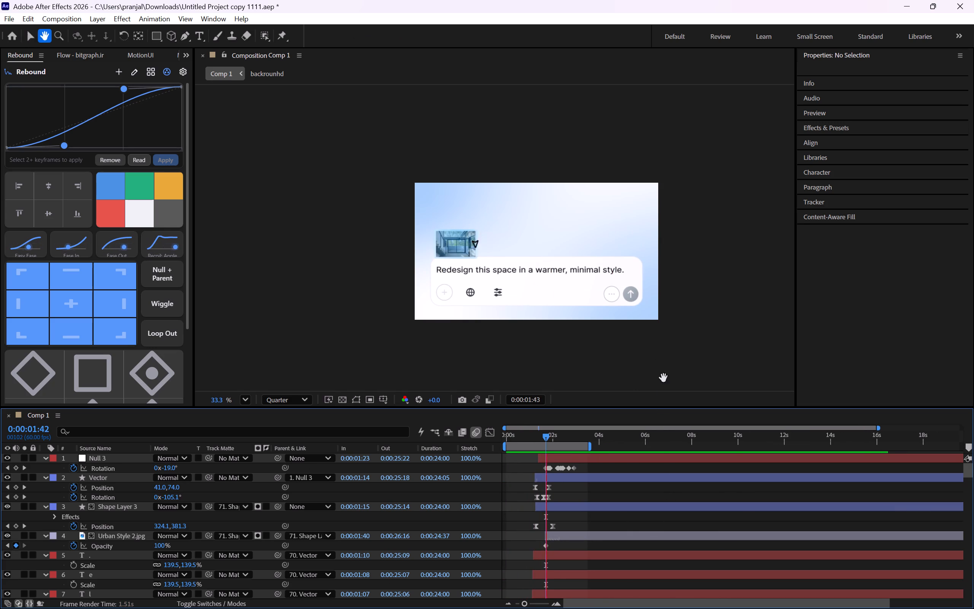
drag(548, 436, 519, 442)
key(space)
key(space)
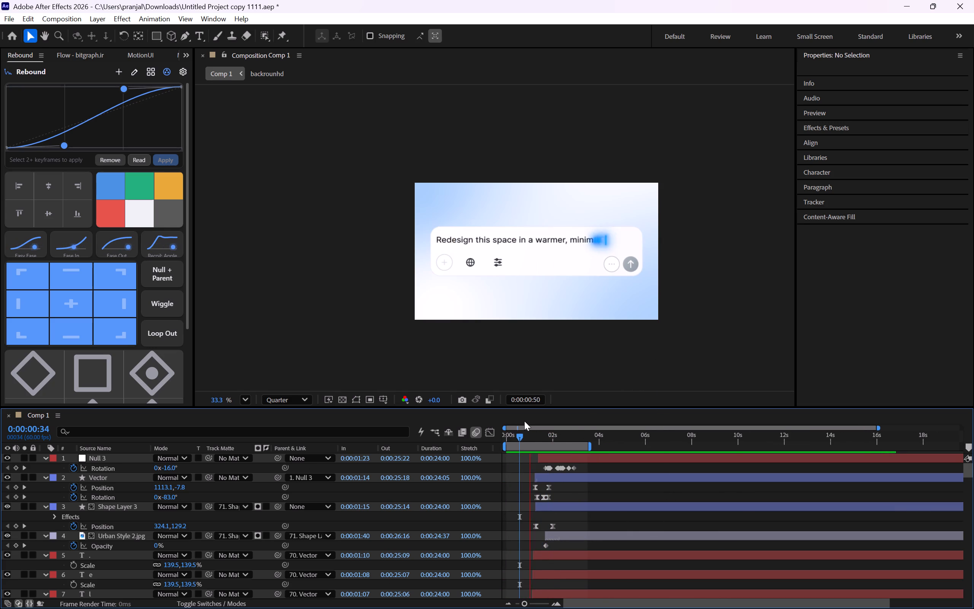
key(space)
key(space)
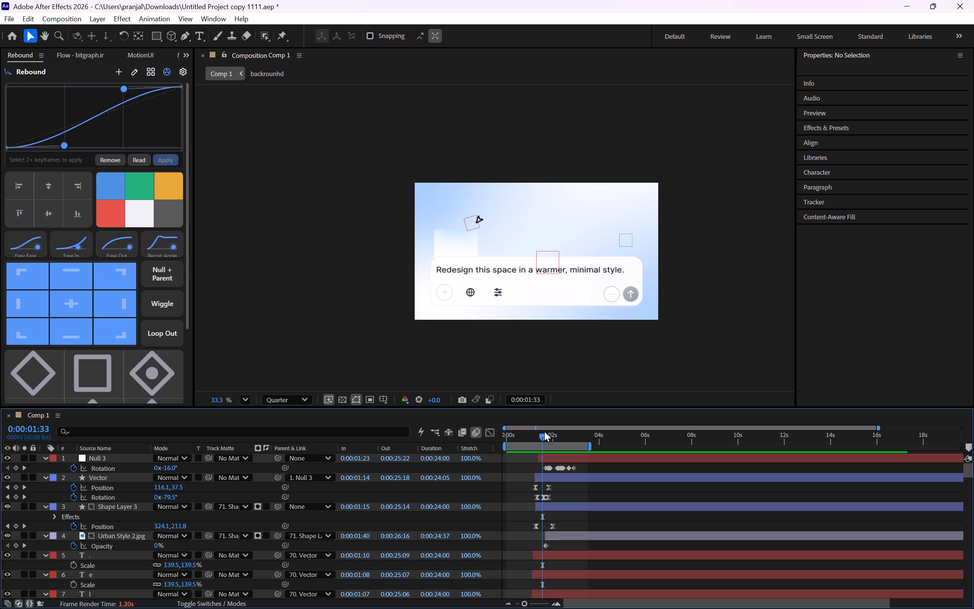
At the Vector layer's first Position keyframe, 0:00:01:14, move the arrow to about 1338, 100.4 at the frame's top edge.
drag(544, 432, 536, 434)
click(537, 478)
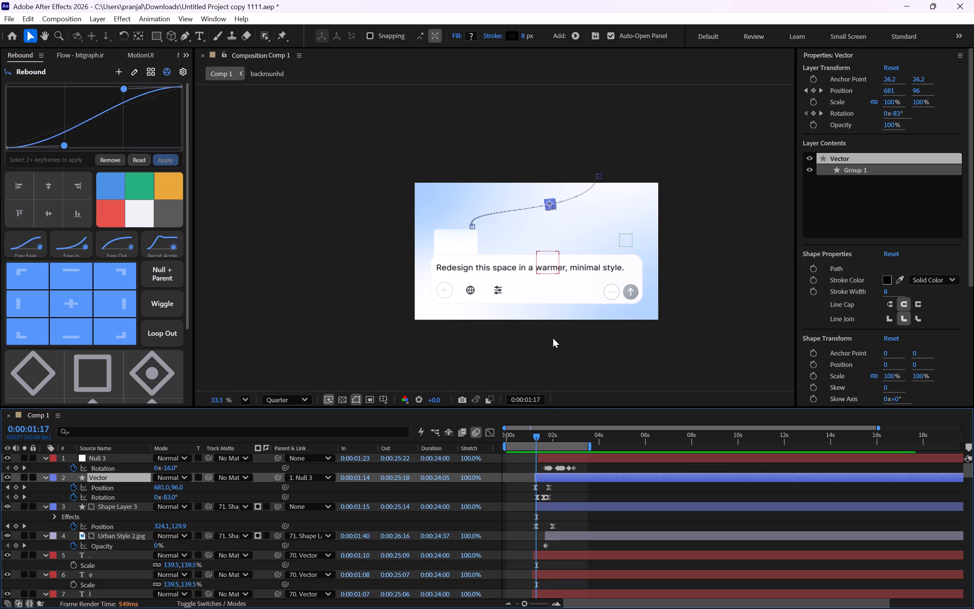
click(5, 490)
drag(598, 174, 613, 183)
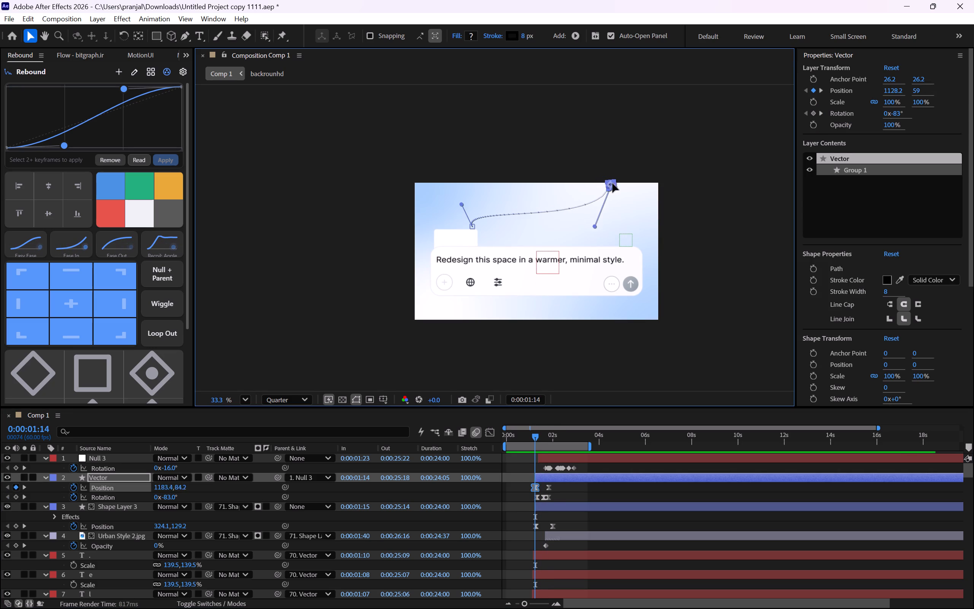
drag(613, 183, 619, 189)
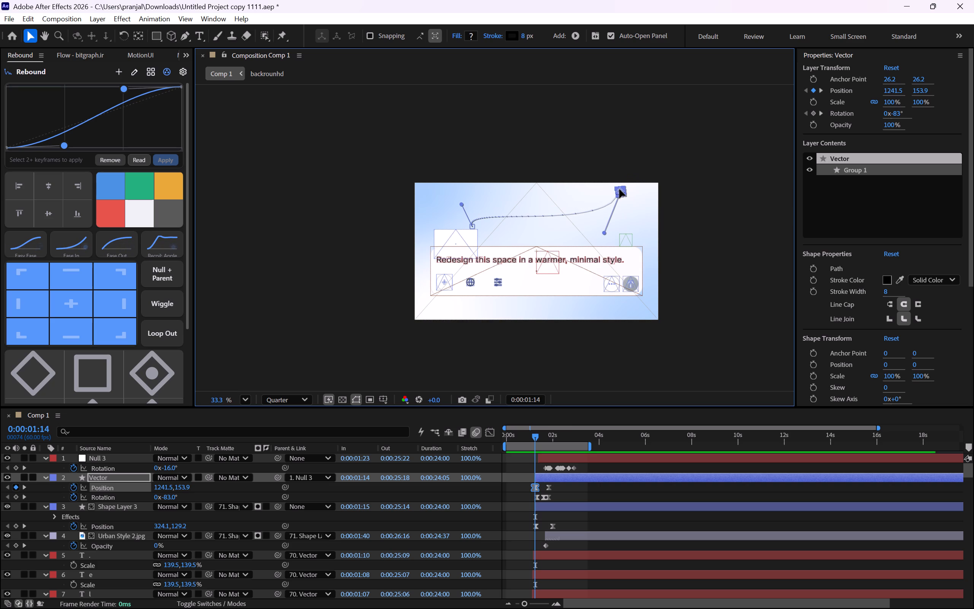
drag(619, 189, 629, 179)
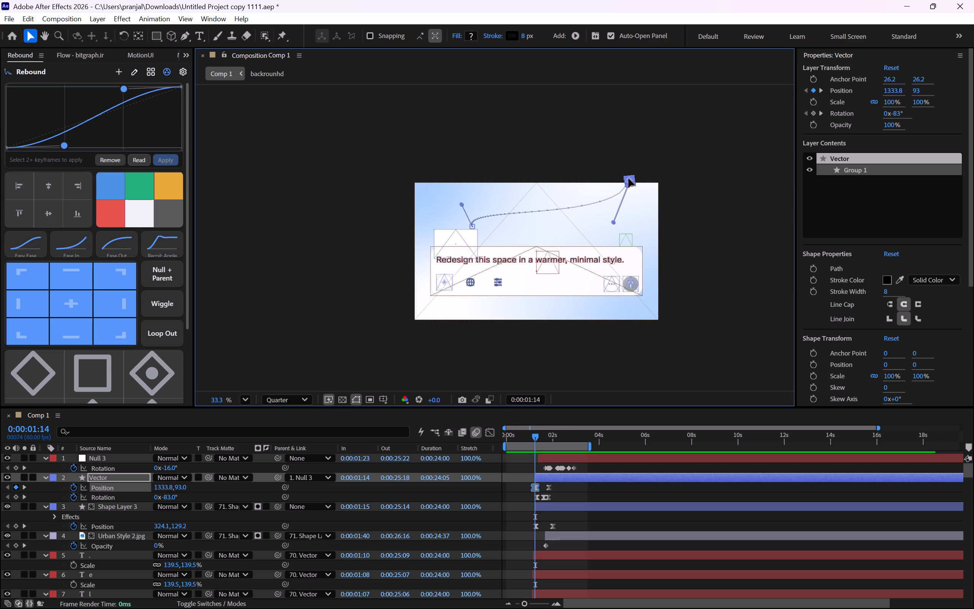
drag(629, 179, 629, 179)
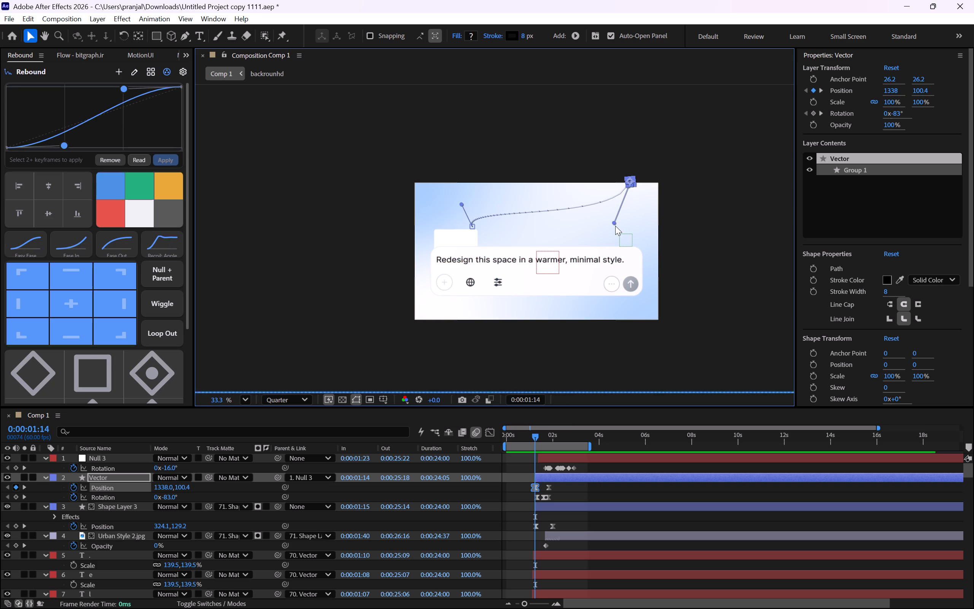
Reshape the Vector layer's motion path by angling the first Position keyframe's handle steeply downward, so the arrow drops before curving toward the image.
drag(614, 225, 564, 204)
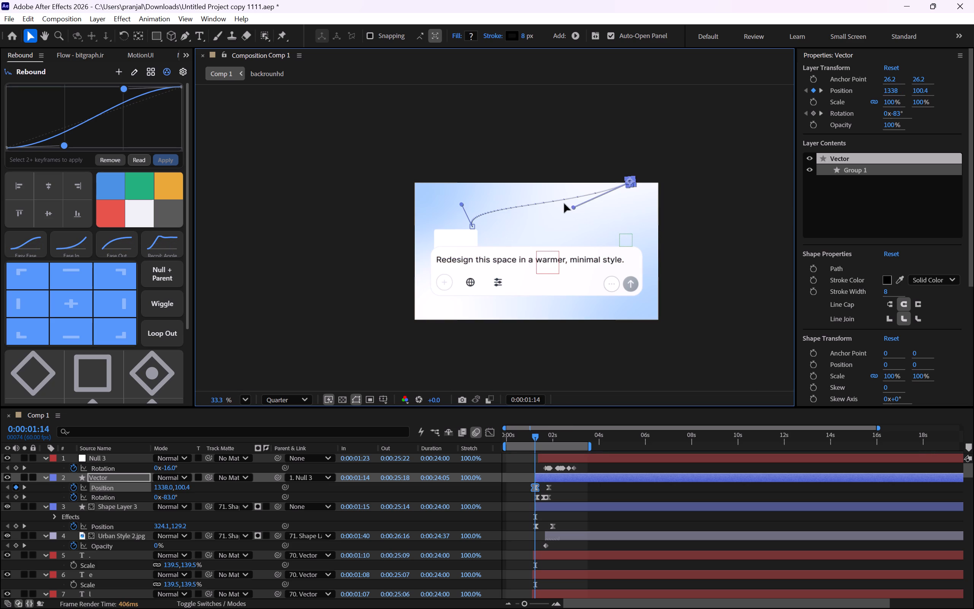
drag(564, 204, 642, 244)
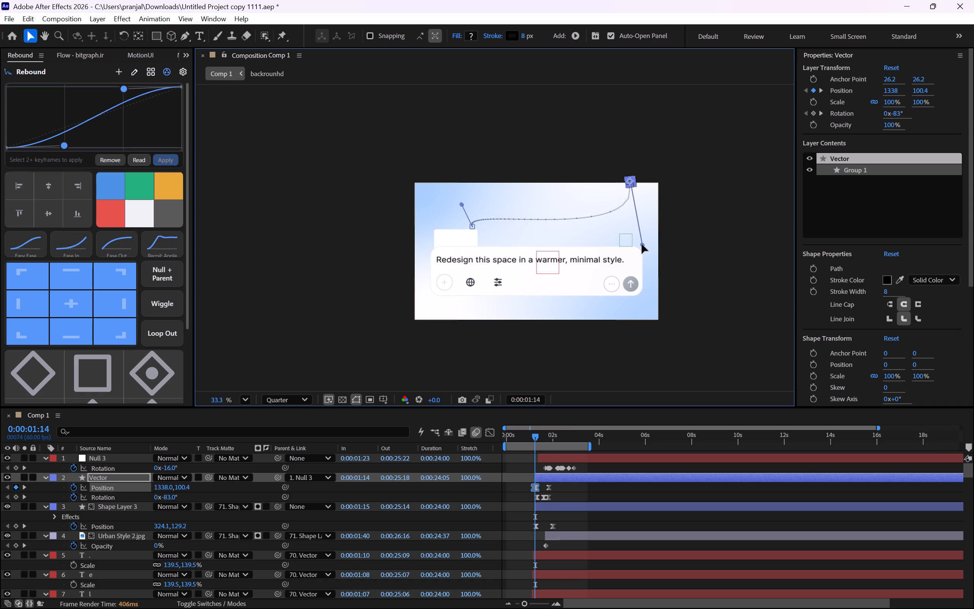
drag(642, 244, 638, 236)
Examine the reshaped motion path closely and preview from 0:00:00:59 to check the arrow's new entrance.
scroll(612, 187, up, 6)
scroll(652, 216, up, 4)
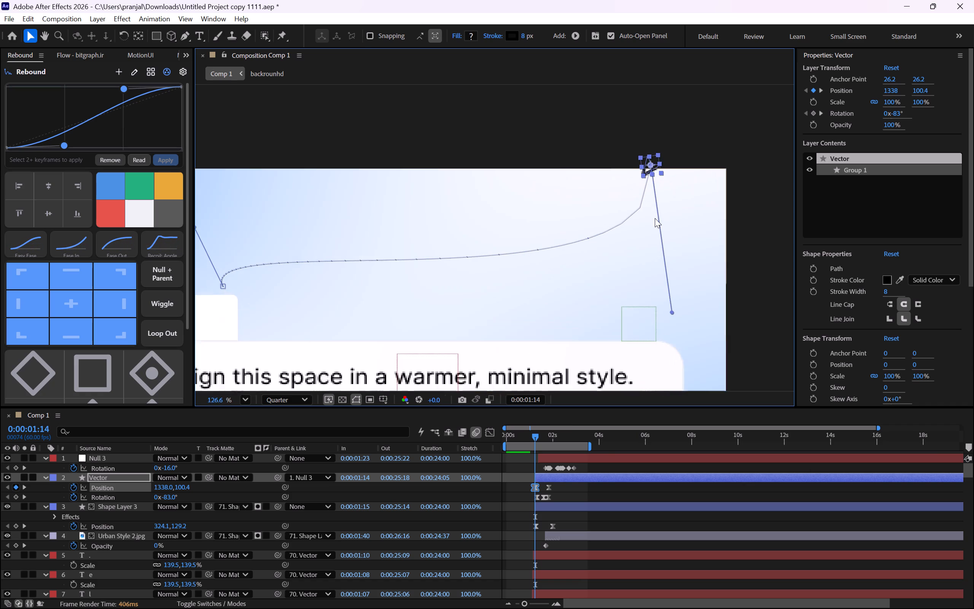
scroll(655, 218, up, 2)
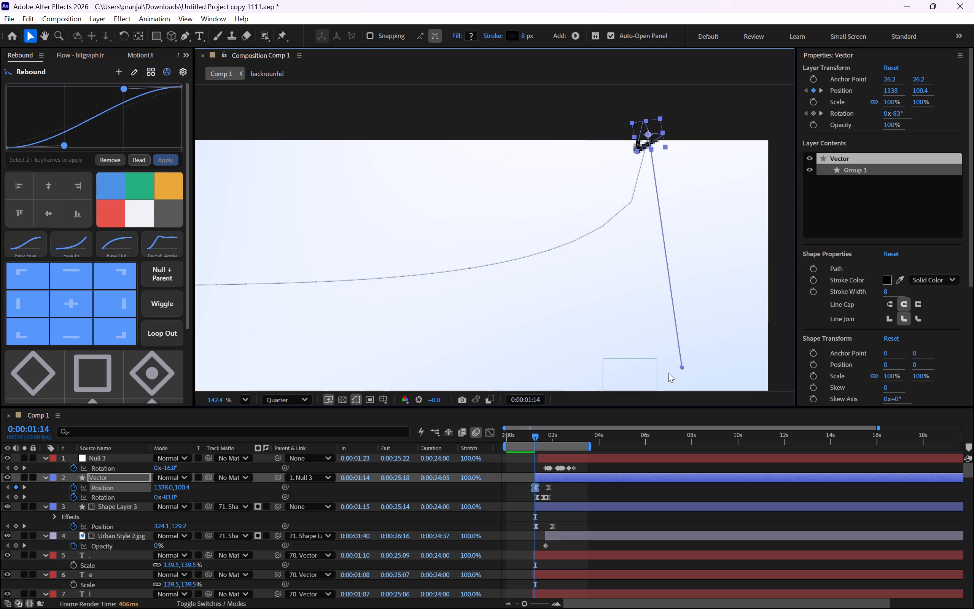
drag(538, 437, 532, 438)
key(space)
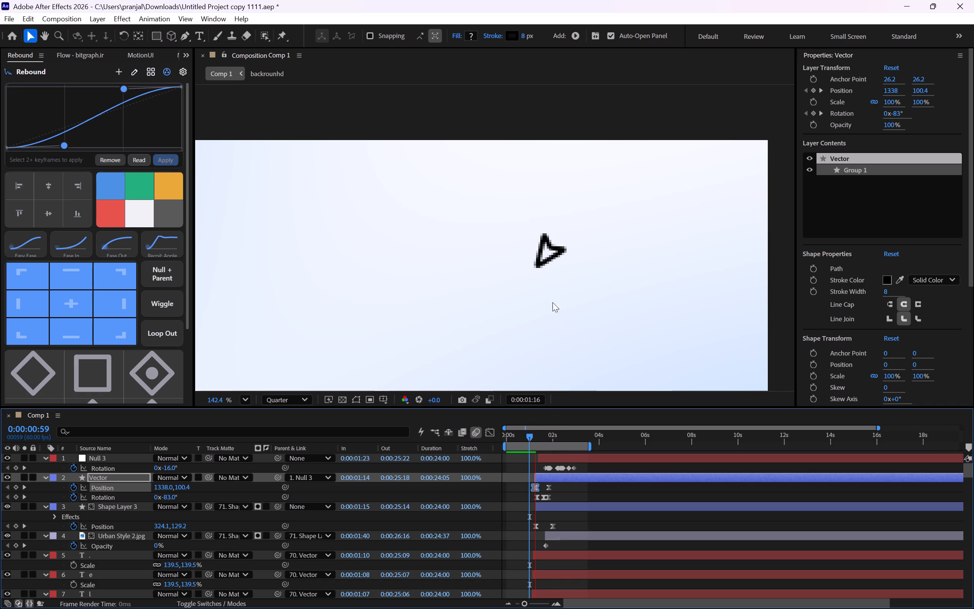
scroll(526, 201, down, 7)
scroll(415, 243, down, 1)
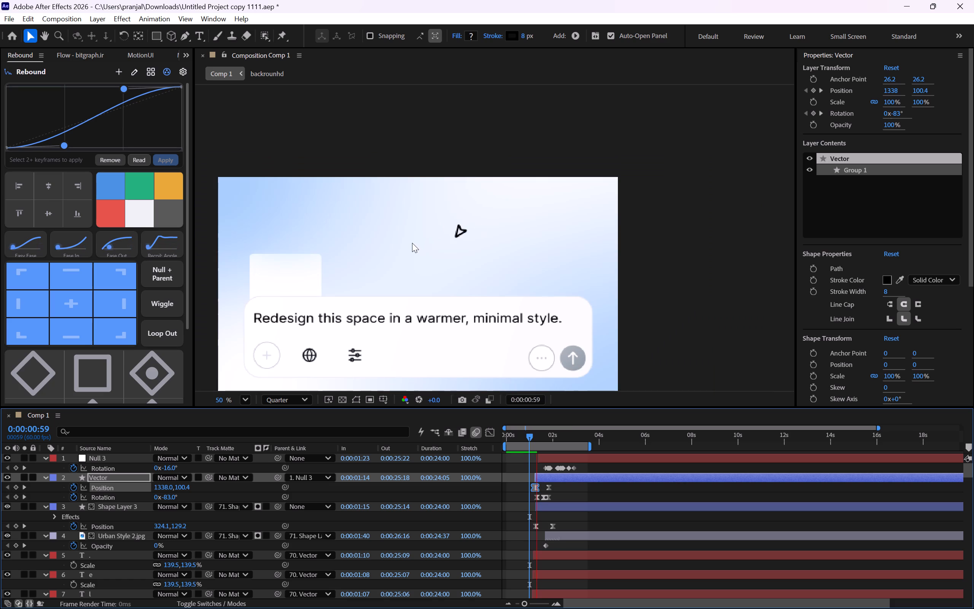
middle_drag(483, 276, 558, 255)
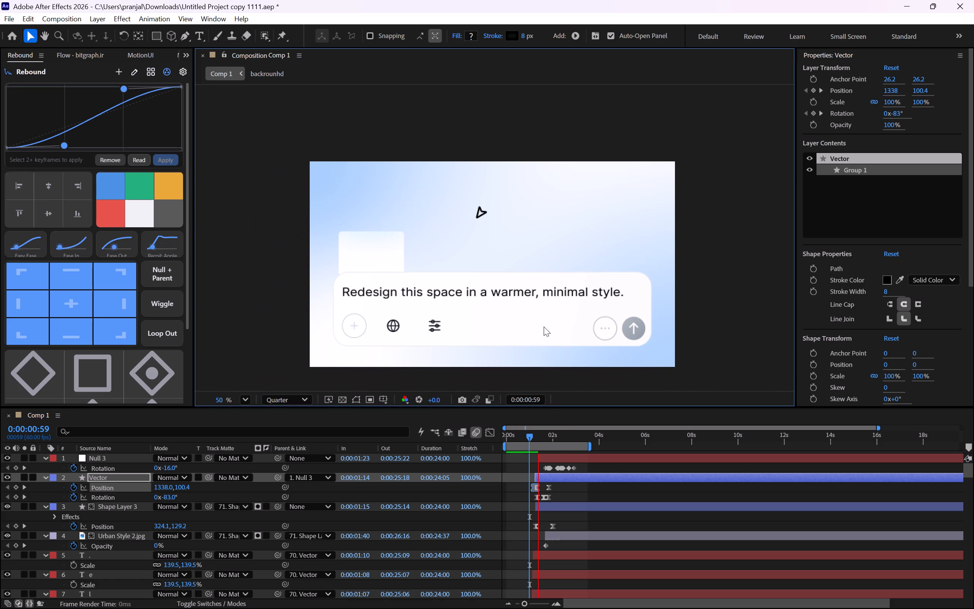
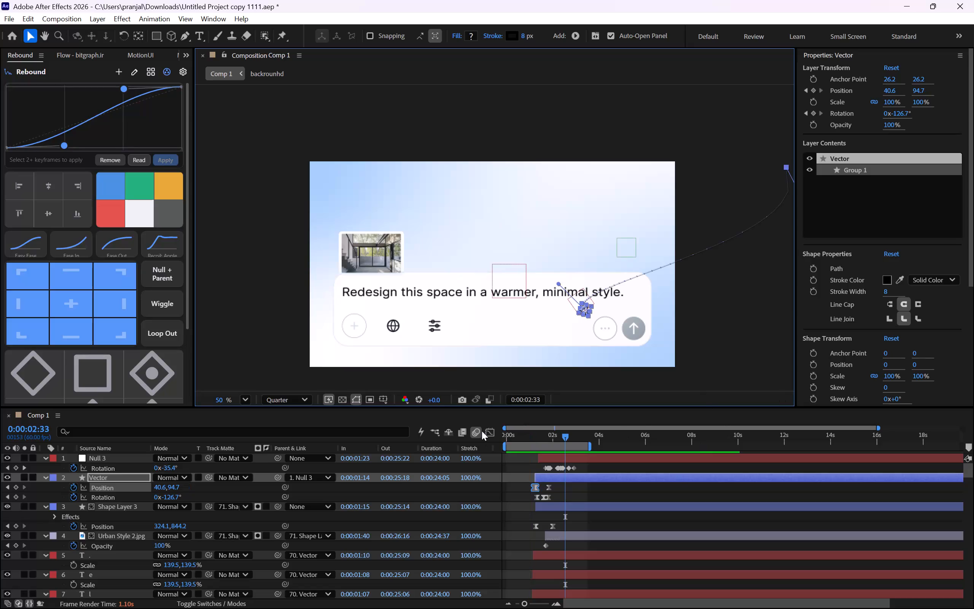
After replaying the arrow's entrance, raise the Vector layer's first Position keyframe's outgoing influence to about 96%, moving the speed peak to mid-move.
drag(567, 437, 542, 439)
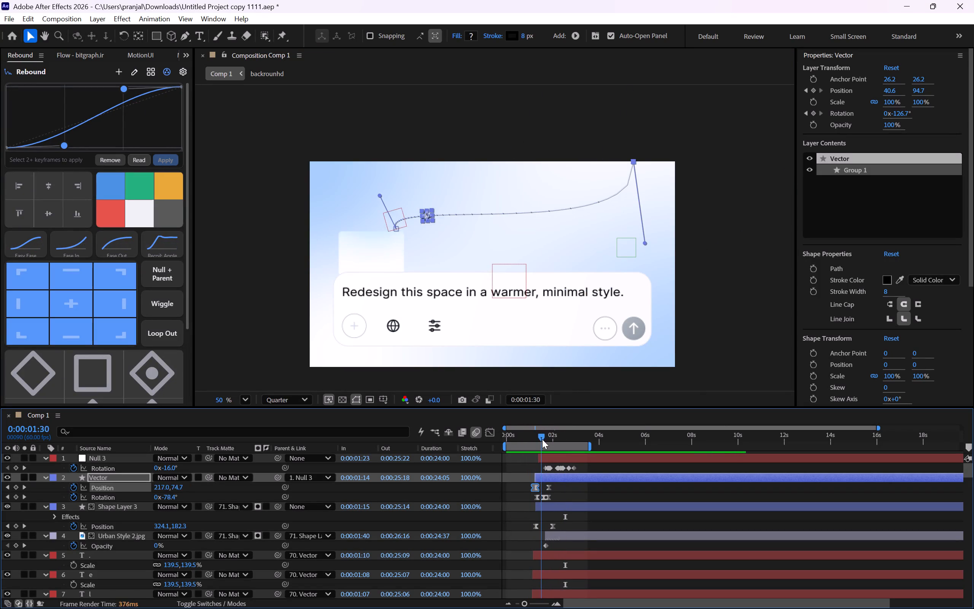
drag(542, 439, 535, 438)
key(space)
key(space)
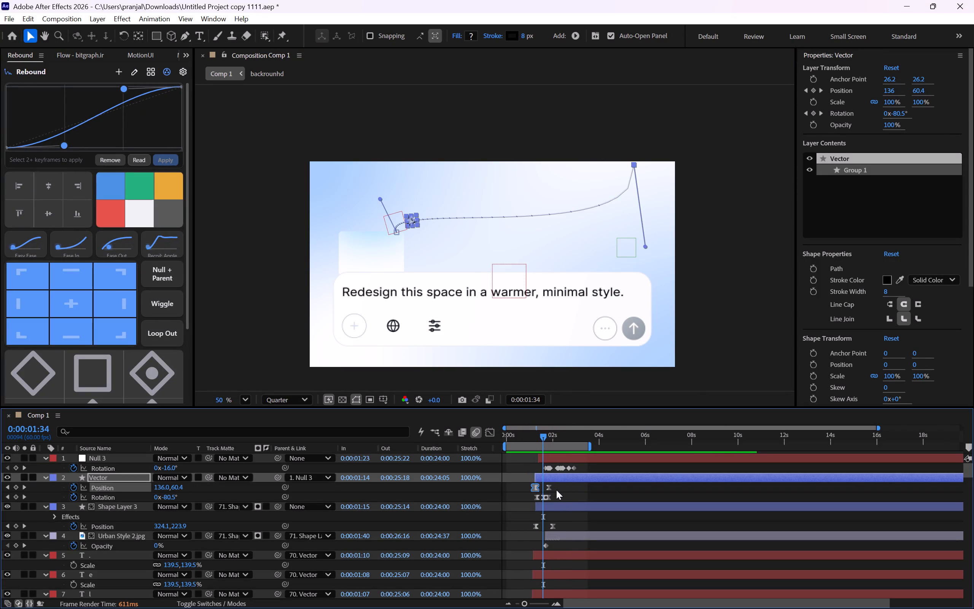
click(556, 490)
drag(559, 488, 523, 490)
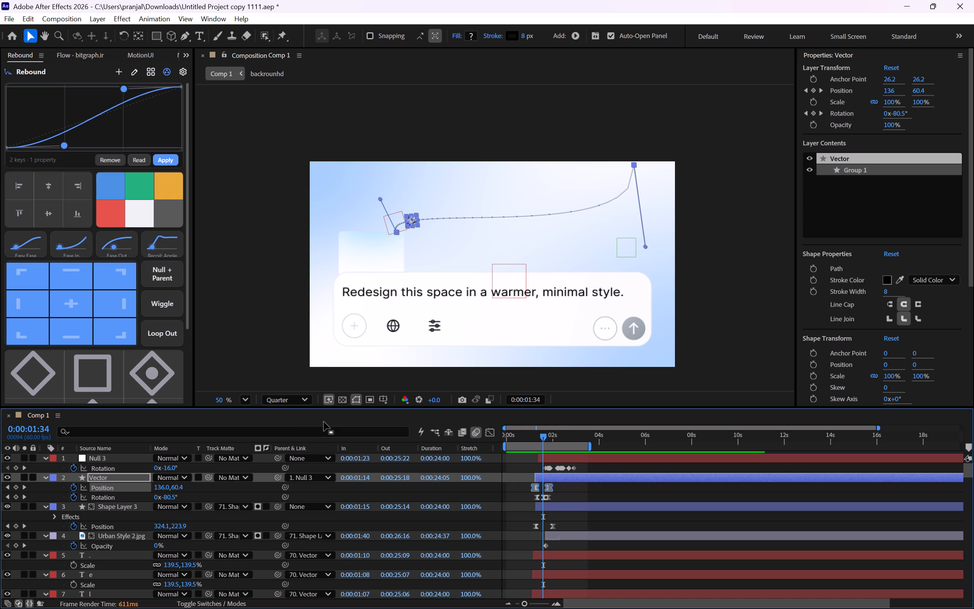
click(488, 429)
drag(517, 529, 573, 608)
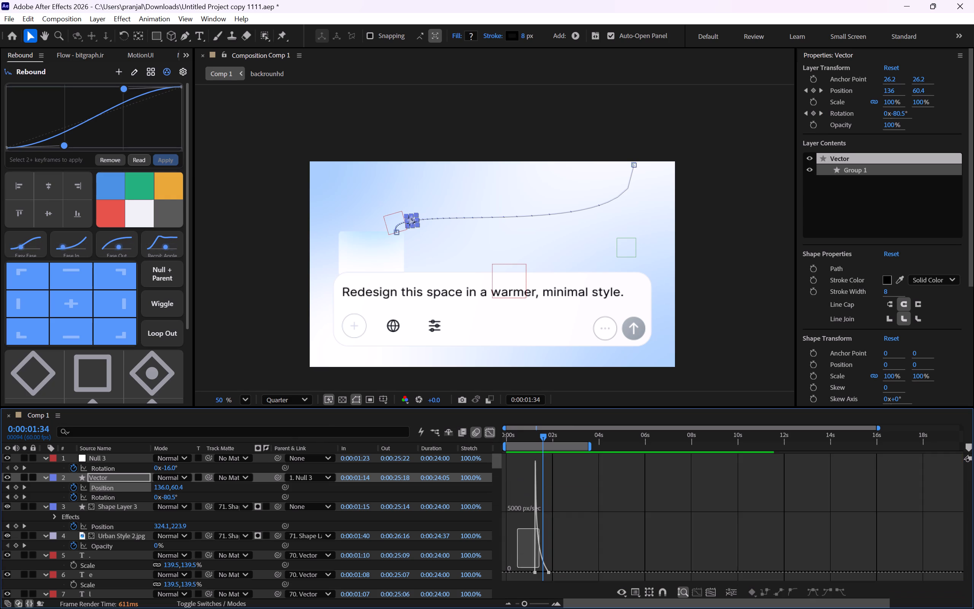
drag(573, 608, 594, 608)
click(540, 572)
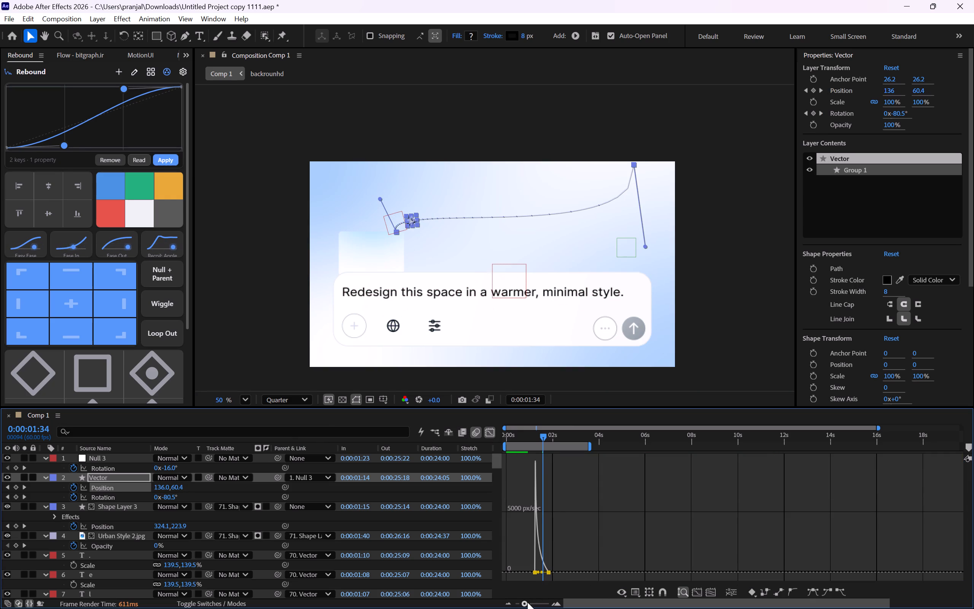
drag(527, 602, 544, 602)
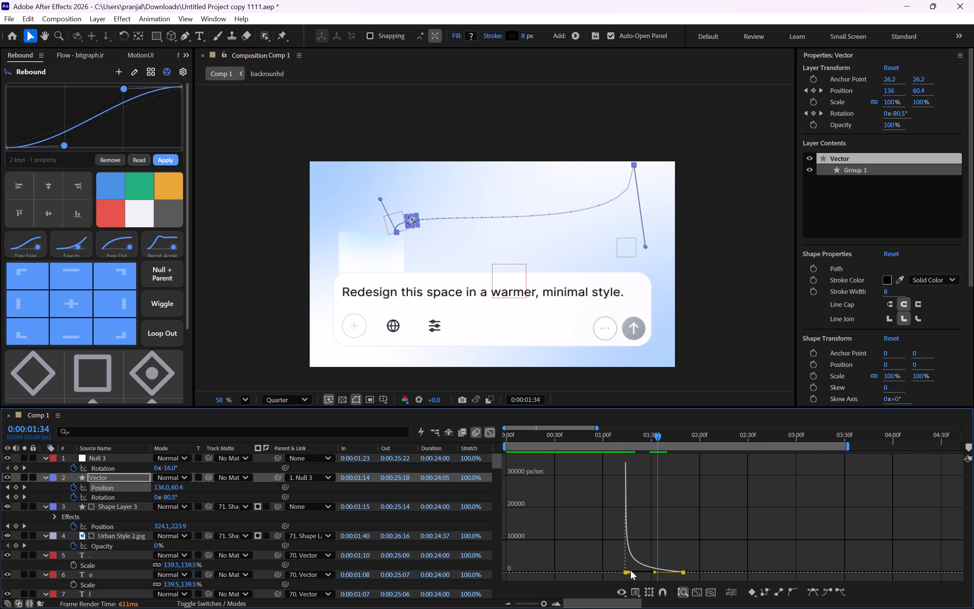
drag(630, 571, 654, 571)
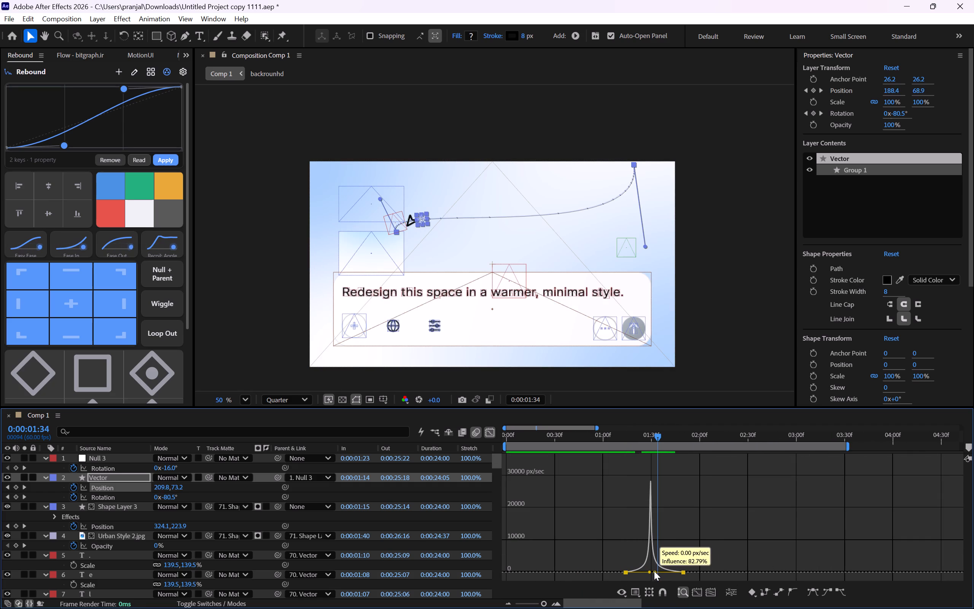
drag(654, 571, 654, 577)
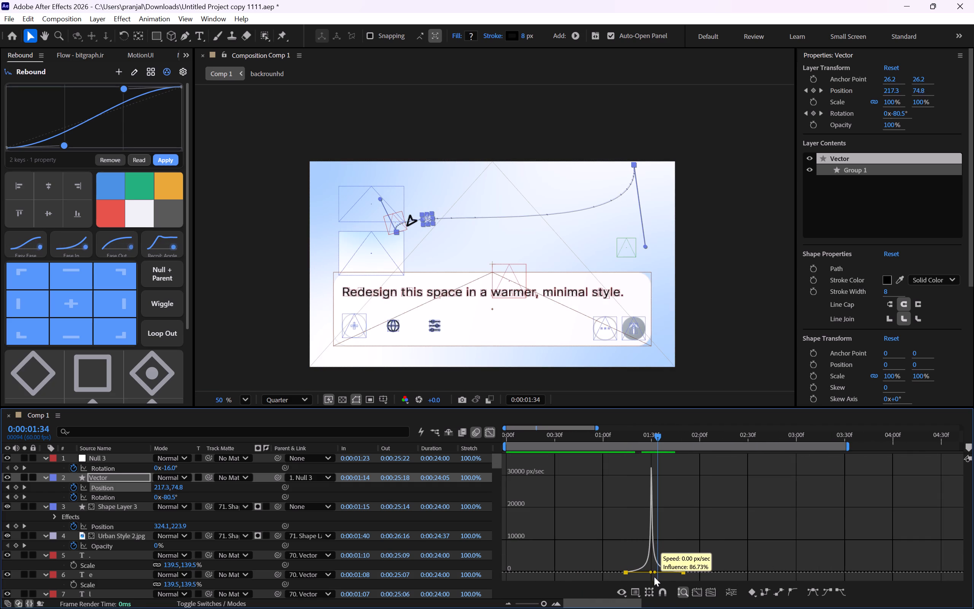
drag(654, 577, 658, 574)
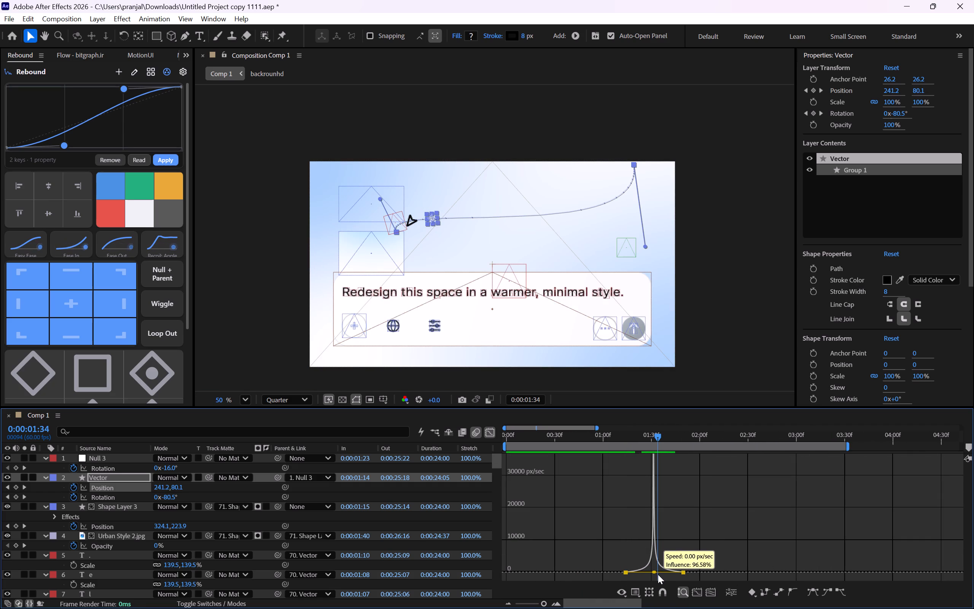
drag(658, 574, 657, 574)
drag(656, 438, 651, 441)
click(491, 431)
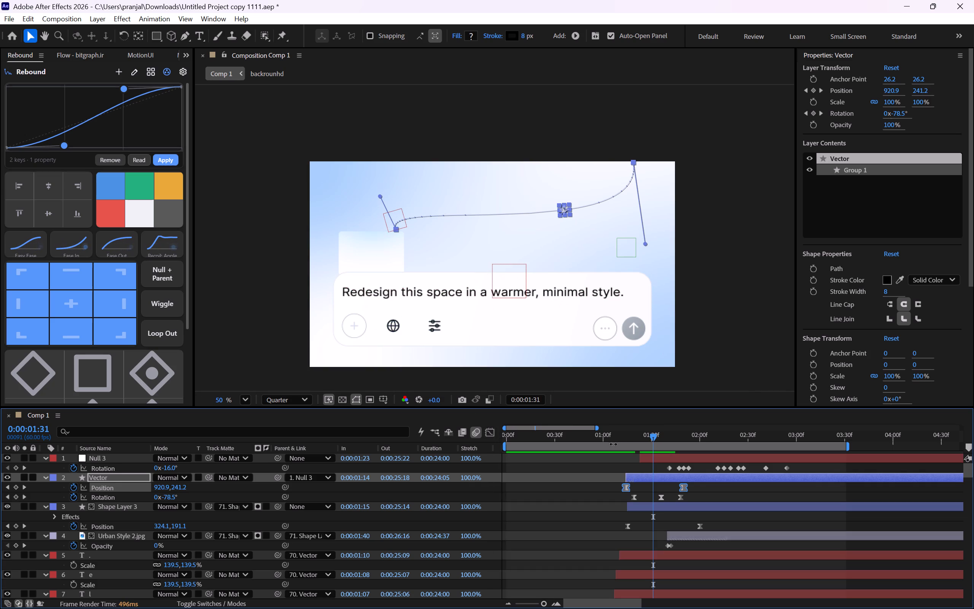
Preview the arrow's re-eased entrance from 0:00:01:01 and again from the composition's start.
drag(620, 436, 605, 435)
key(space)
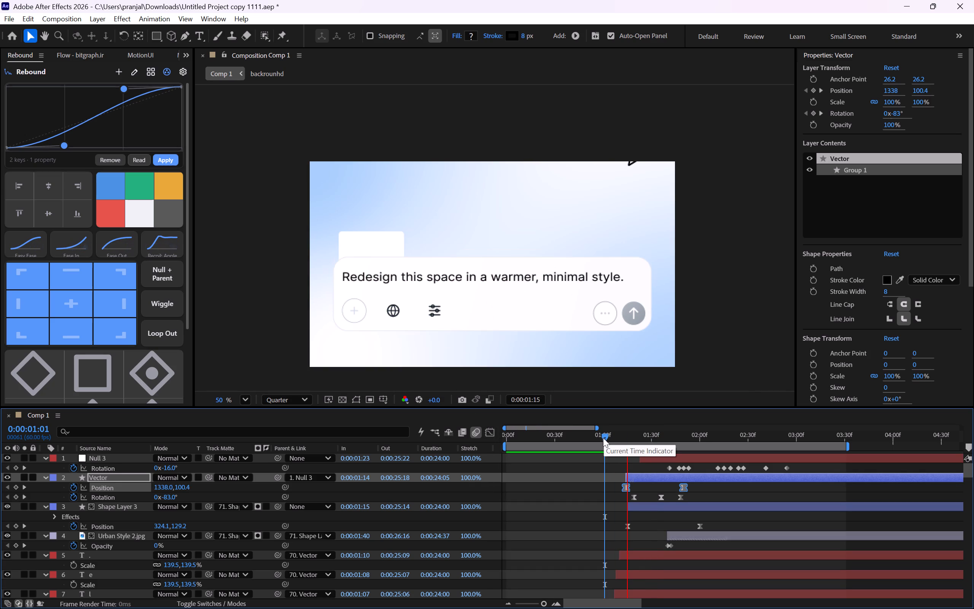
key(space)
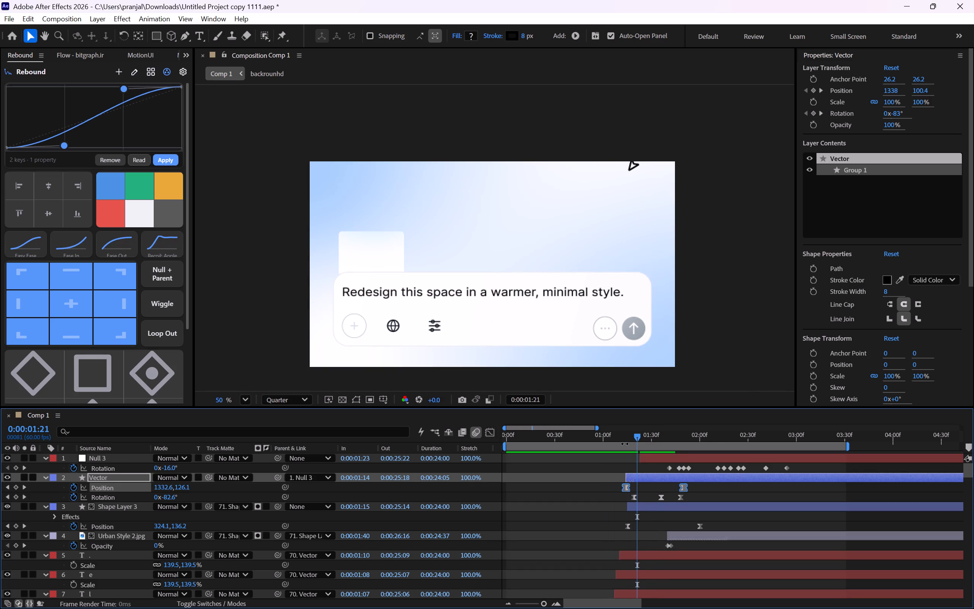
drag(616, 435, 448, 456)
key(space)
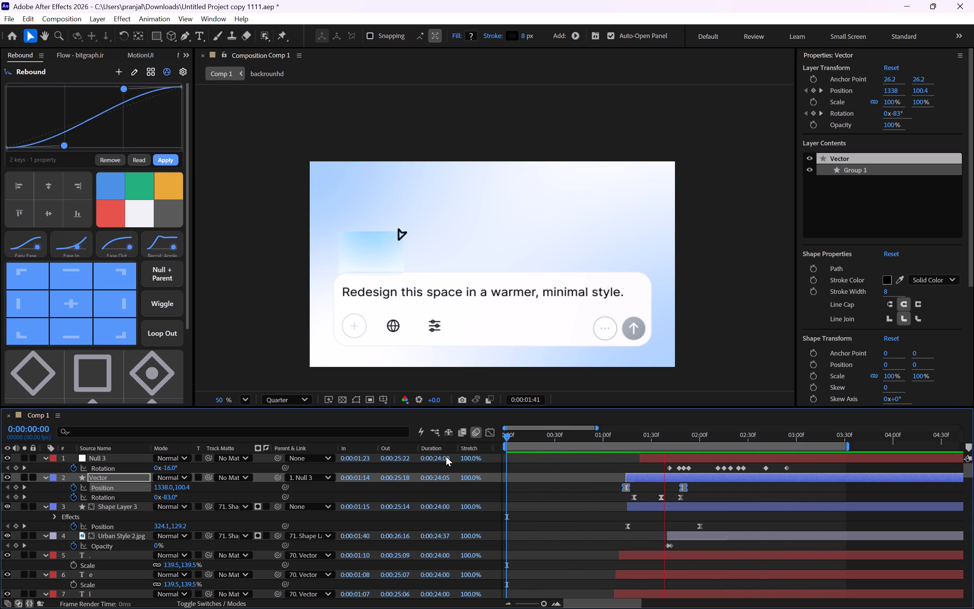
key(space)
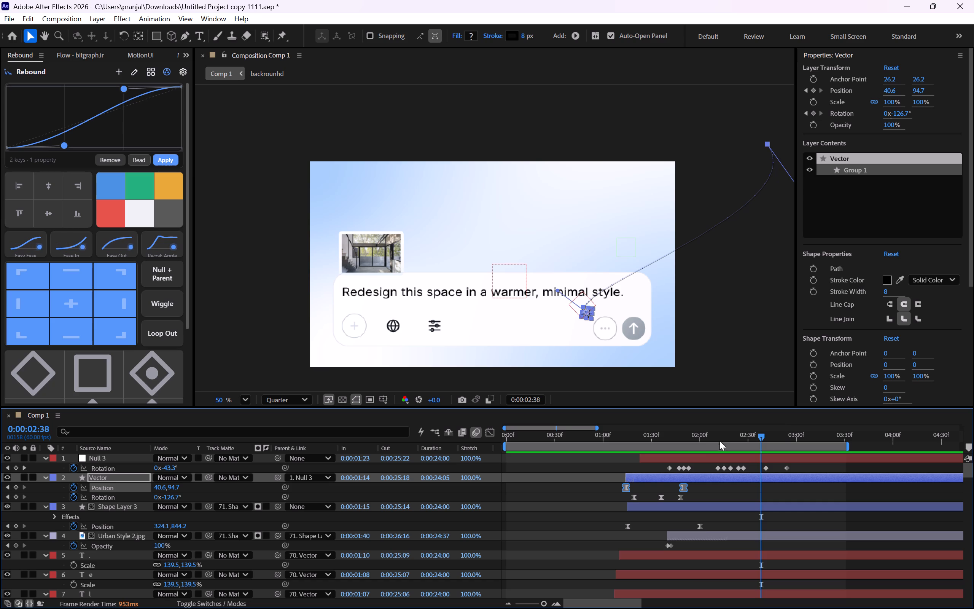
Scrub between about 0:00:01:18 and 0:00:01:58 and replay from around 0:00:01:31 to examine the arrow passing the image and heading toward the button.
drag(717, 432, 631, 424)
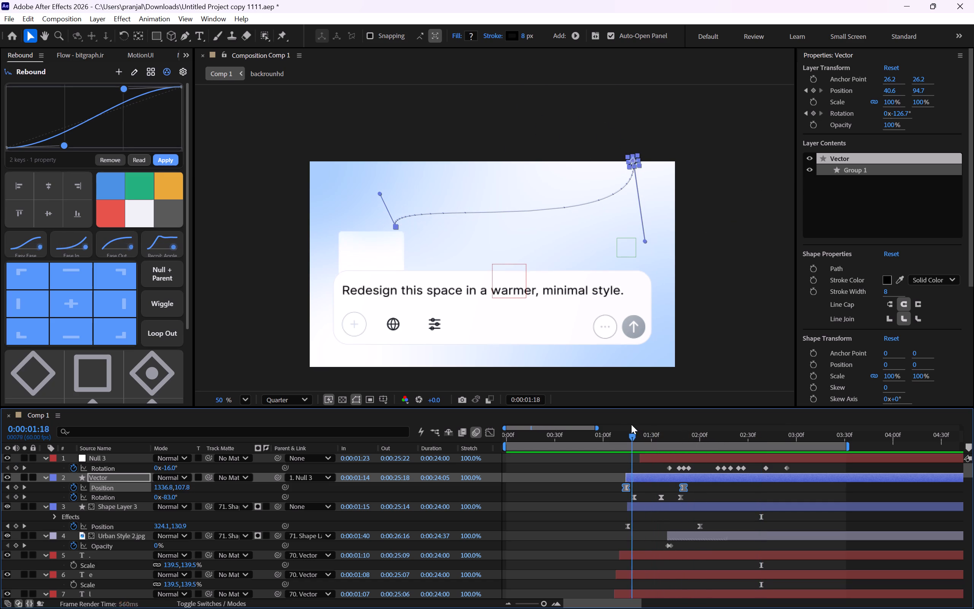
drag(631, 424, 686, 415)
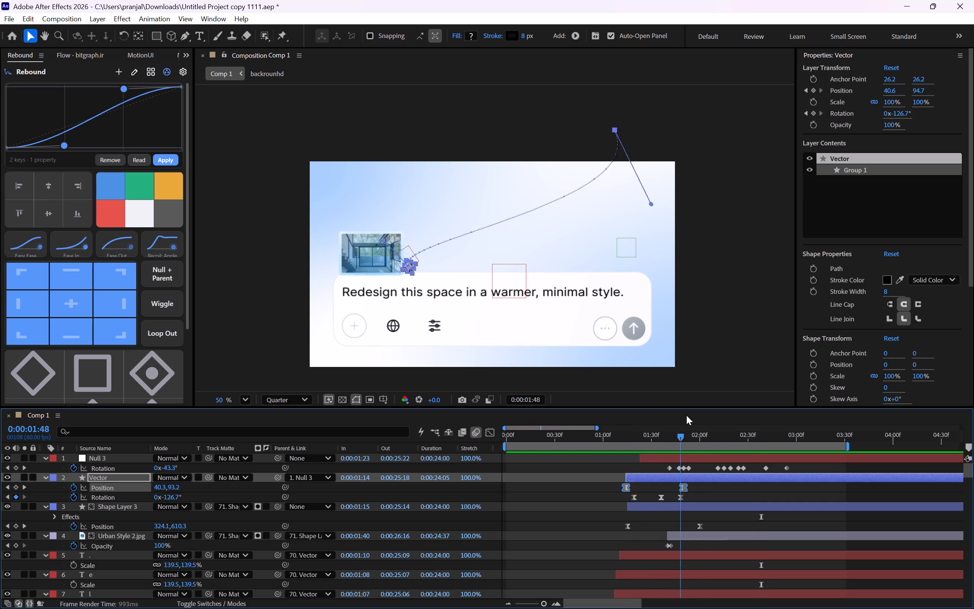
drag(686, 415, 695, 412)
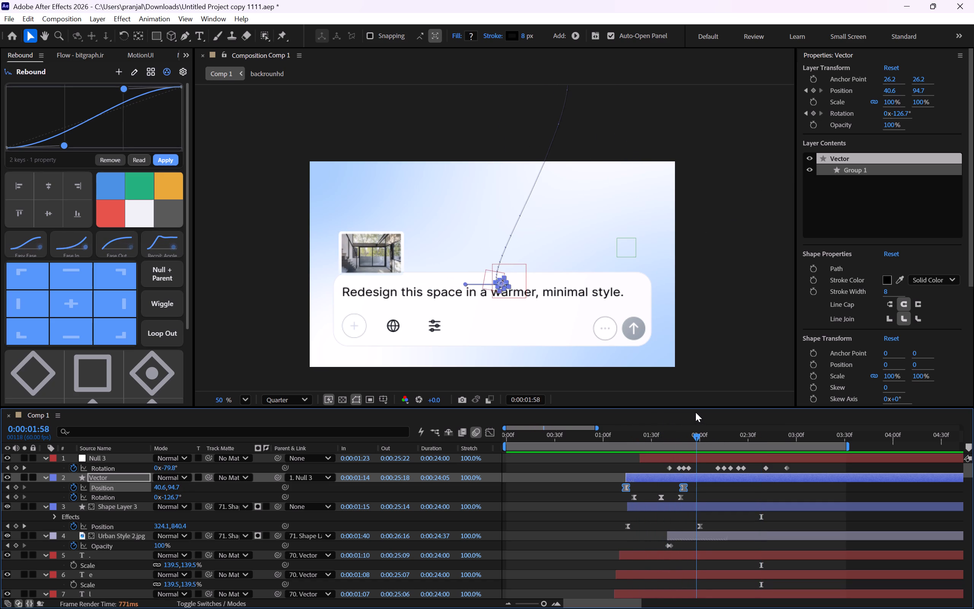
drag(695, 412, 689, 416)
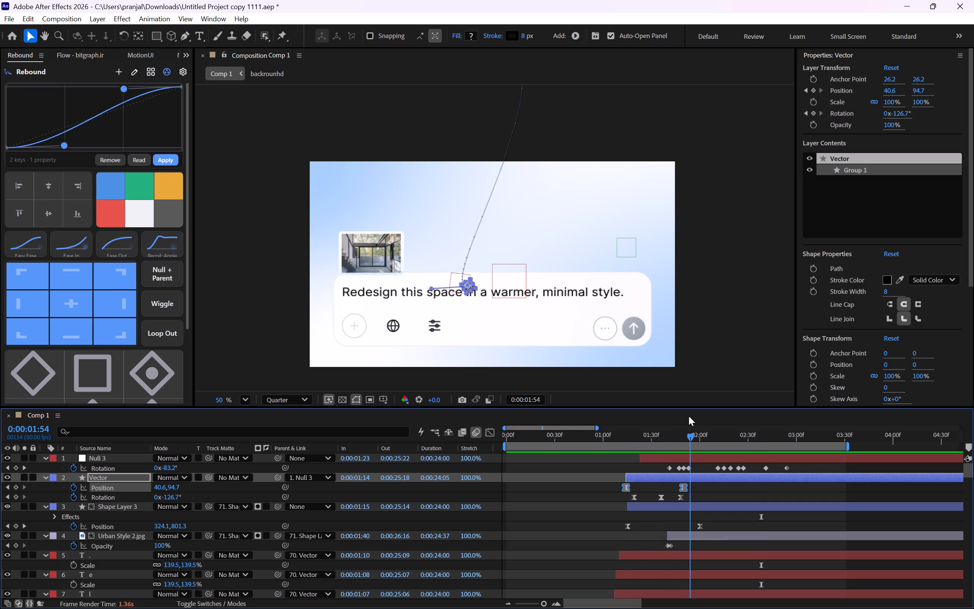
drag(689, 416, 655, 408)
key(space)
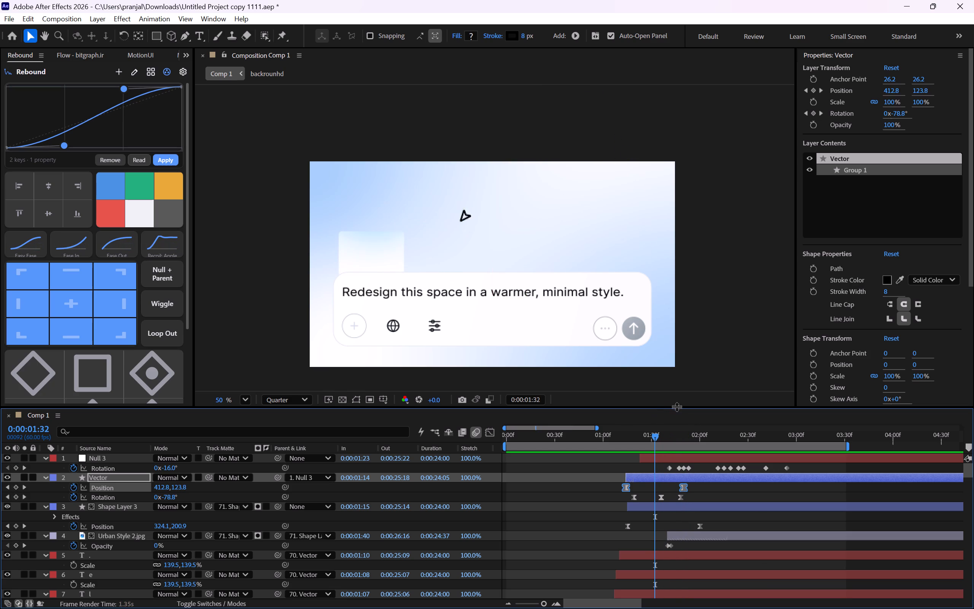
key(space)
drag(693, 438, 665, 434)
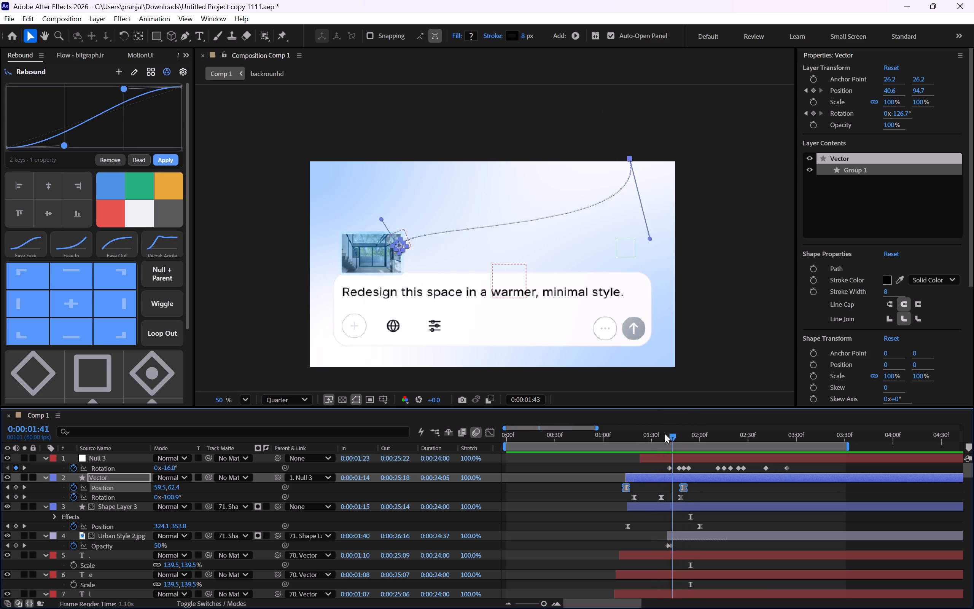
drag(665, 434, 652, 429)
key(space)
key(space)
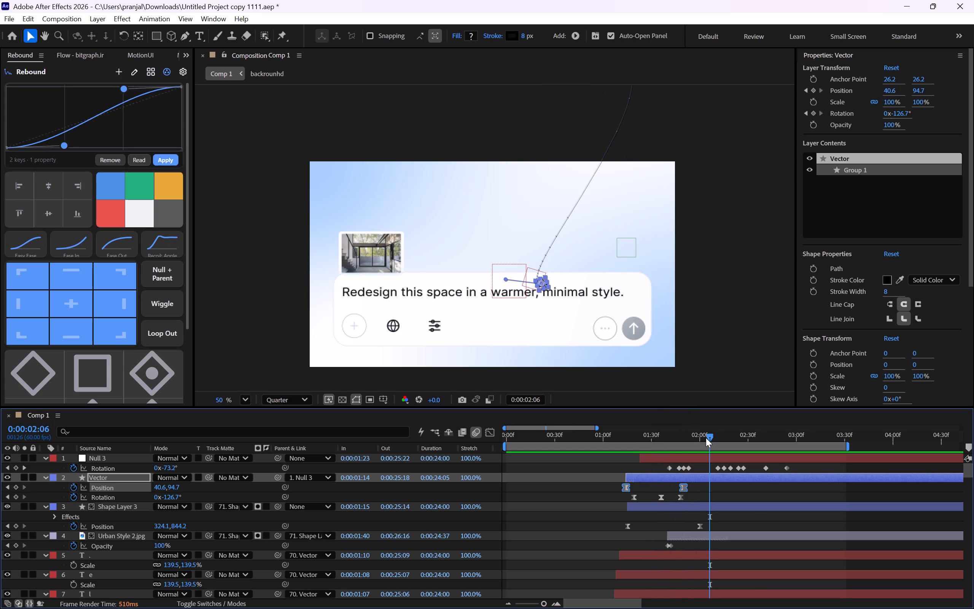
drag(706, 438, 653, 427)
key(space)
key(space)
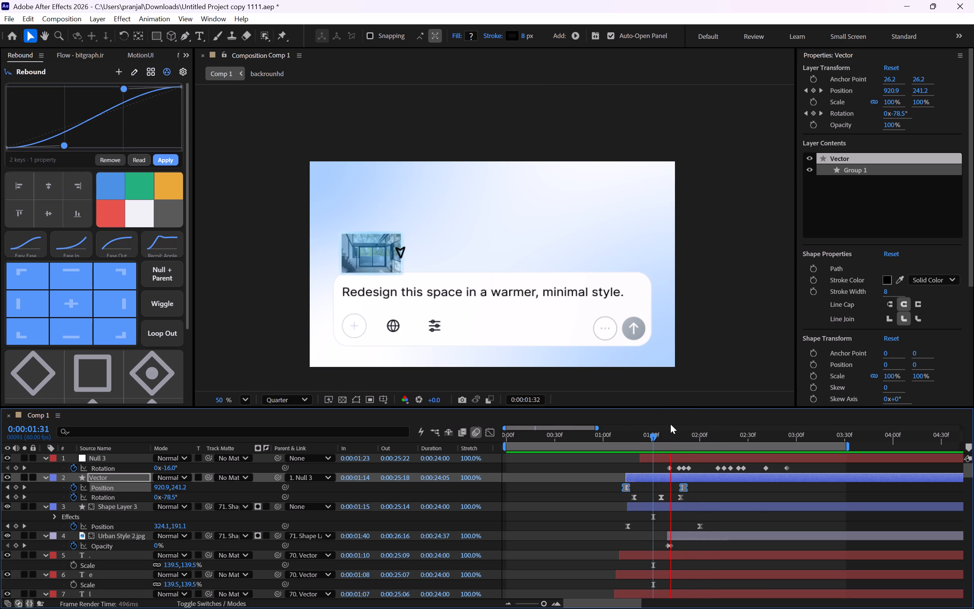
Reshape Null 3's Position speed curve by lengthening the first keyframe's ease and shortening the last's, so speed peaks around 0:00:02:15.
click(703, 490)
click(691, 460)
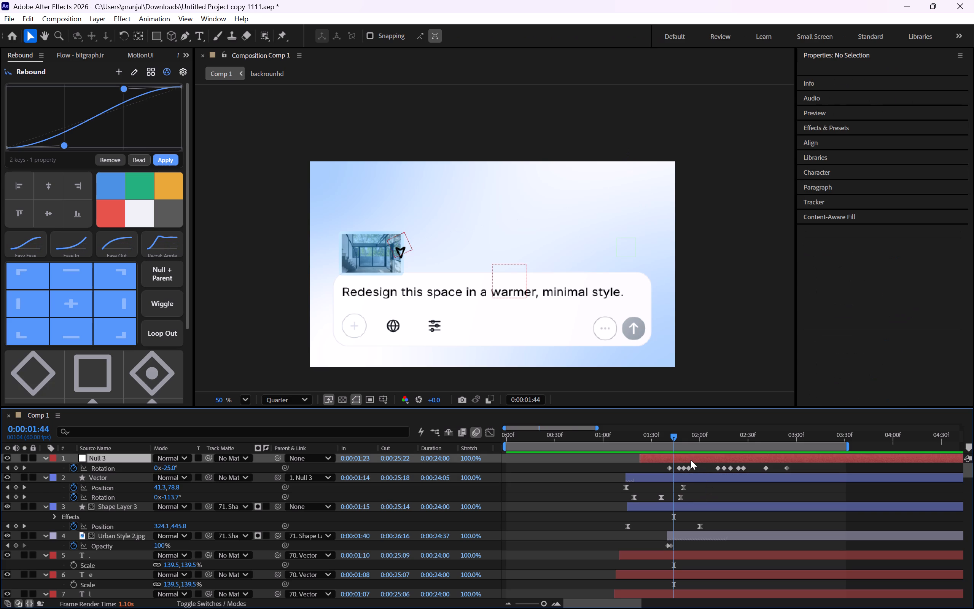
key(p)
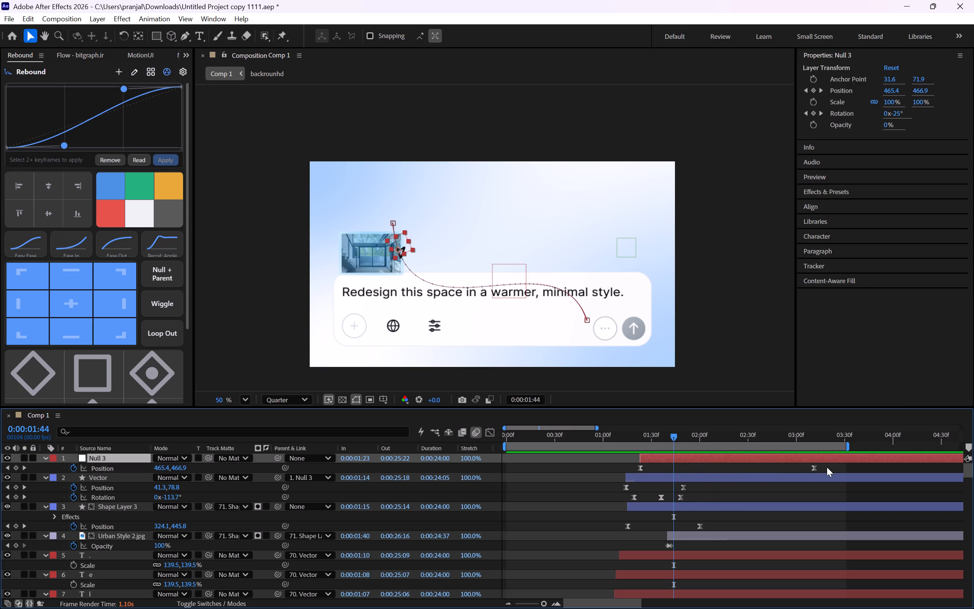
drag(827, 467, 528, 471)
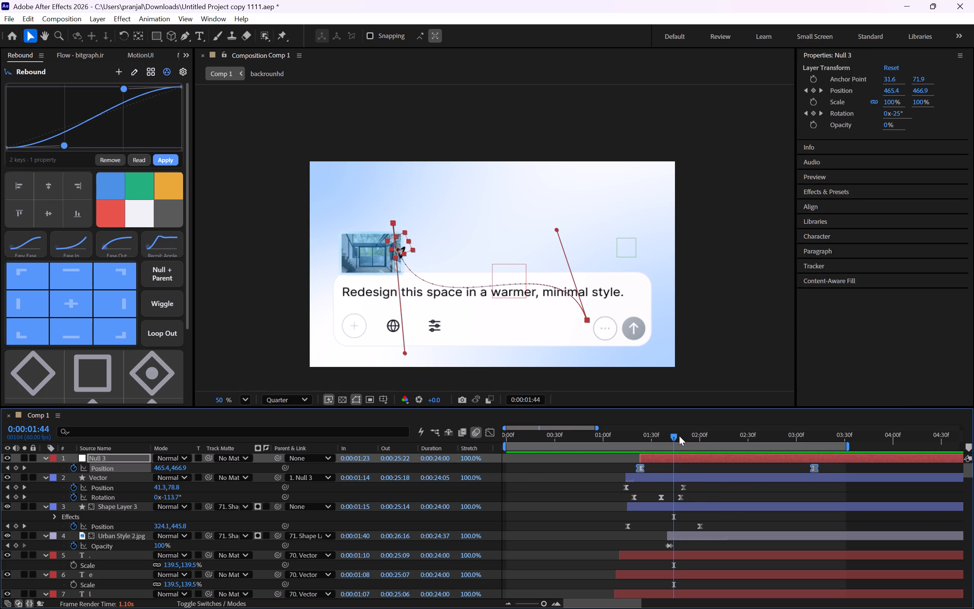
drag(667, 434, 684, 438)
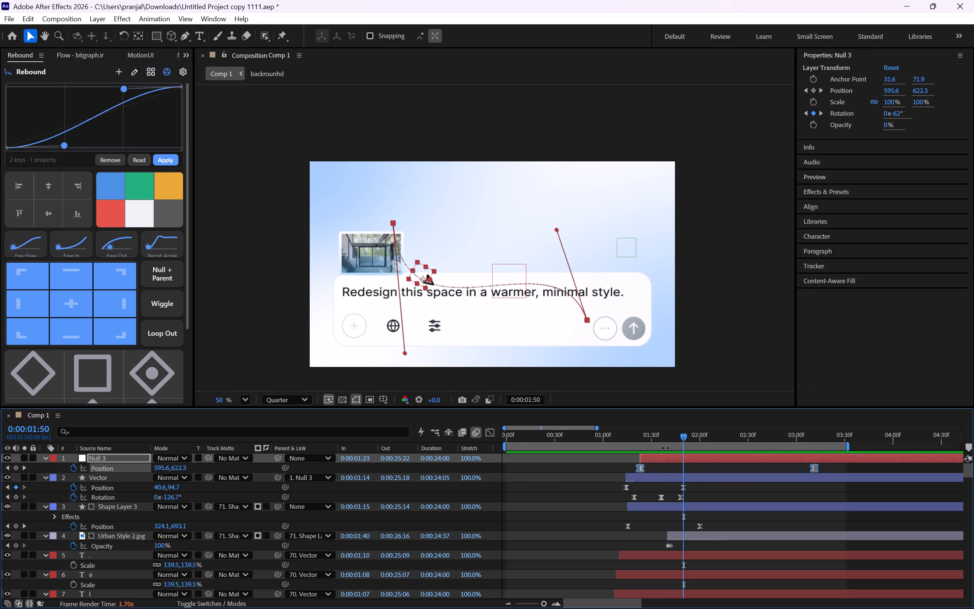
click(486, 432)
drag(613, 501, 956, 590)
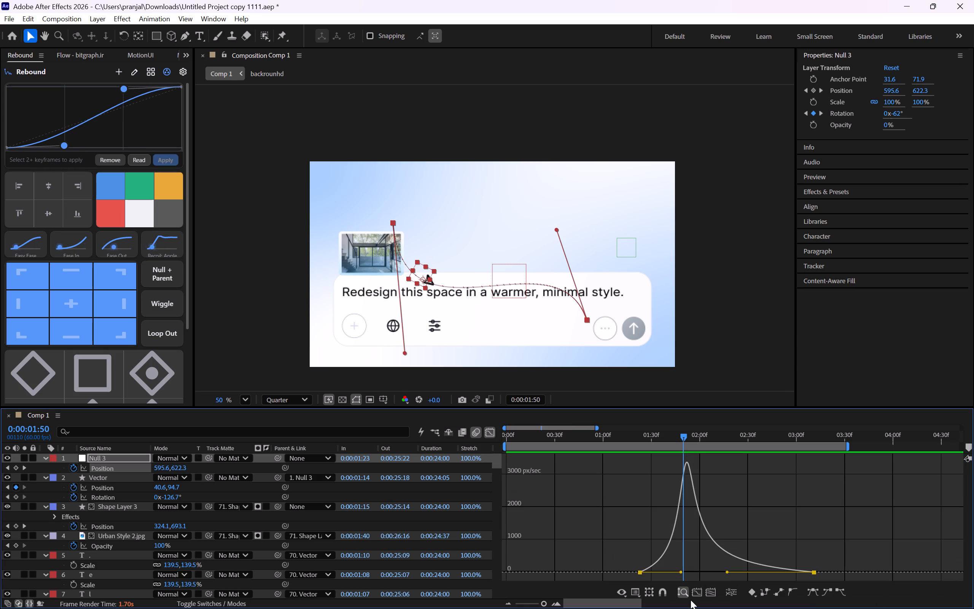
drag(682, 573, 705, 571)
drag(727, 572, 748, 568)
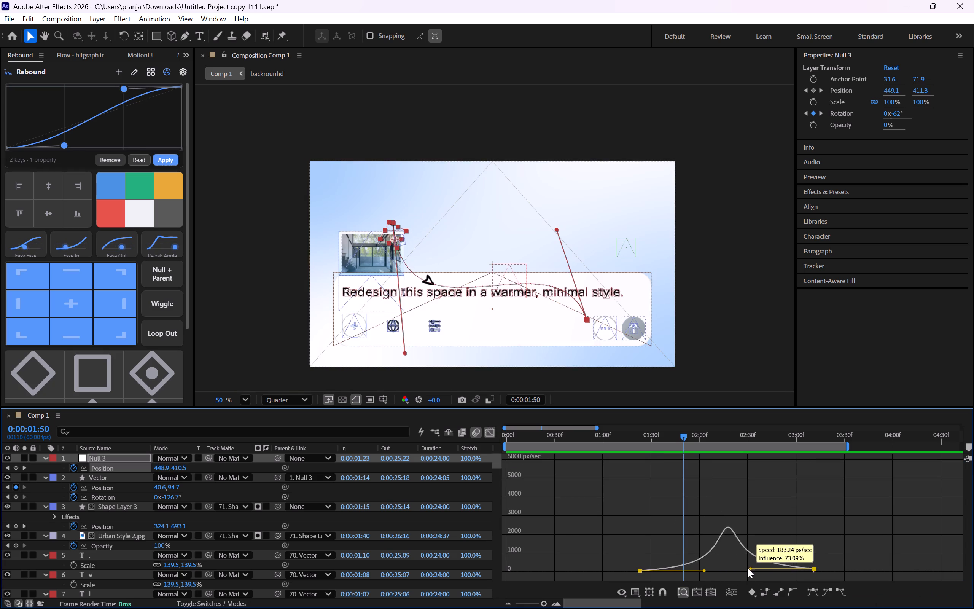
drag(748, 568, 747, 569)
Preview Null 3's new easing from 0:00:01:25 and 0:00:01:08, and replay the composition from the start.
drag(683, 435, 641, 438)
key(space)
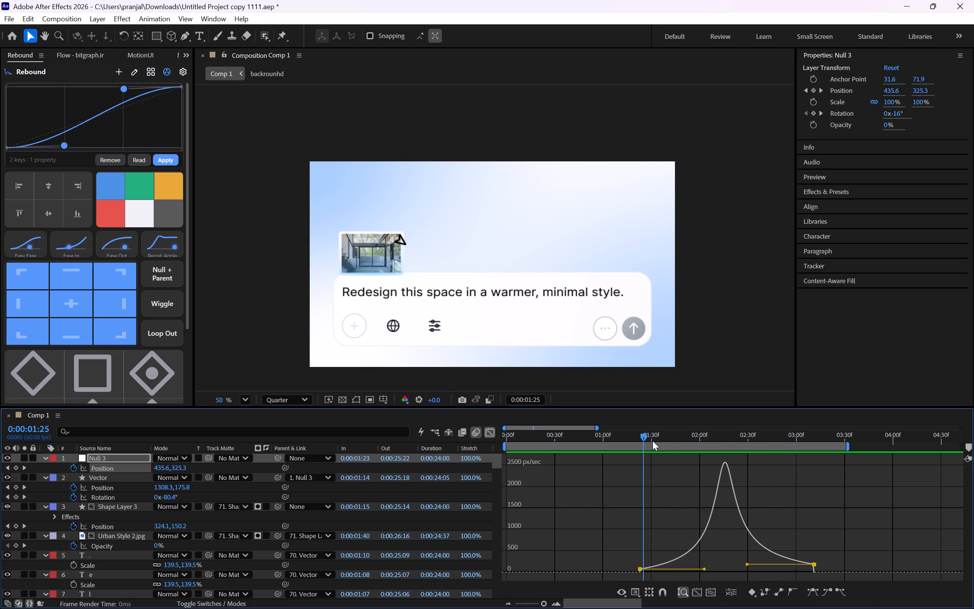
key(space)
click(489, 432)
click(613, 446)
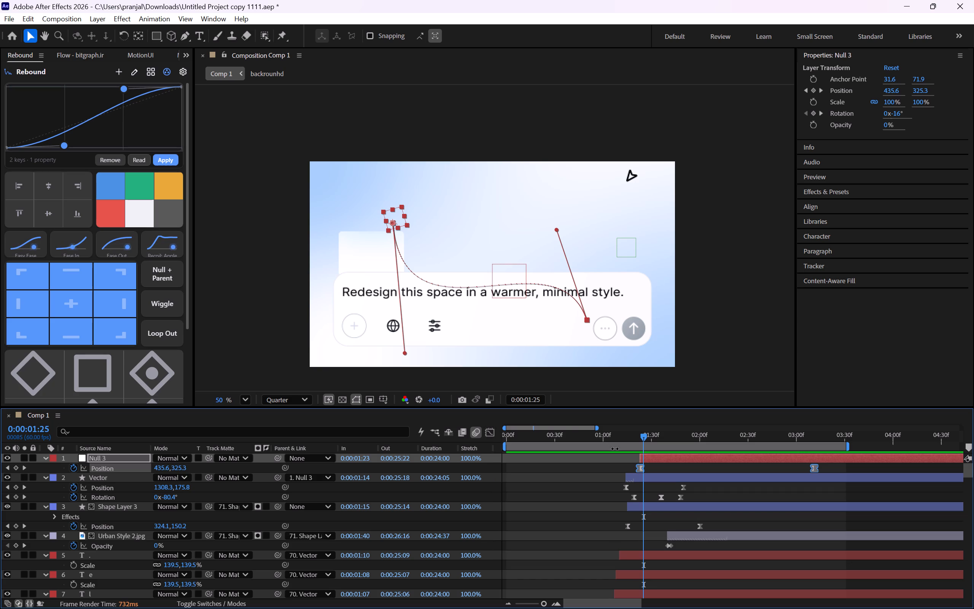
key(space)
drag(629, 440, 616, 436)
key(space)
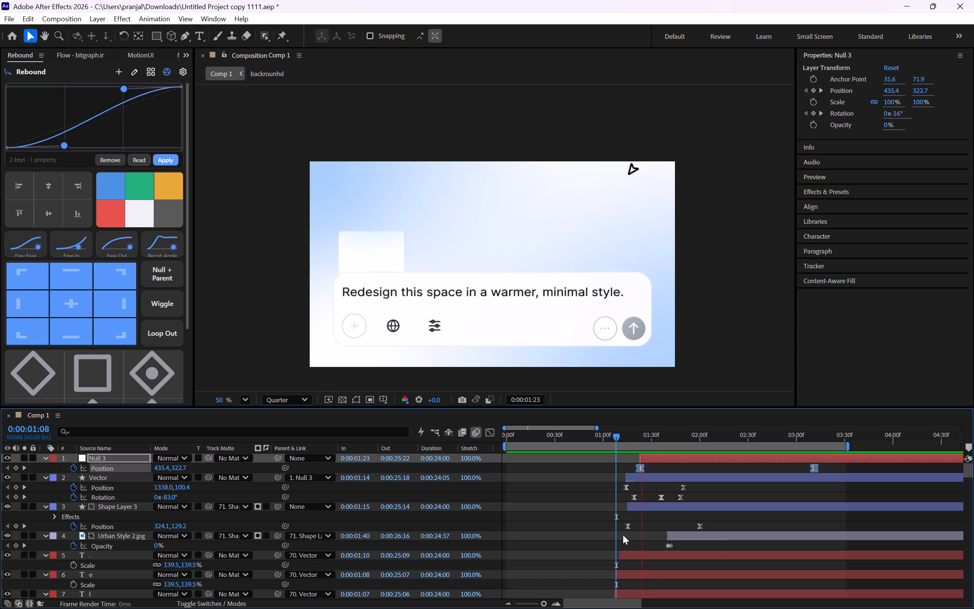
key(space)
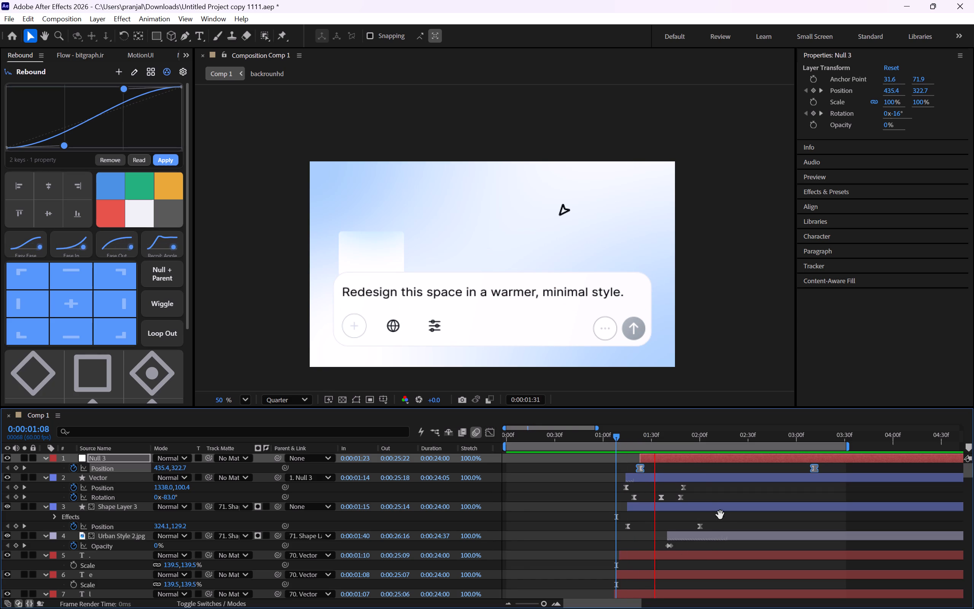
drag(649, 432, 482, 446)
key(space)
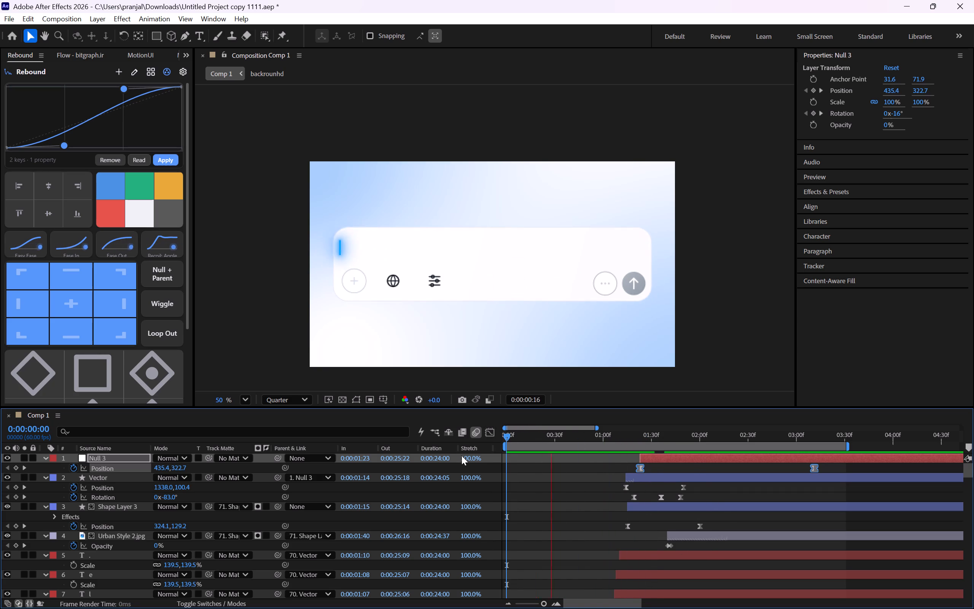
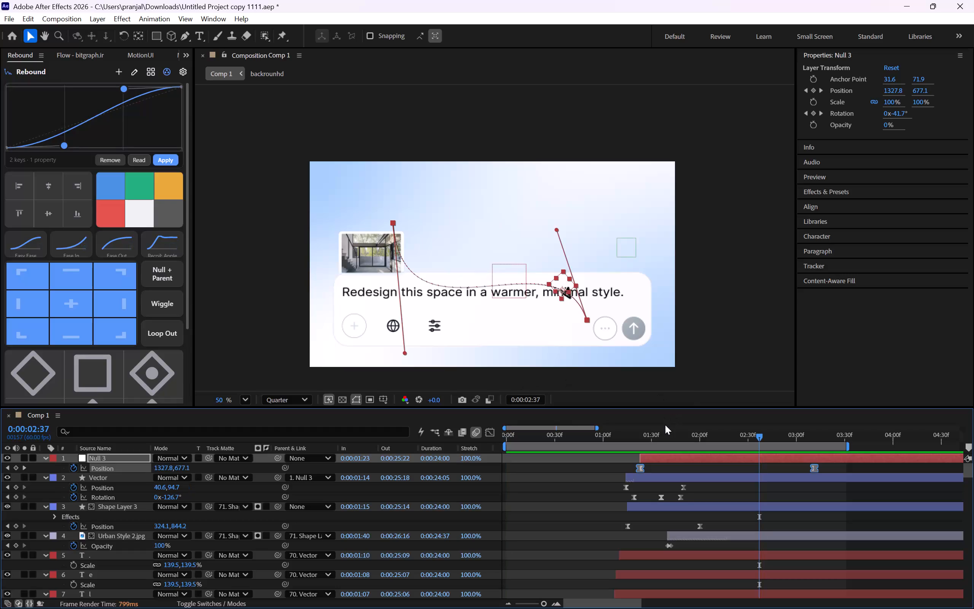
Scrub between 0:00:01:28 and 0:00:01:54 and reveal Null 3's Rotation keyframes.
drag(664, 437, 652, 436)
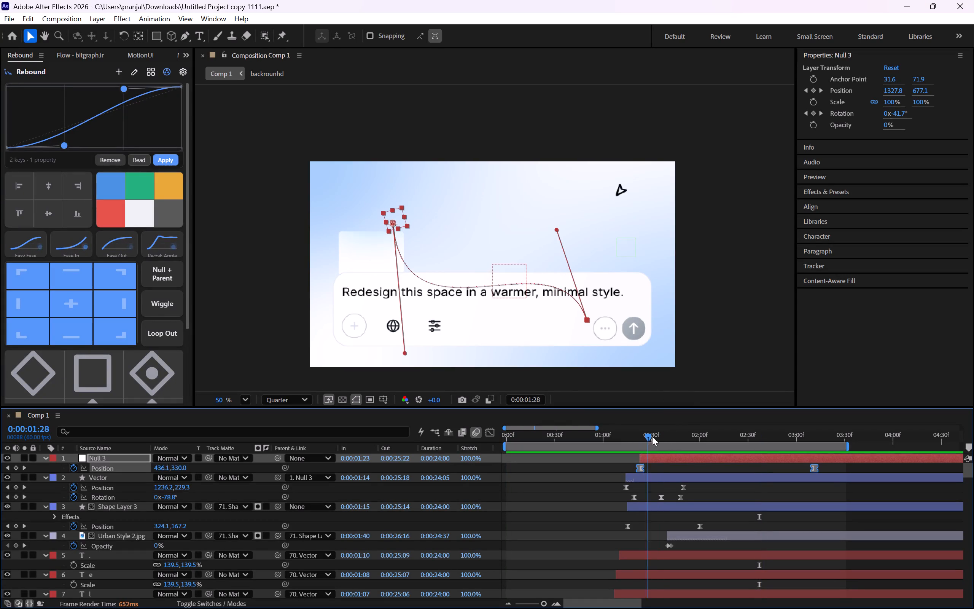
drag(652, 436, 686, 436)
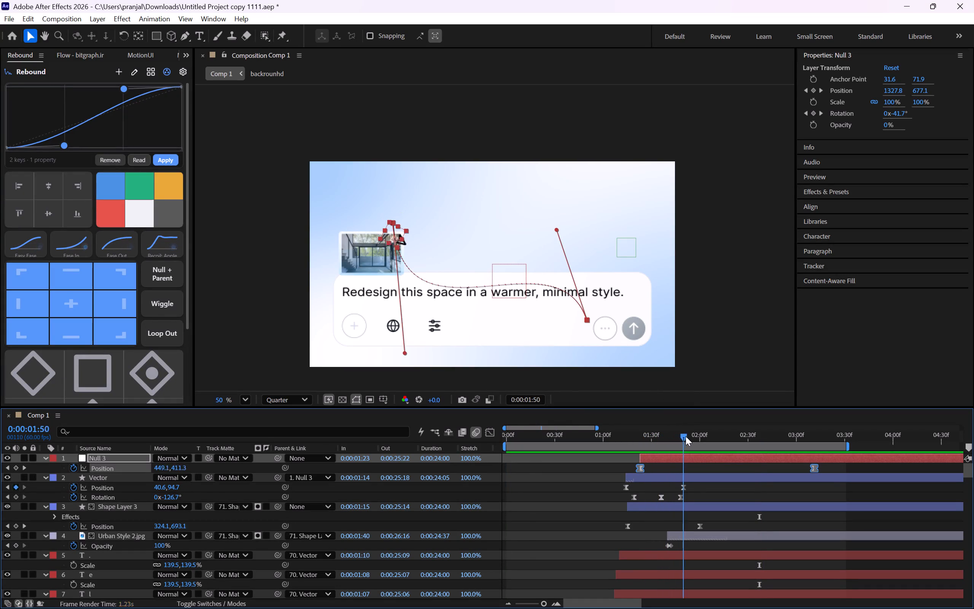
drag(686, 436, 689, 438)
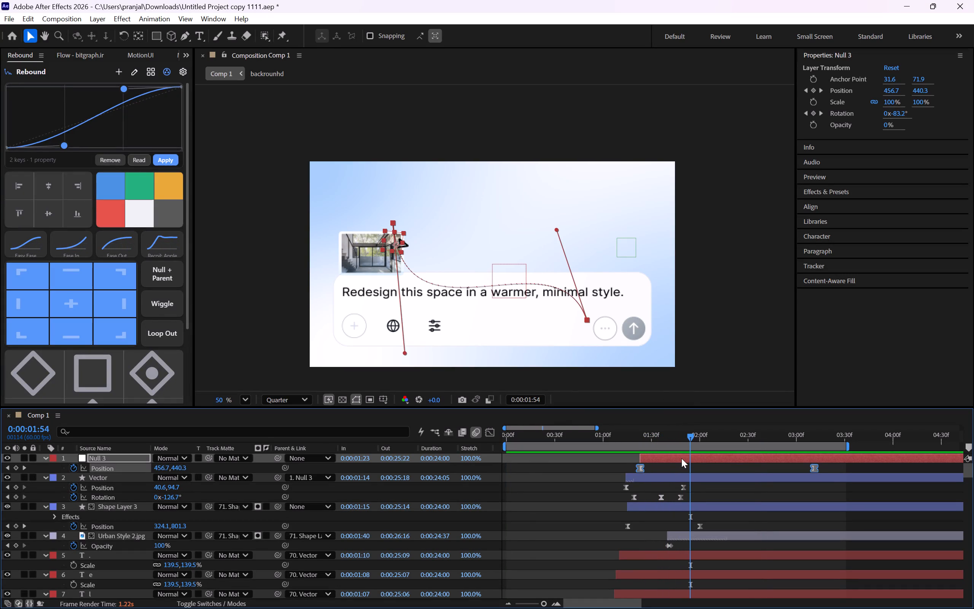
click(681, 458)
key(r)
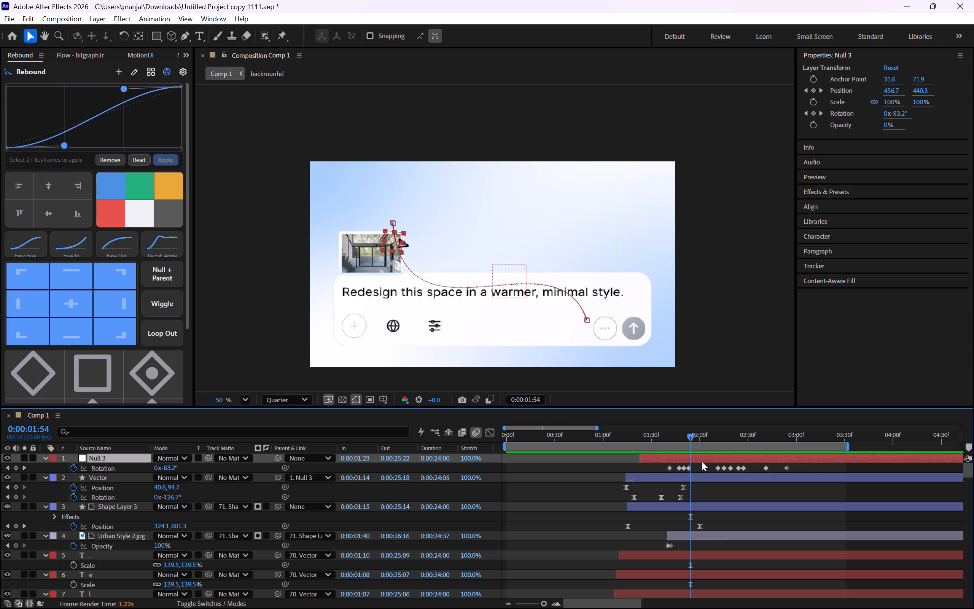
Set Null 3's Rotation keyframe at 0:00:01:50 to -23° so the arrow points down along its path beside the image.
drag(690, 435, 688, 435)
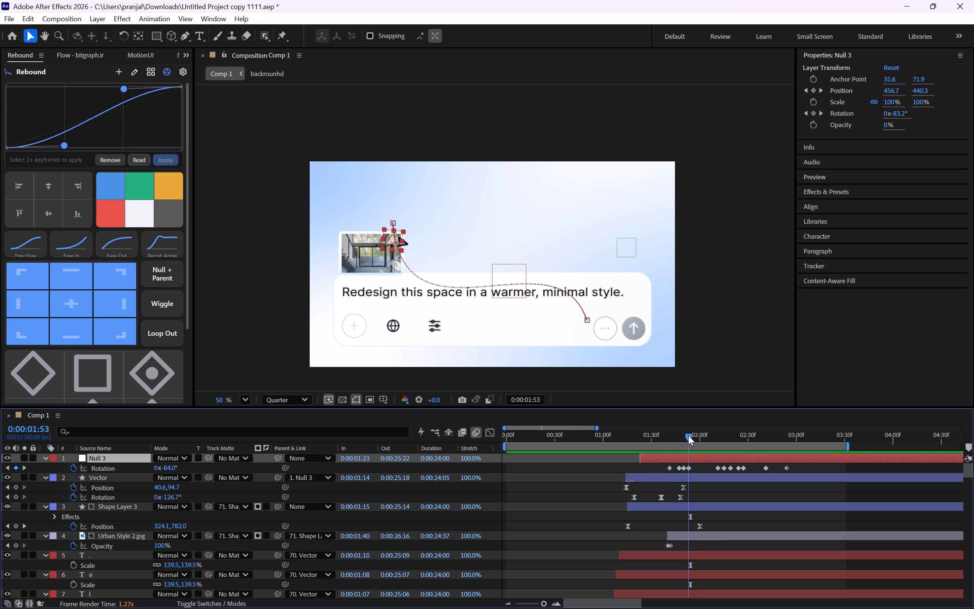
drag(688, 435, 682, 437)
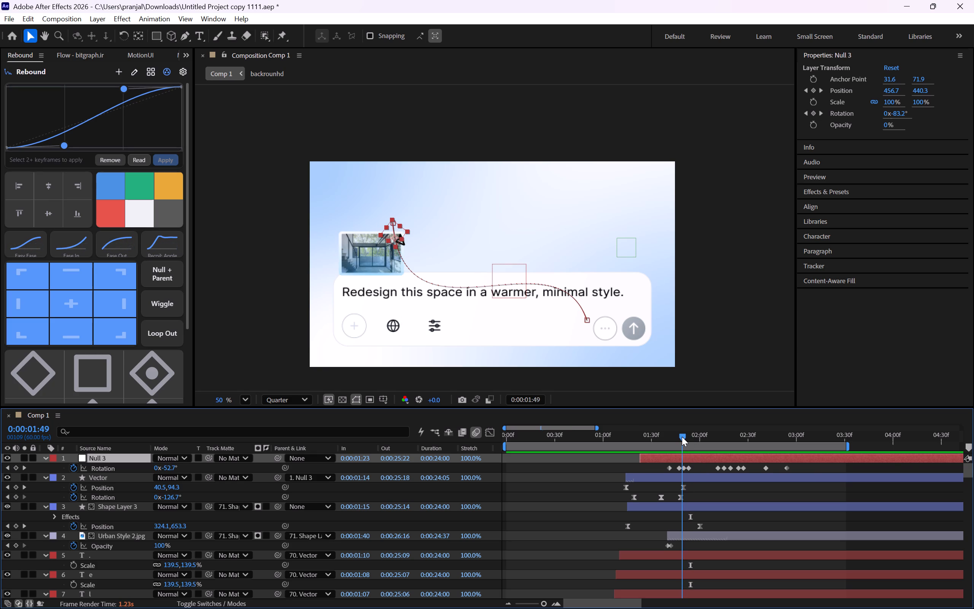
drag(682, 437, 683, 437)
scroll(396, 225, up, 10)
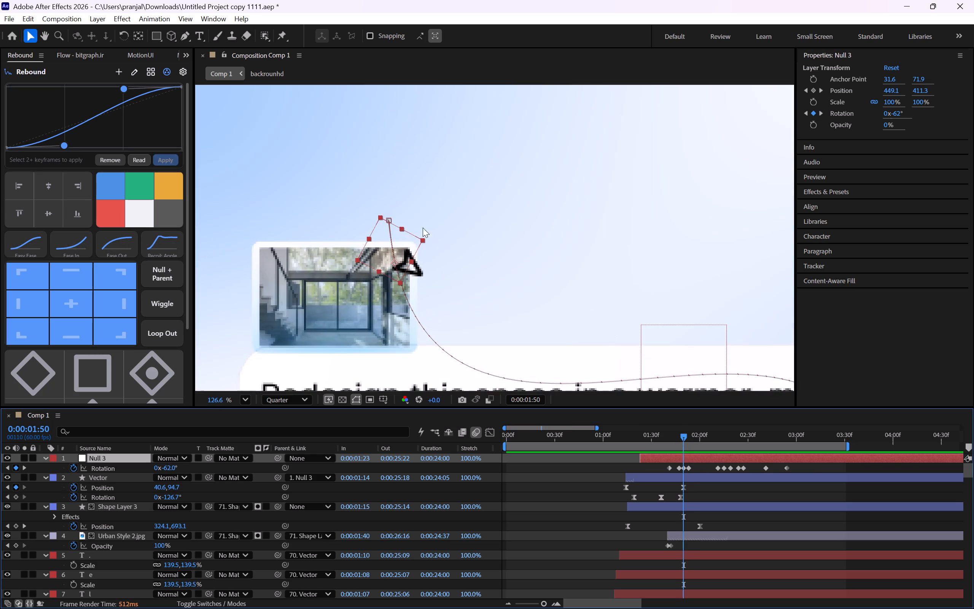
scroll(423, 228, up, 5)
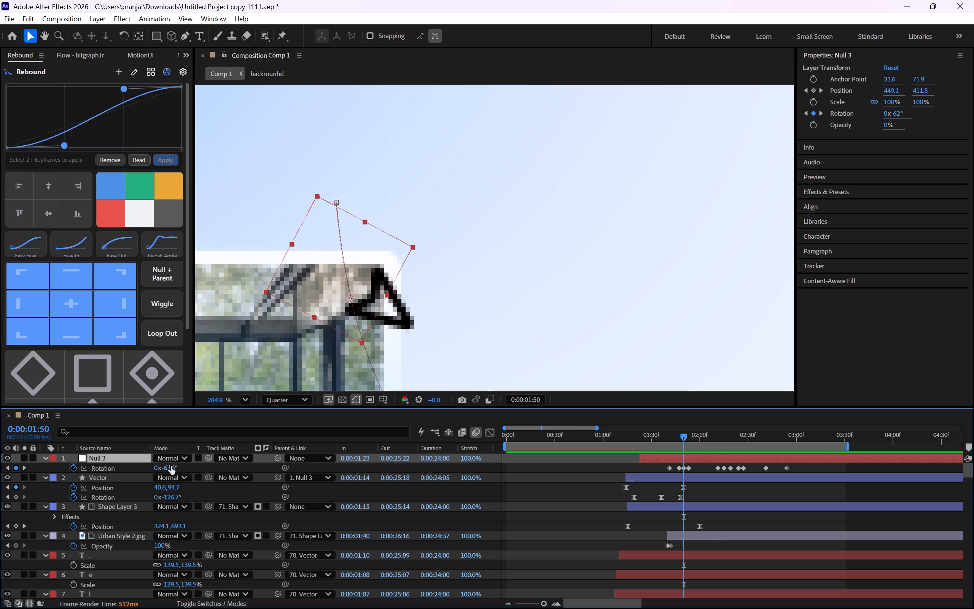
drag(171, 466, 183, 466)
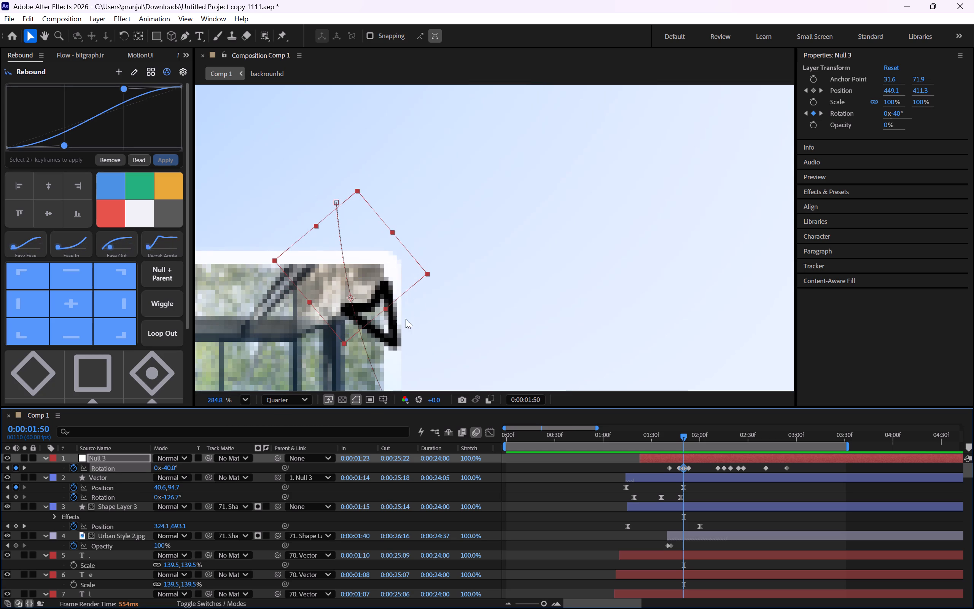
scroll(400, 319, down, 2)
middle_drag(419, 352, 462, 243)
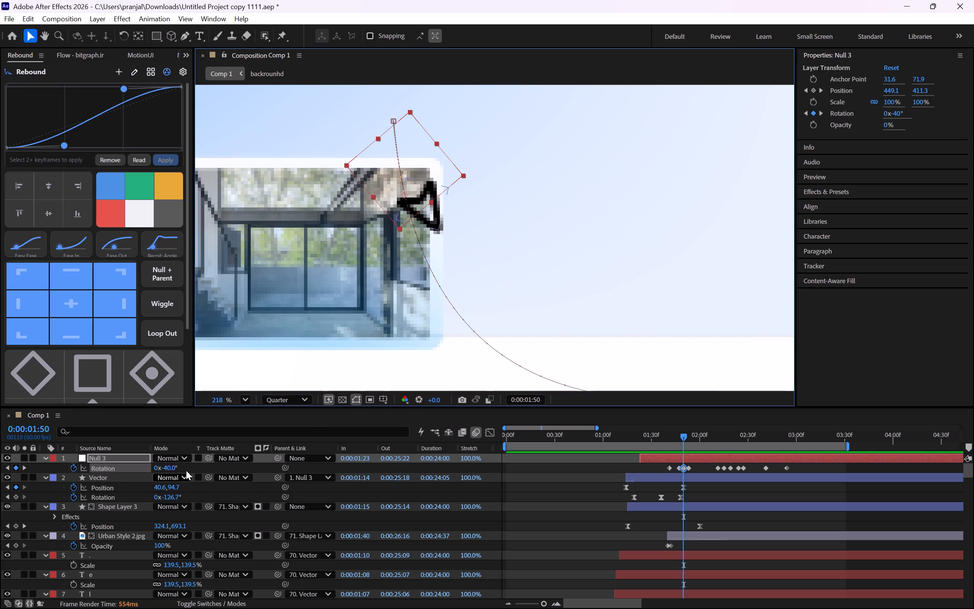
drag(171, 471, 188, 470)
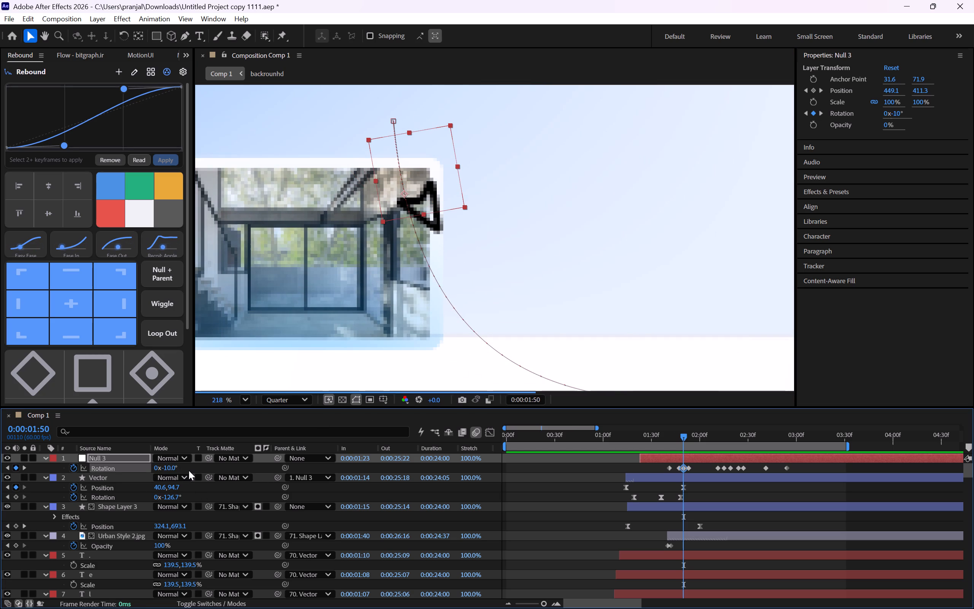
drag(175, 466, 171, 468)
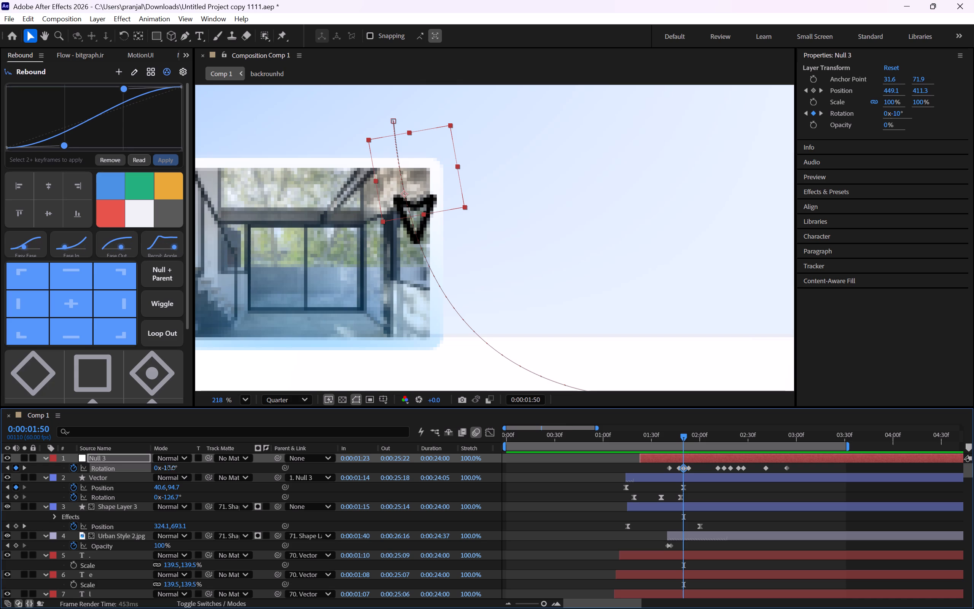
drag(171, 468, 170, 469)
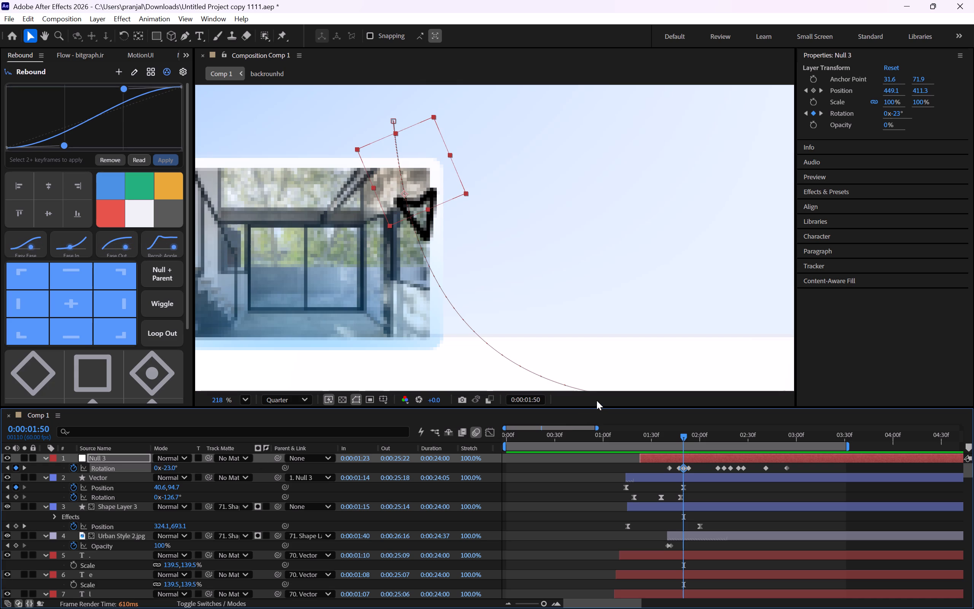
key(space)
key(space)
scroll(550, 265, down, 3)
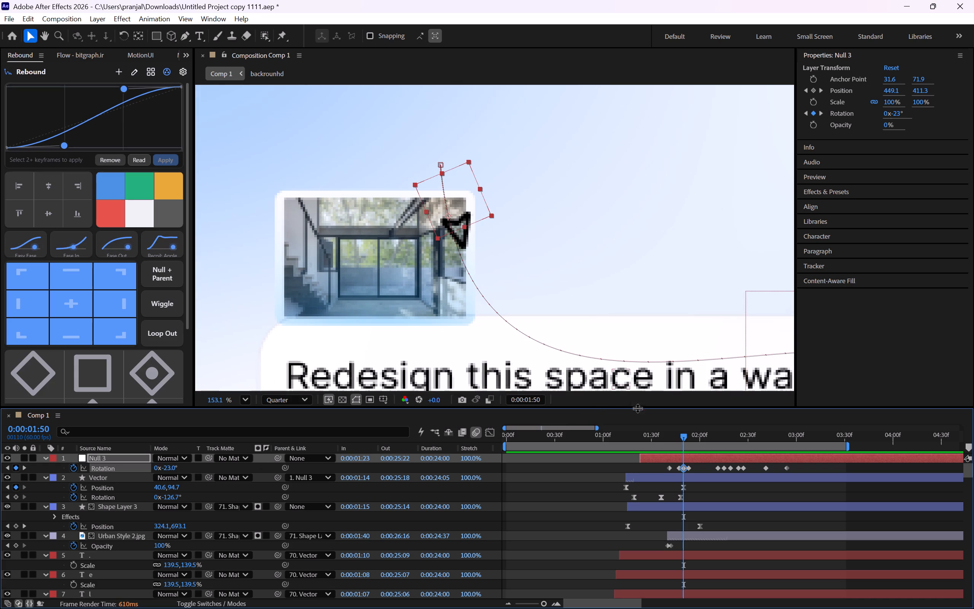
Set Null 3's next Rotation keyframe, at 0:00:01:53, to -17° to keep the arrow pointing down the path.
click(684, 435)
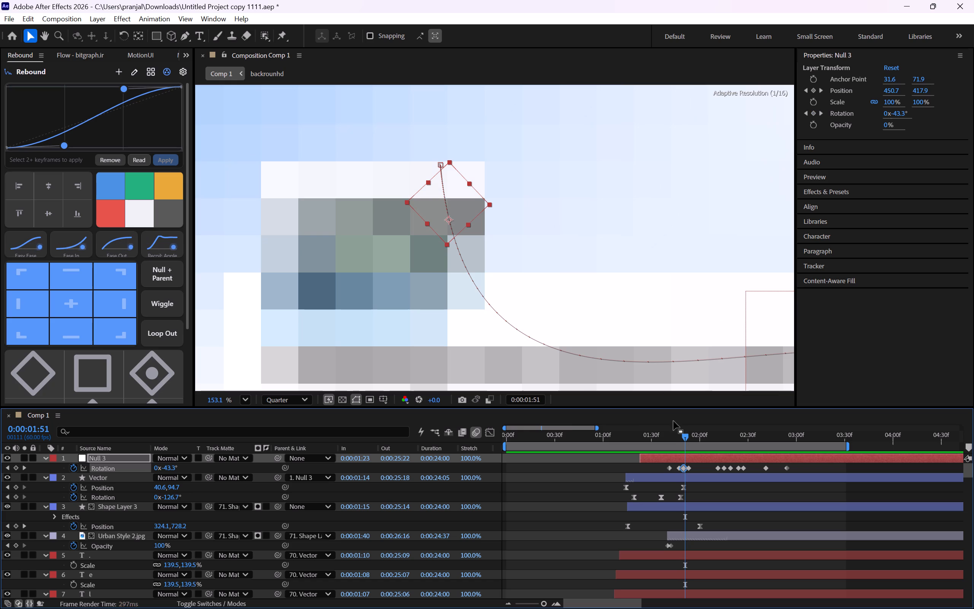
scroll(600, 287, down, 8)
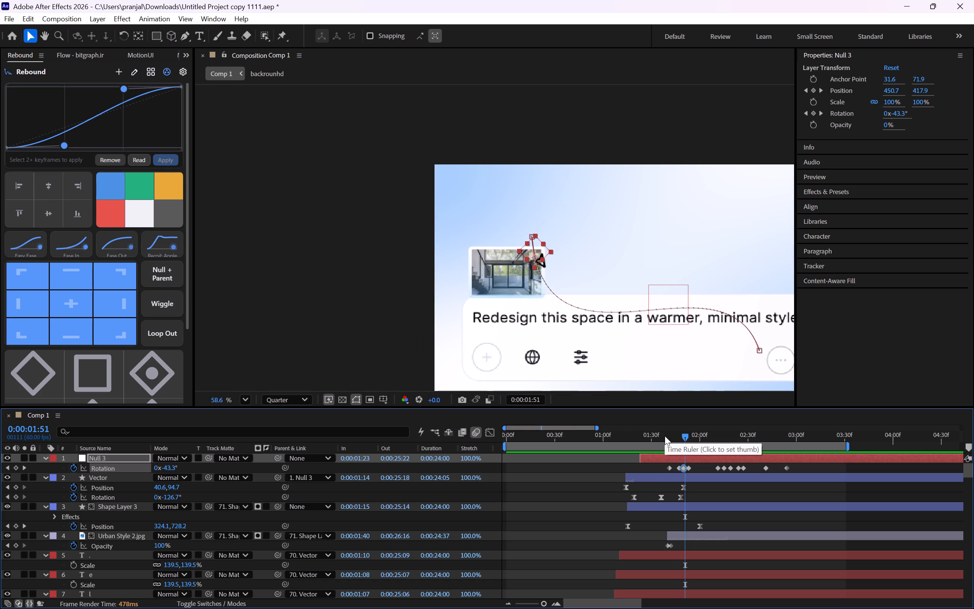
scroll(532, 259, up, 6)
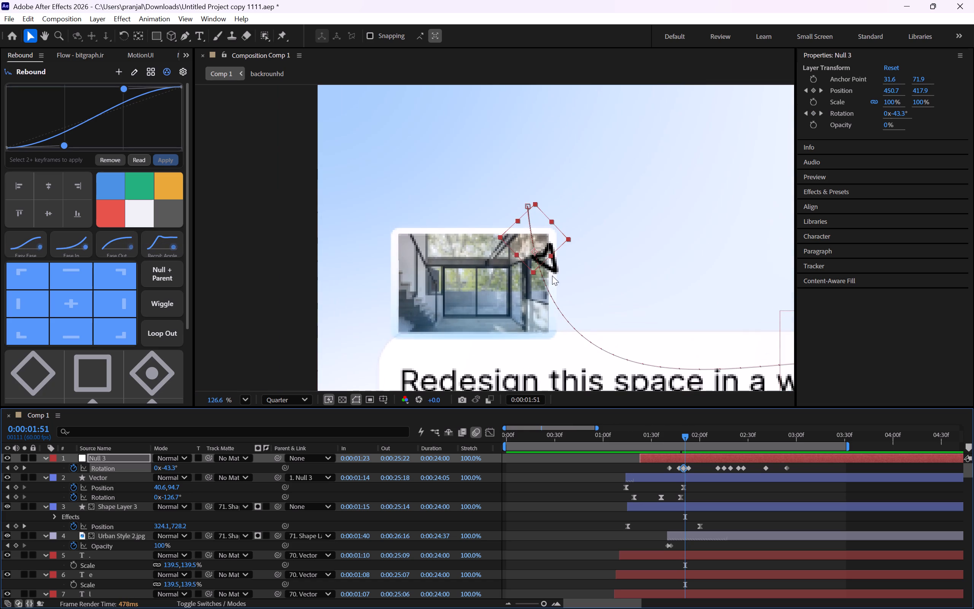
scroll(553, 278, down, 4)
click(686, 434)
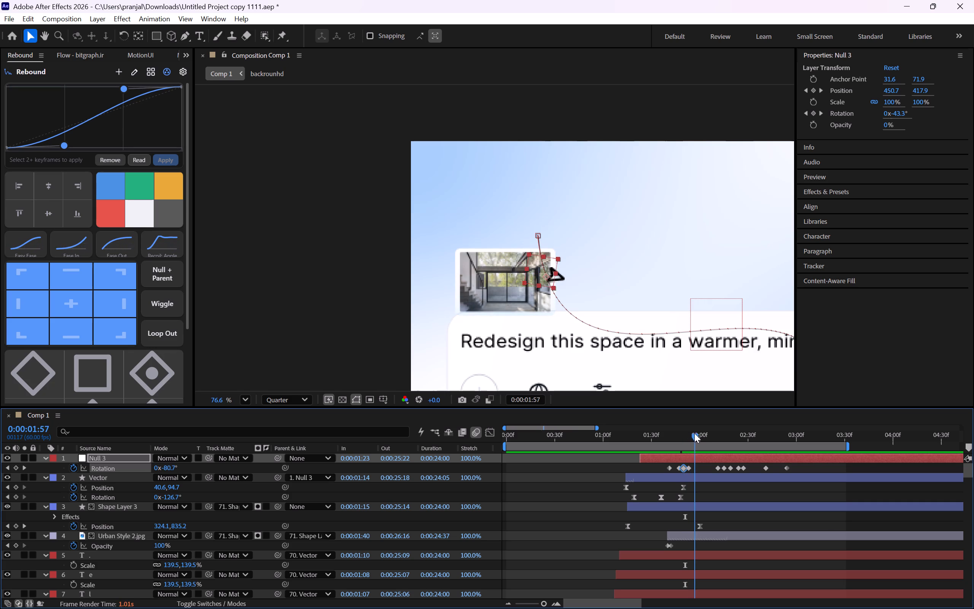
click(25, 469)
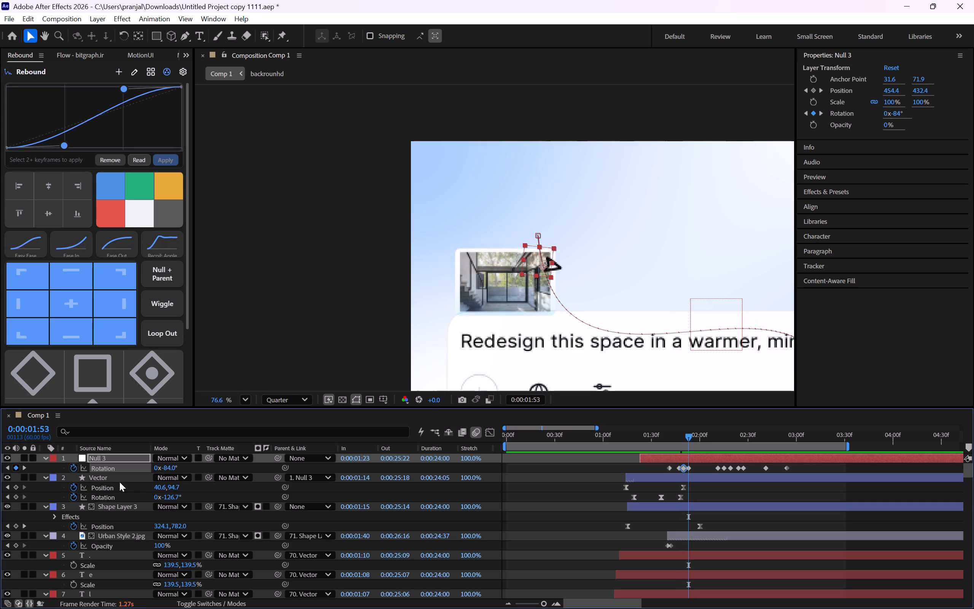
drag(170, 467, 160, 470)
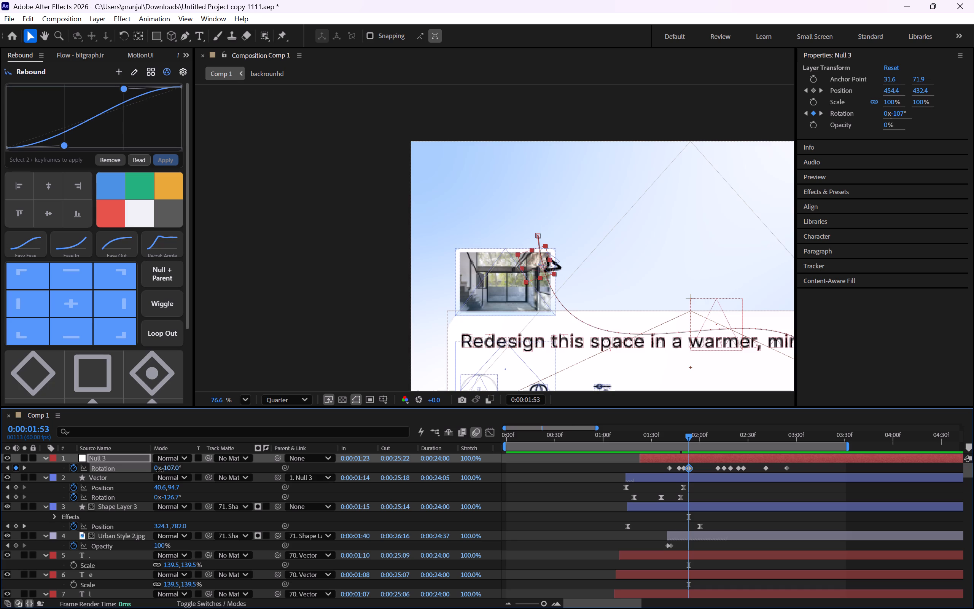
drag(160, 470, 185, 468)
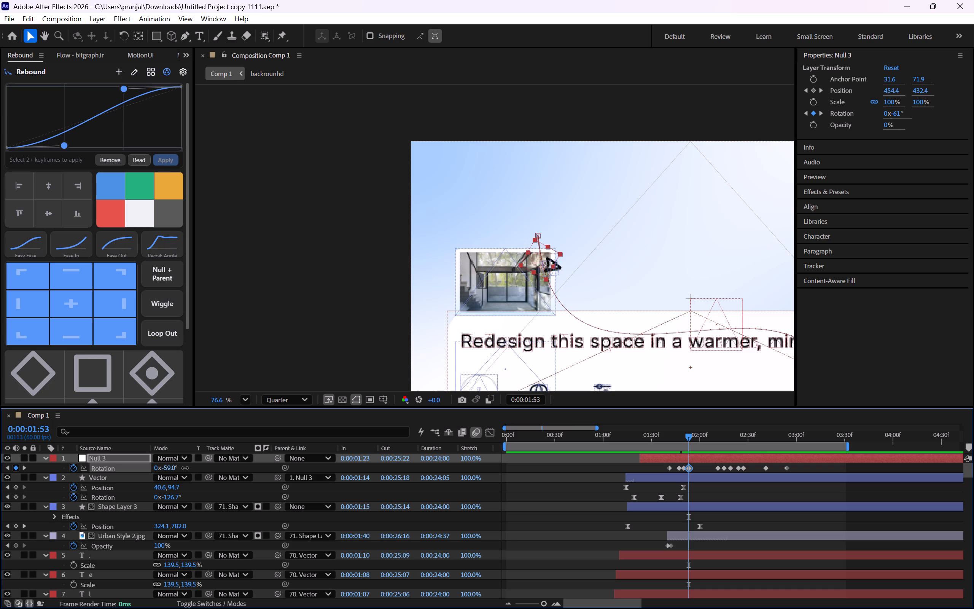
drag(185, 468, 188, 468)
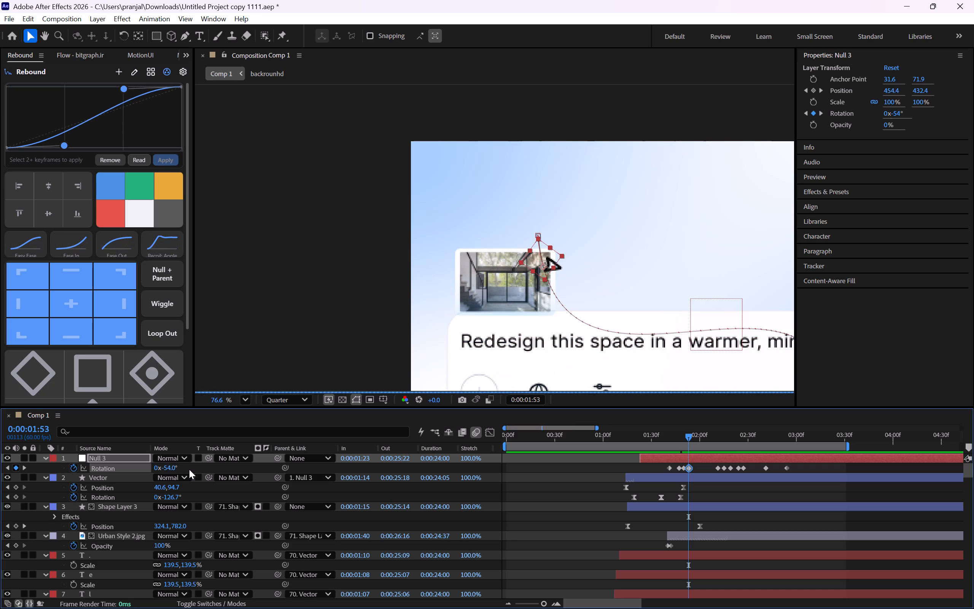
drag(168, 468, 187, 466)
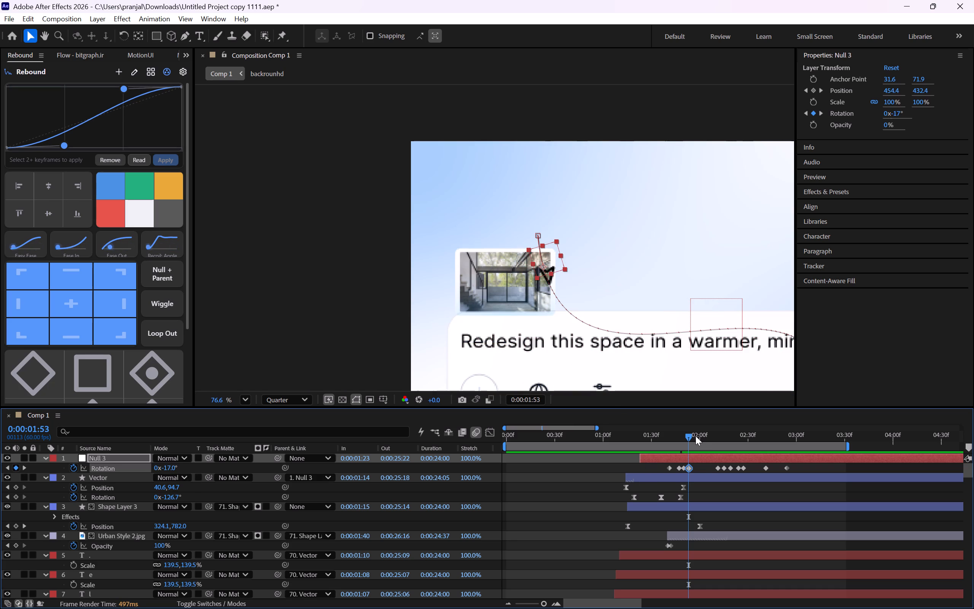
click(700, 466)
key(space)
key(space)
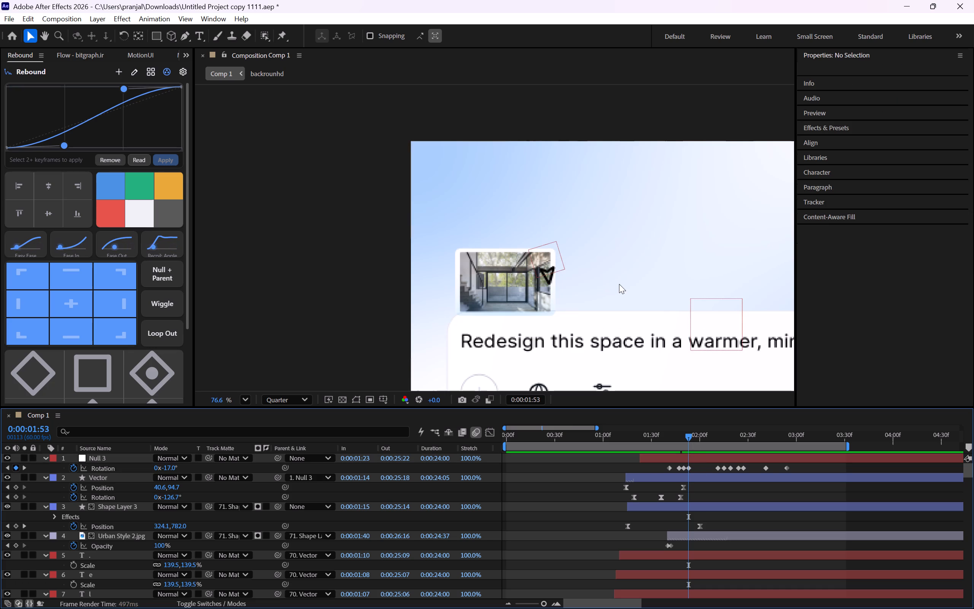
Check the arrow's heading from 0:00:01:55 to 0:00:02:16, and set Null 3's Rotation keyframe at 0:00:02:15 to -88°.
scroll(619, 283, down, 2)
drag(691, 432, 692, 432)
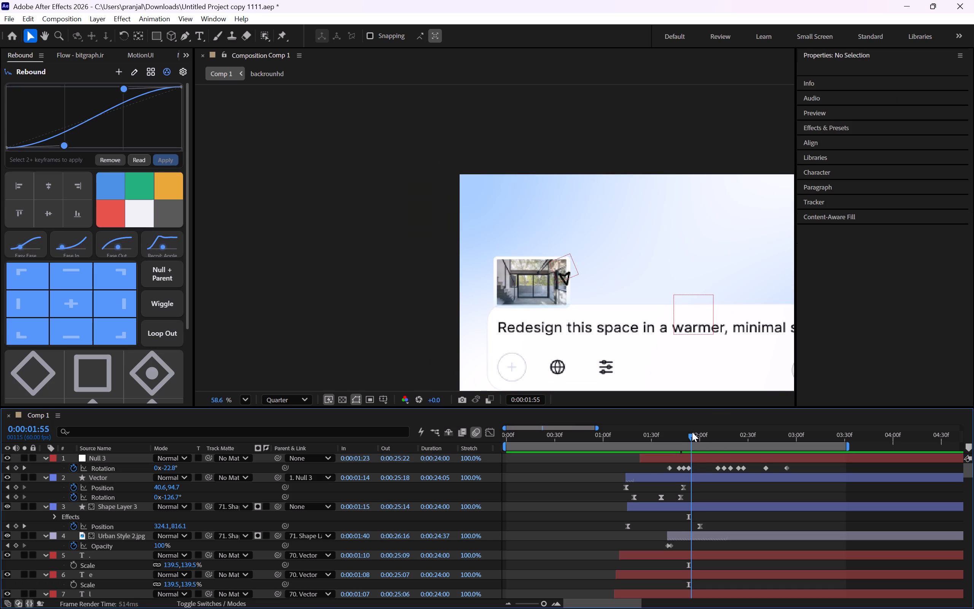
drag(692, 432, 705, 435)
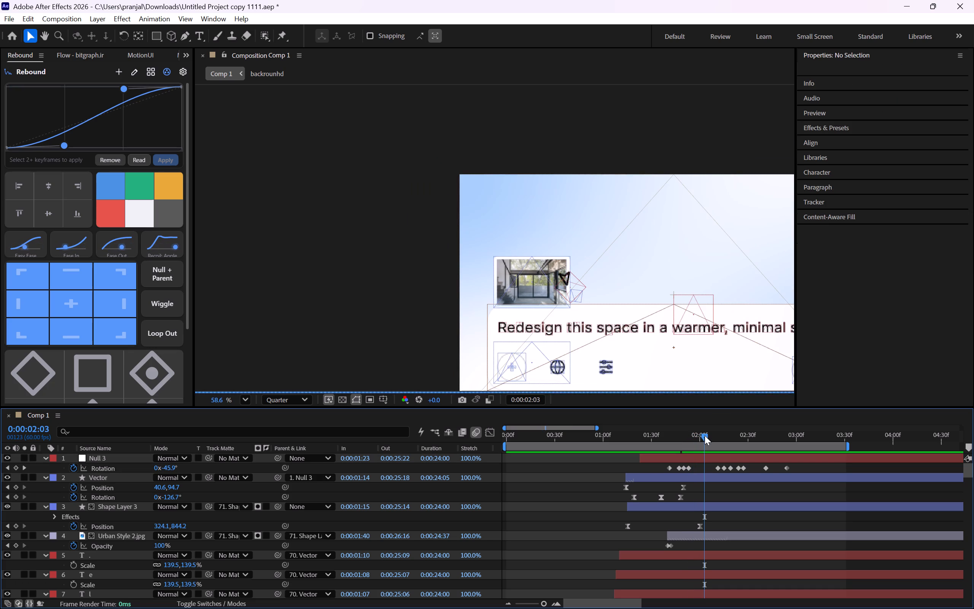
drag(704, 434, 713, 435)
drag(714, 436, 715, 436)
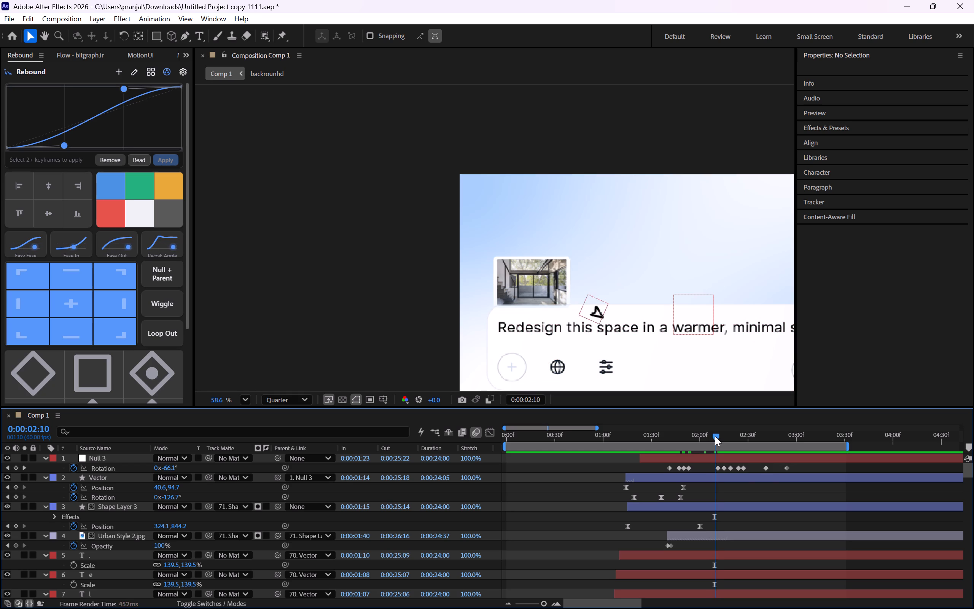
drag(715, 436, 723, 436)
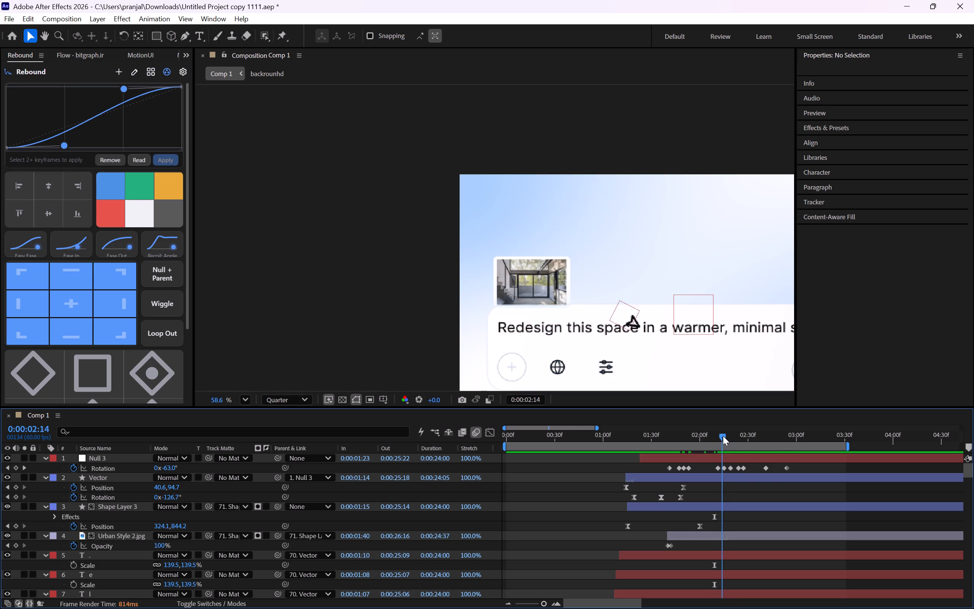
drag(723, 436, 725, 435)
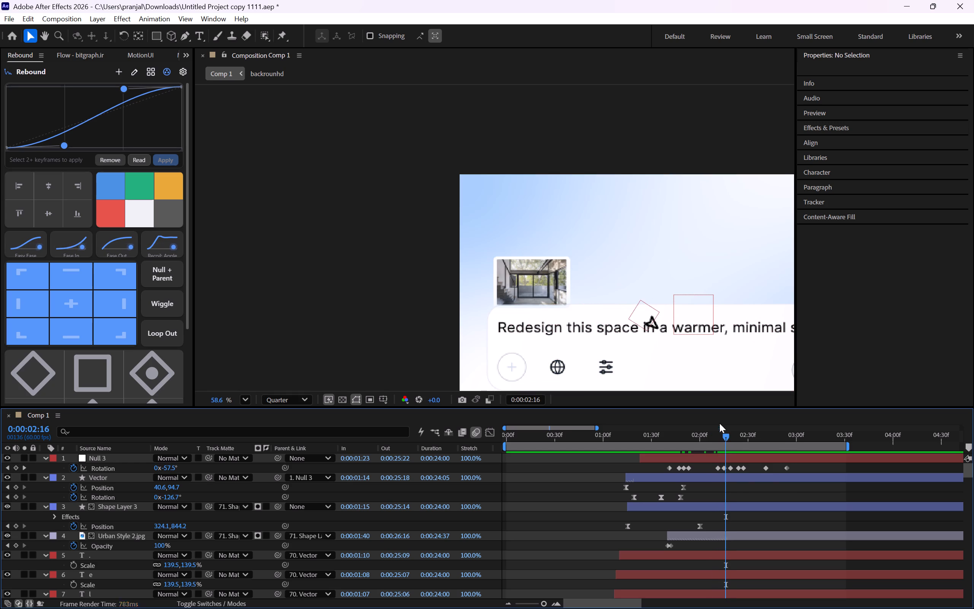
click(722, 454)
scroll(678, 324, down, 1)
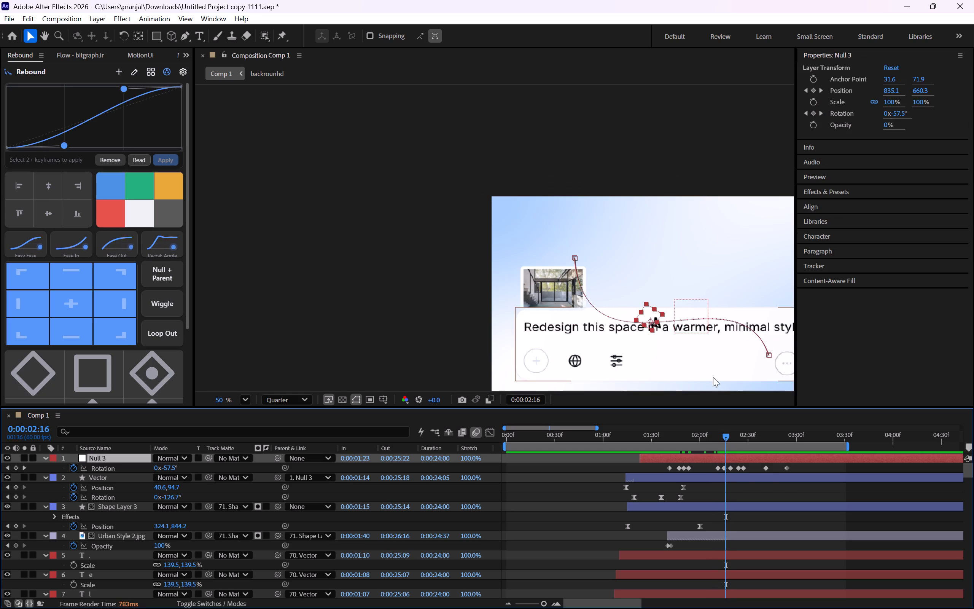
click(726, 440)
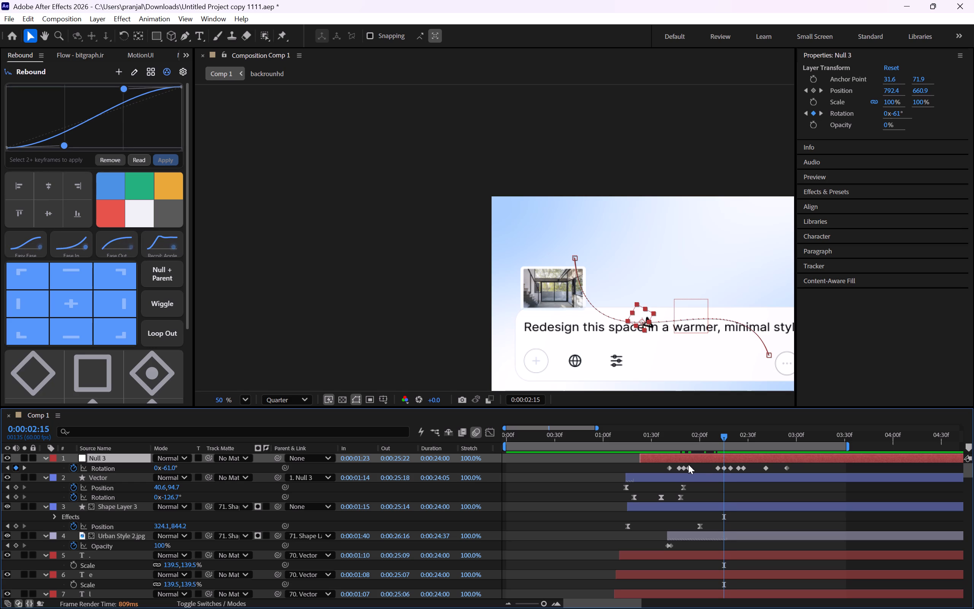
drag(173, 468, 169, 469)
drag(169, 469, 164, 475)
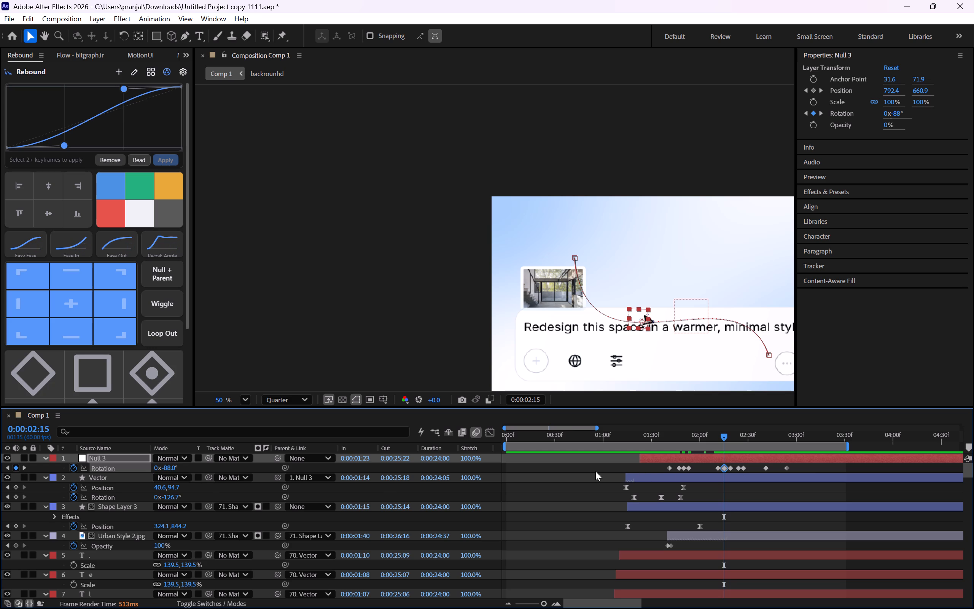
click(828, 469)
key(space)
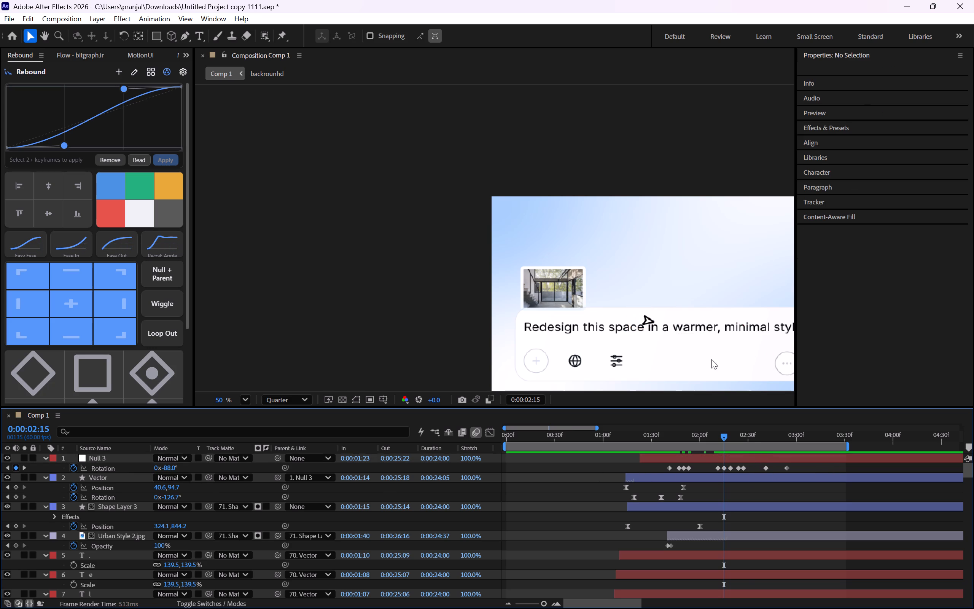
key(space)
scroll(701, 328, down, 1)
middle_drag(582, 326, 462, 304)
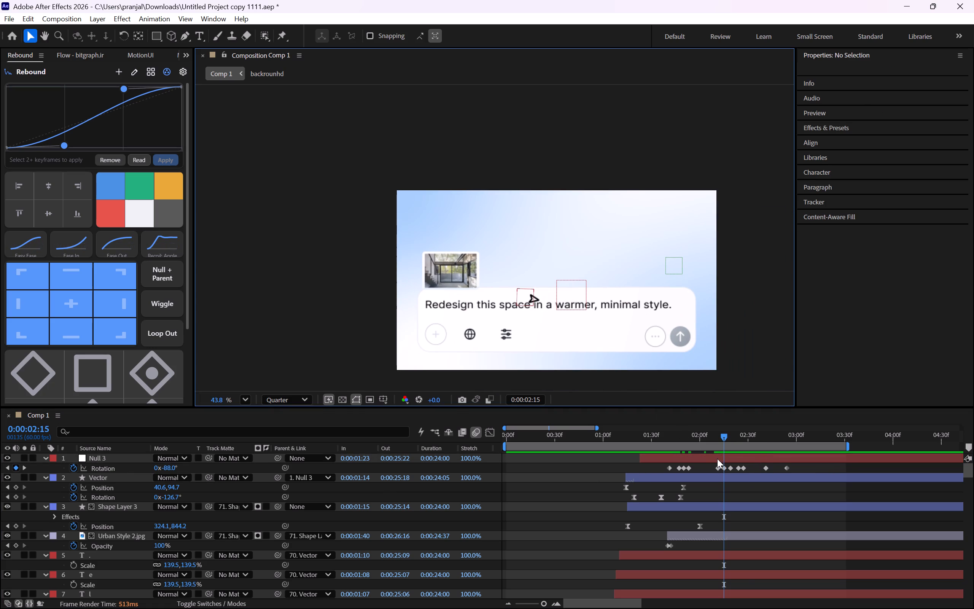
Check the arrow's heading from 0:00:02:15 to 0:00:02:18, and set Null 3's Rotation keyframe at 0:00:02:19 to -94°.
click(717, 459)
drag(725, 437, 728, 437)
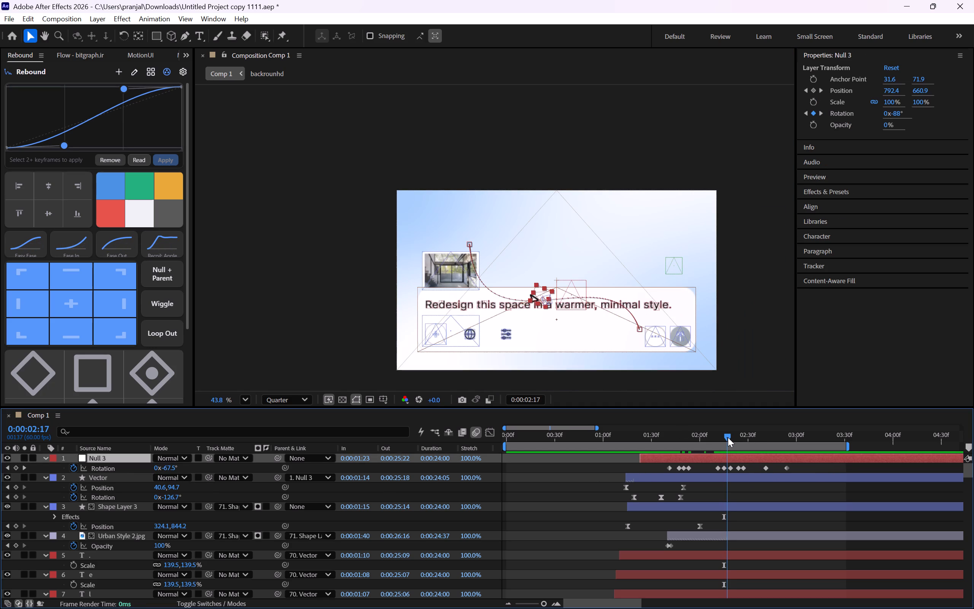
drag(728, 437, 729, 438)
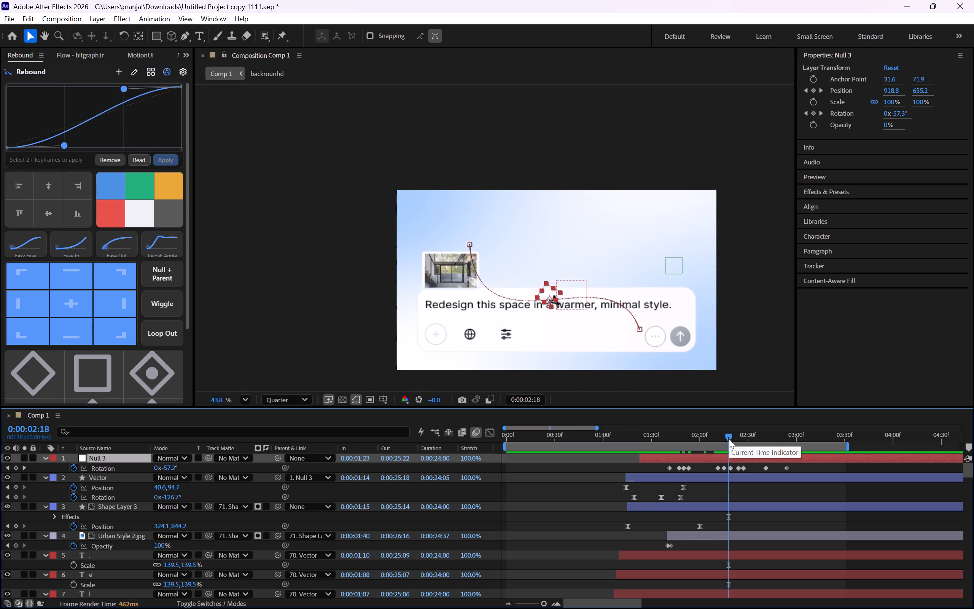
scroll(603, 304, up, 3)
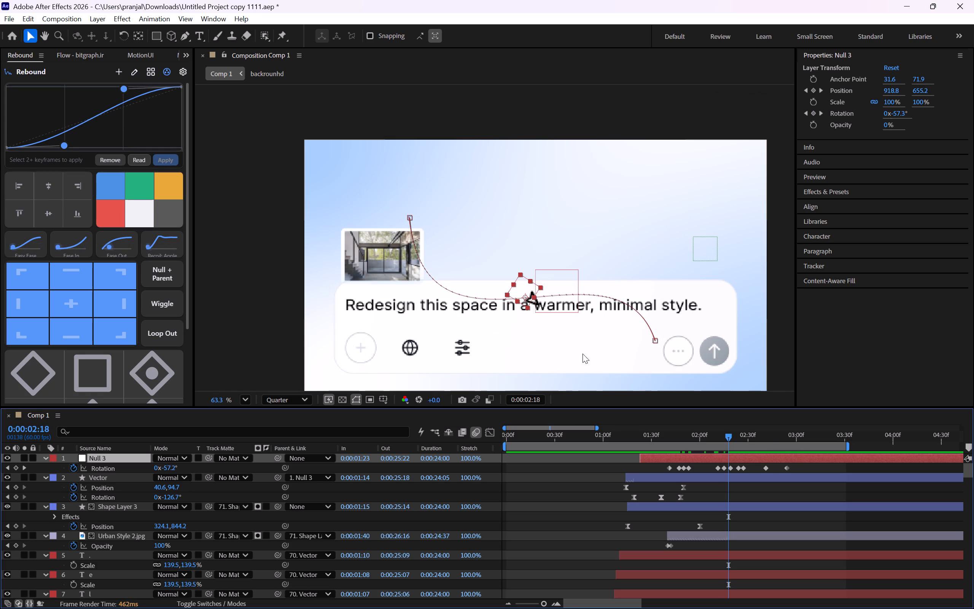
scroll(567, 350, up, 3)
drag(728, 434, 727, 434)
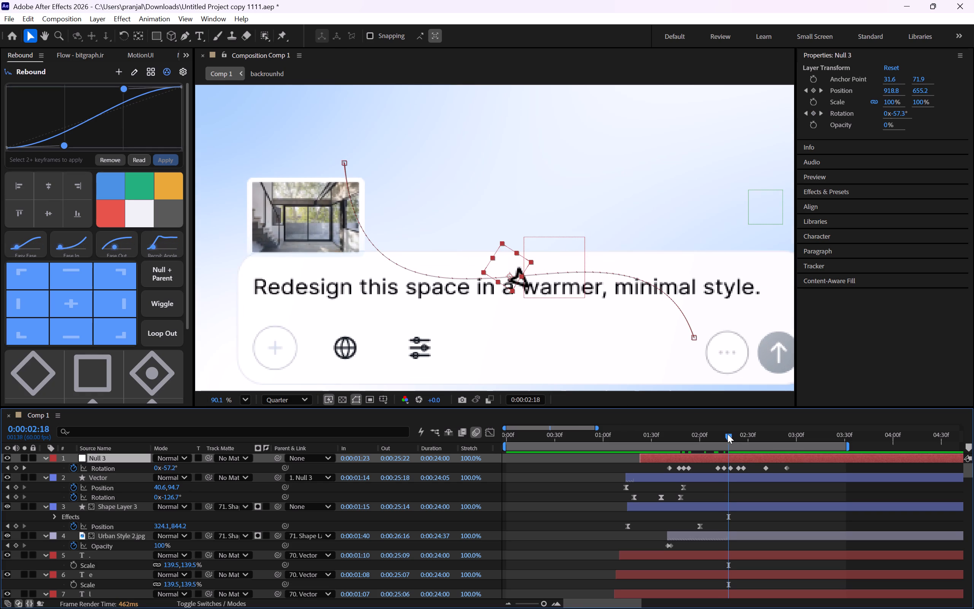
drag(727, 434, 725, 434)
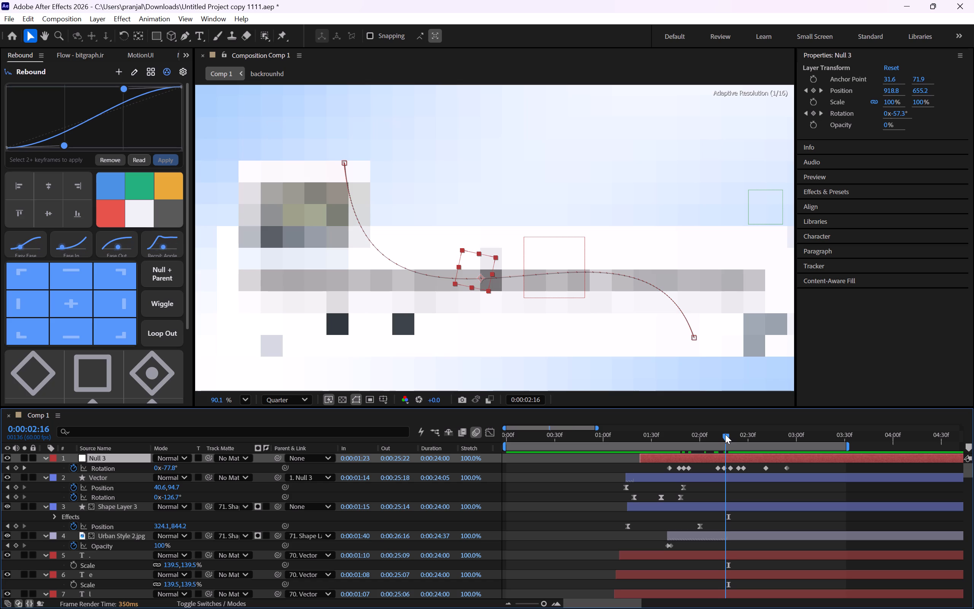
drag(725, 434, 724, 434)
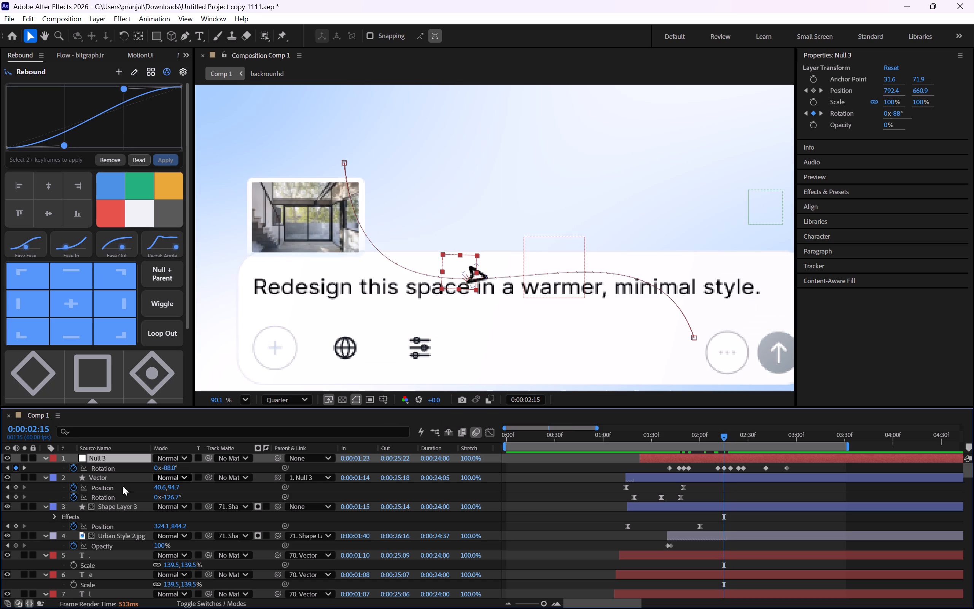
click(23, 468)
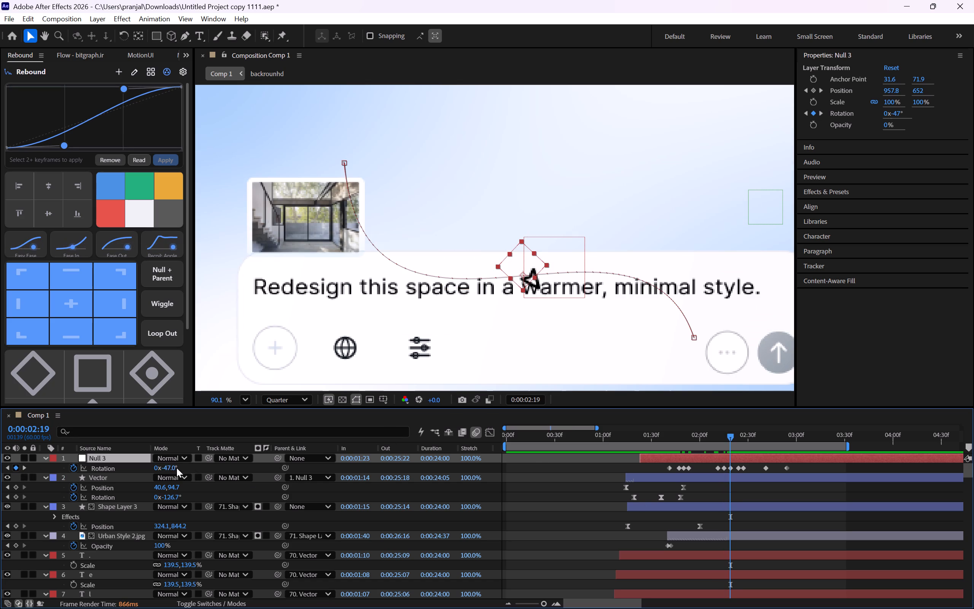
drag(174, 467, 159, 472)
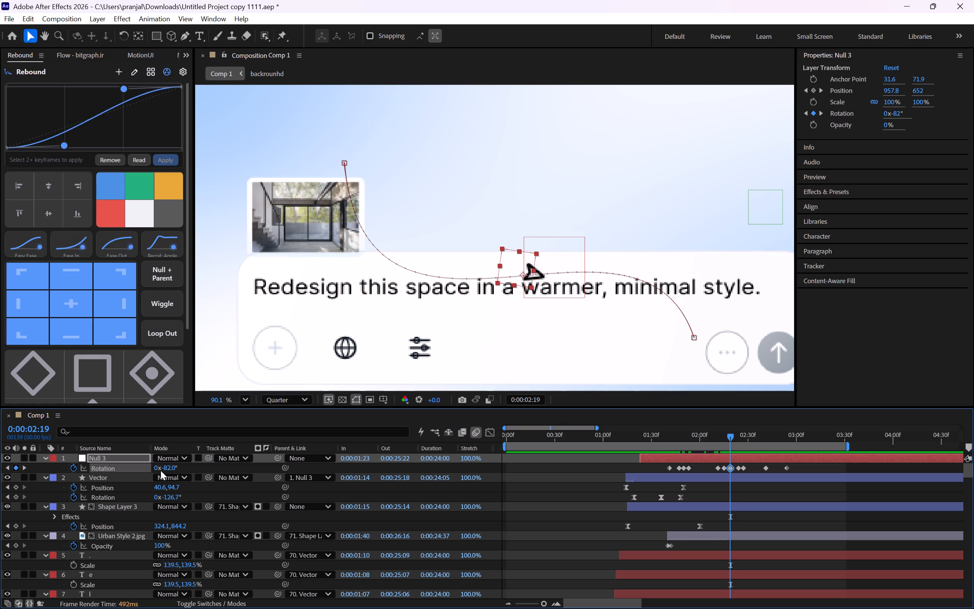
drag(169, 467, 167, 470)
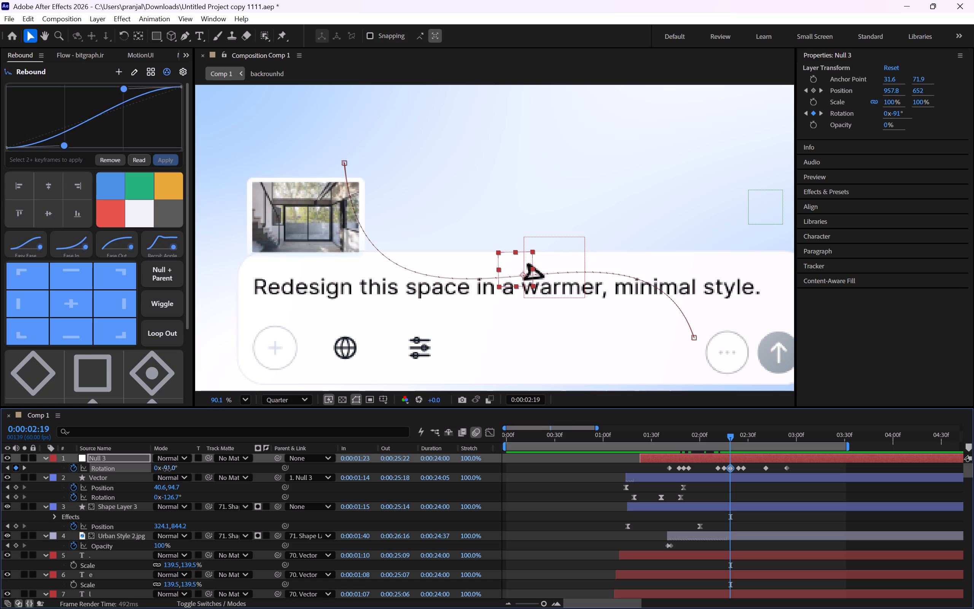
drag(167, 470, 166, 470)
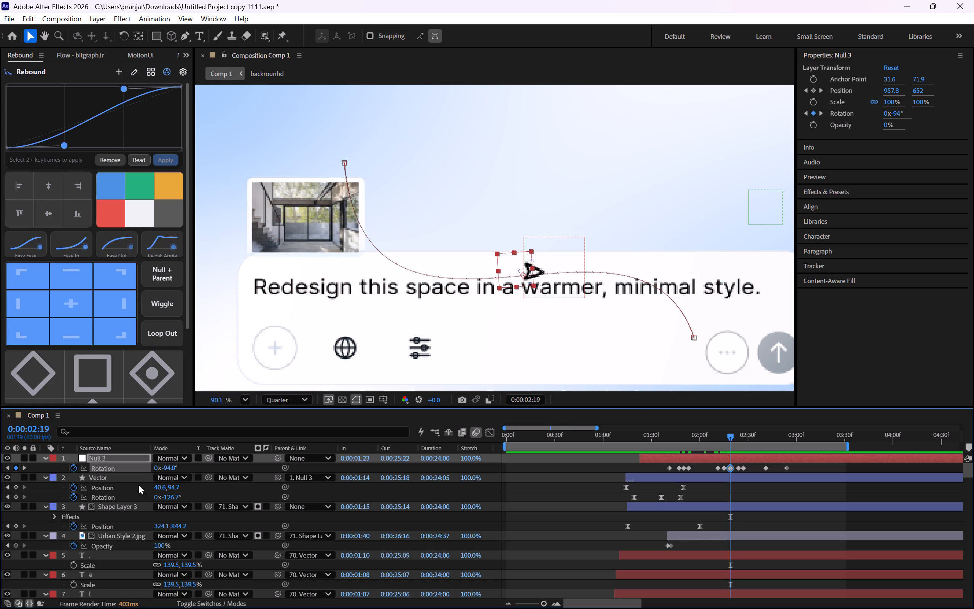
Set Null 3's next Rotation keyframe, at 0:00:02:24, to -89° so the arrow points along its path.
click(24, 469)
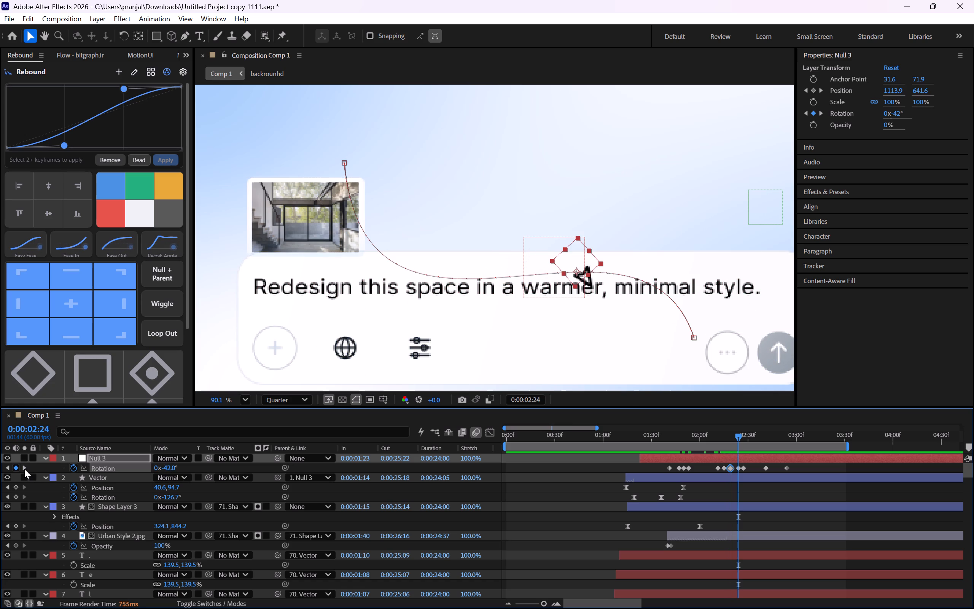
drag(172, 467, 142, 472)
drag(169, 468, 172, 468)
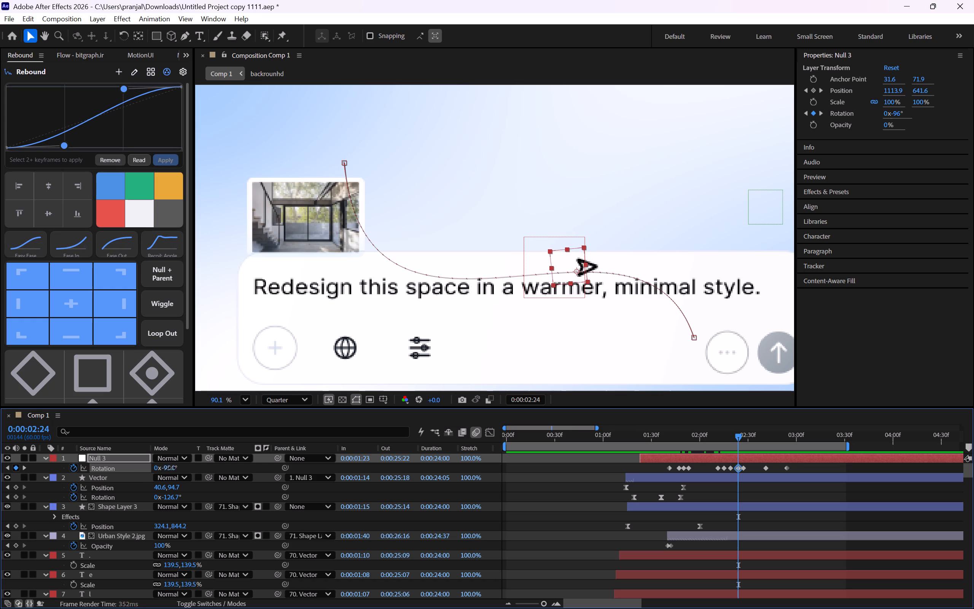
drag(172, 468, 173, 468)
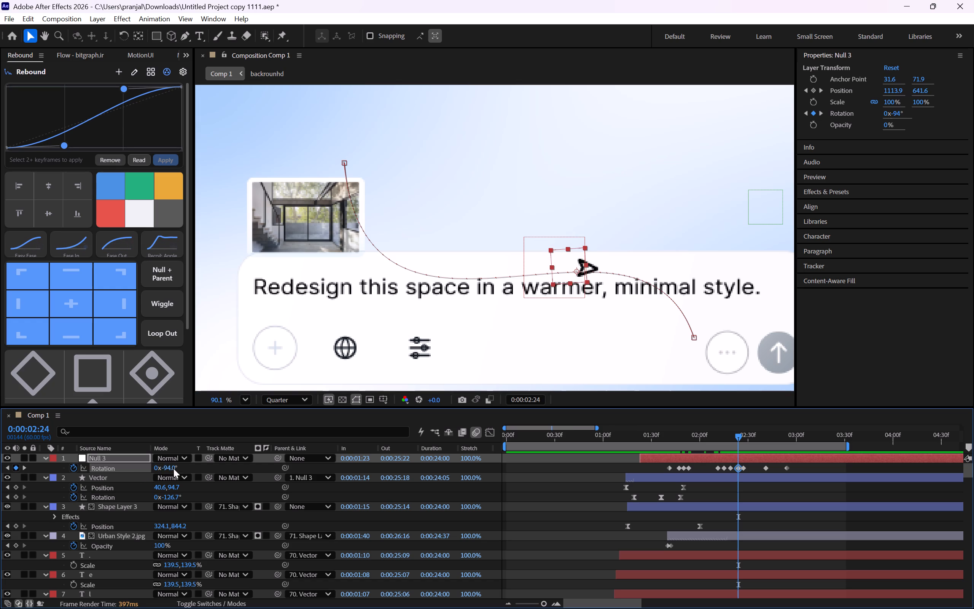
click(172, 469)
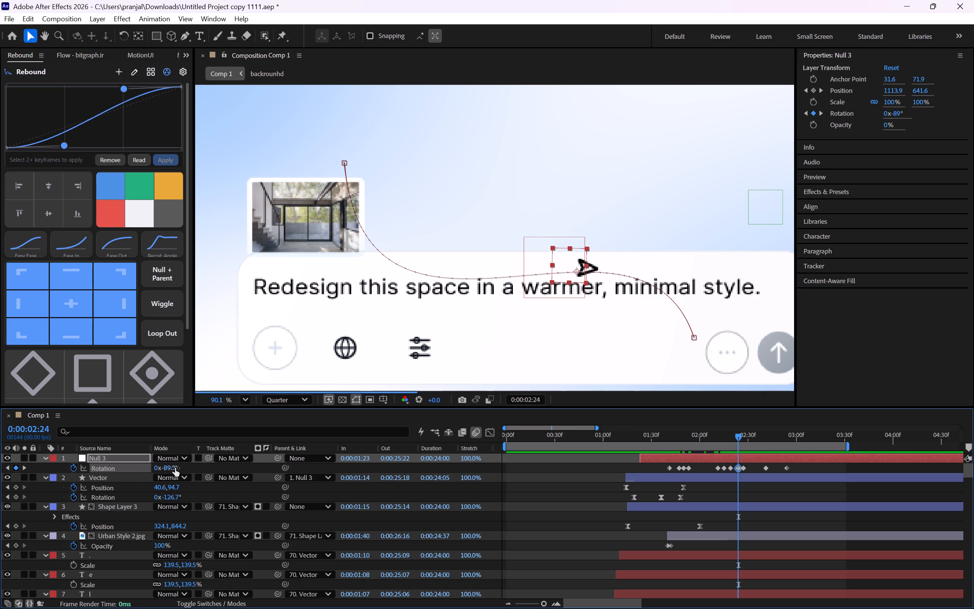
Set Null 3's Rotation keyframe at 0:00:02:27 to -81° so the arrow starts turning down with the path.
click(27, 466)
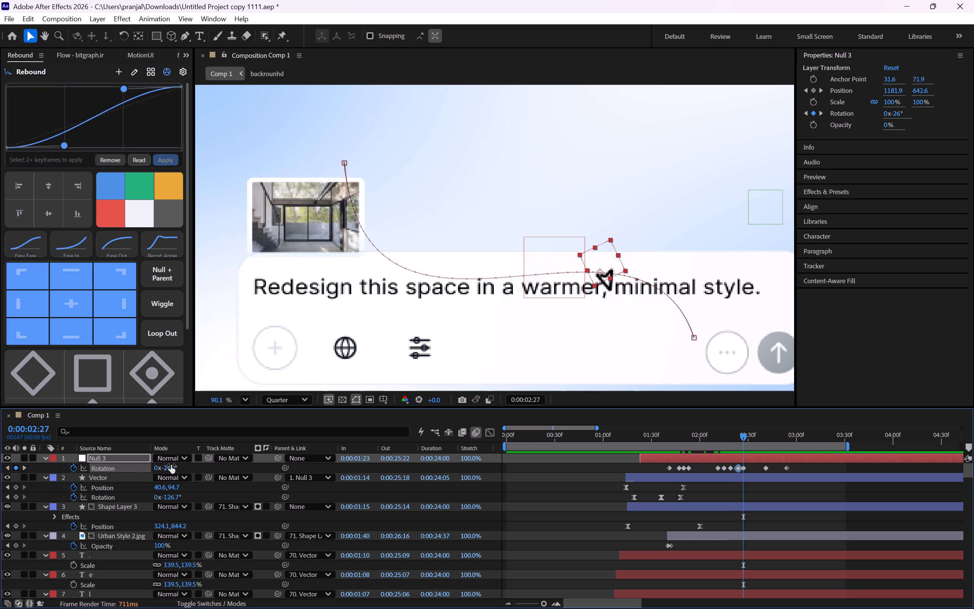
drag(172, 466, 164, 468)
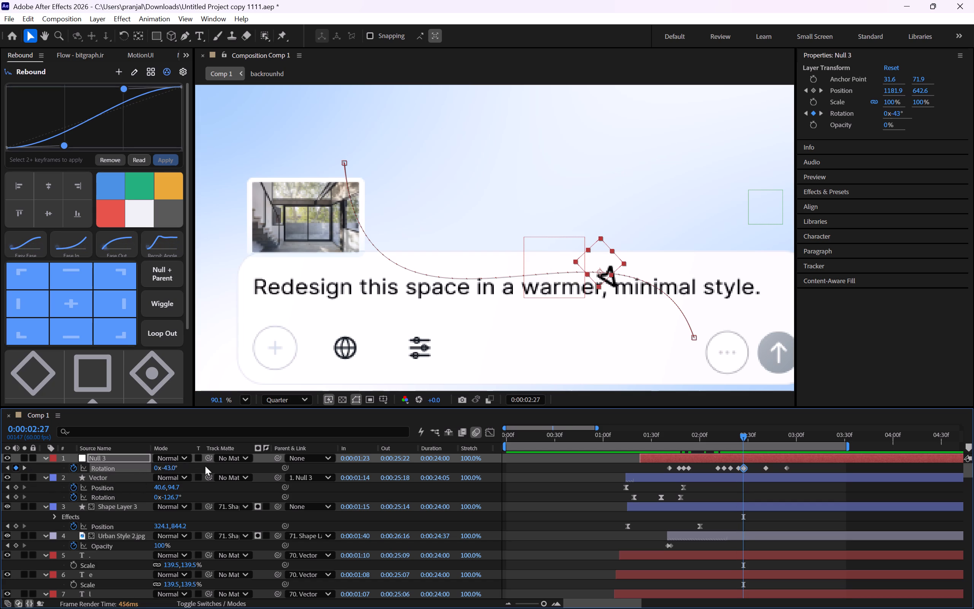
drag(169, 470, 149, 476)
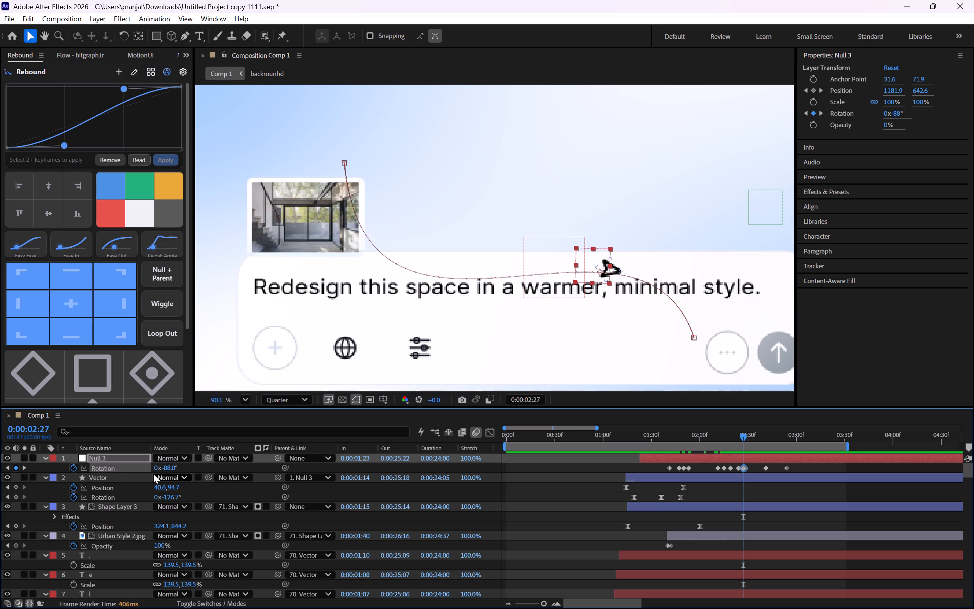
drag(170, 468, 172, 468)
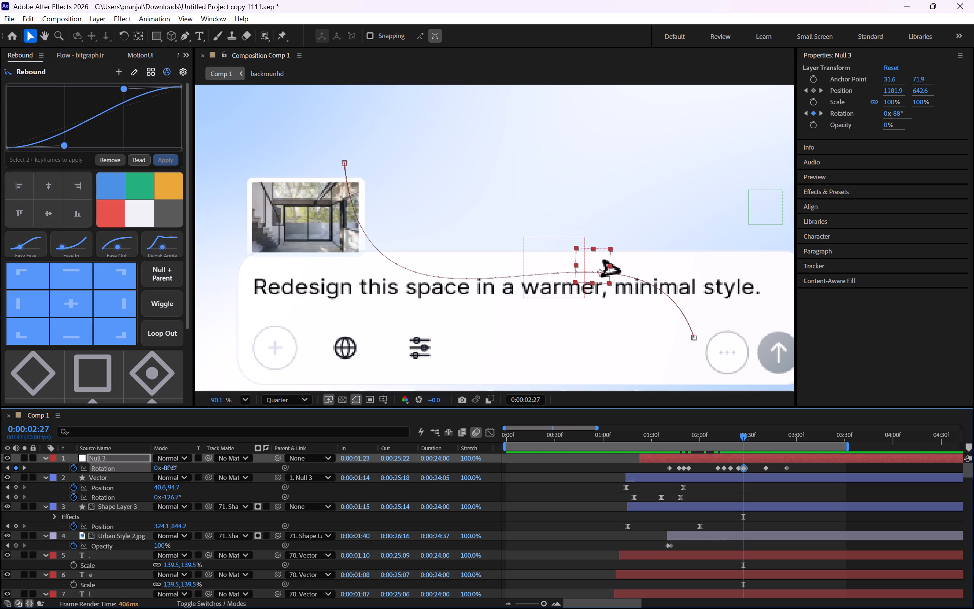
drag(172, 468, 174, 468)
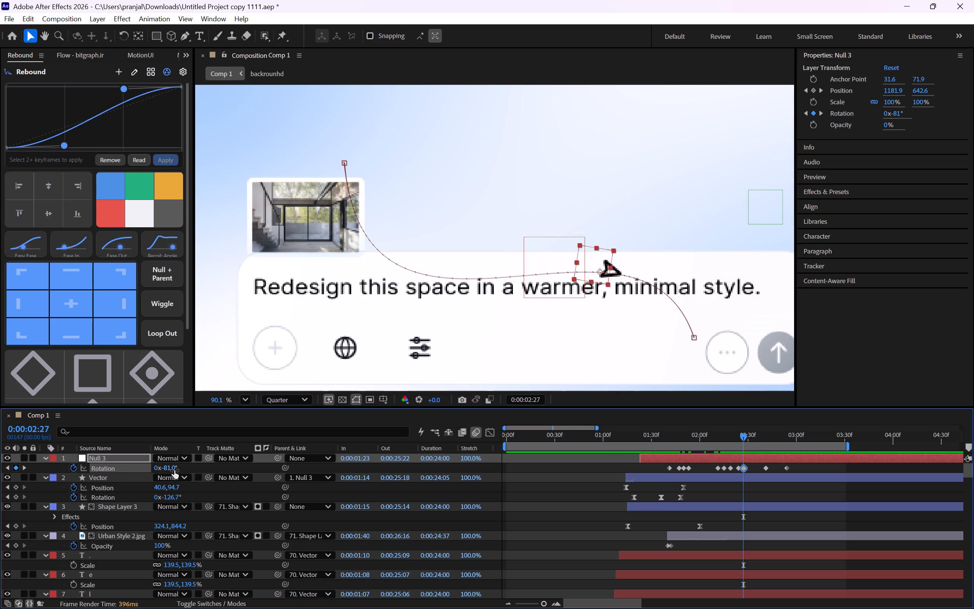
Check the arrow's heading at the Rotation keyframes at 0:00:02:41 and 0:00:02:54, and preview the whole animation from the start.
click(28, 467)
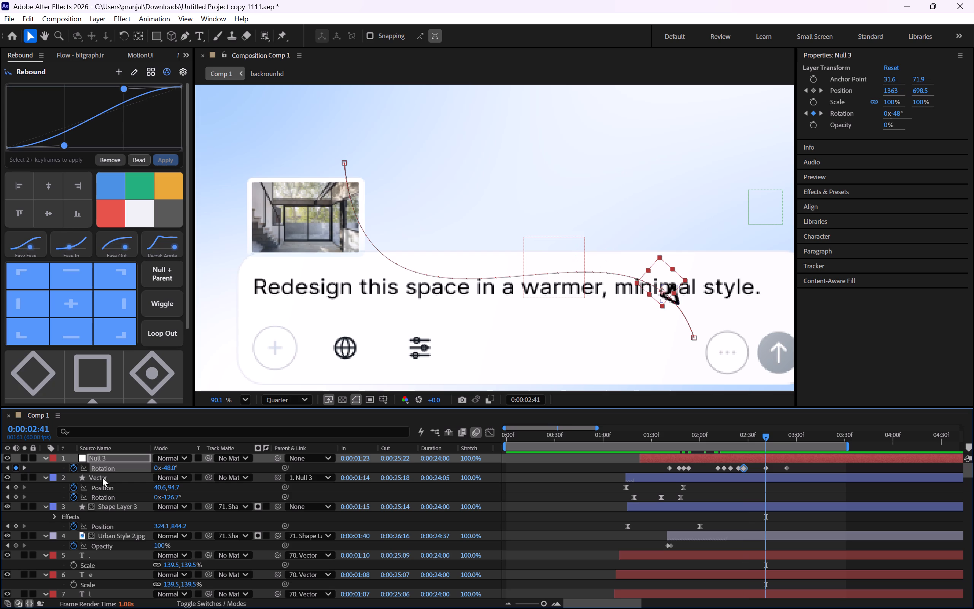
click(21, 468)
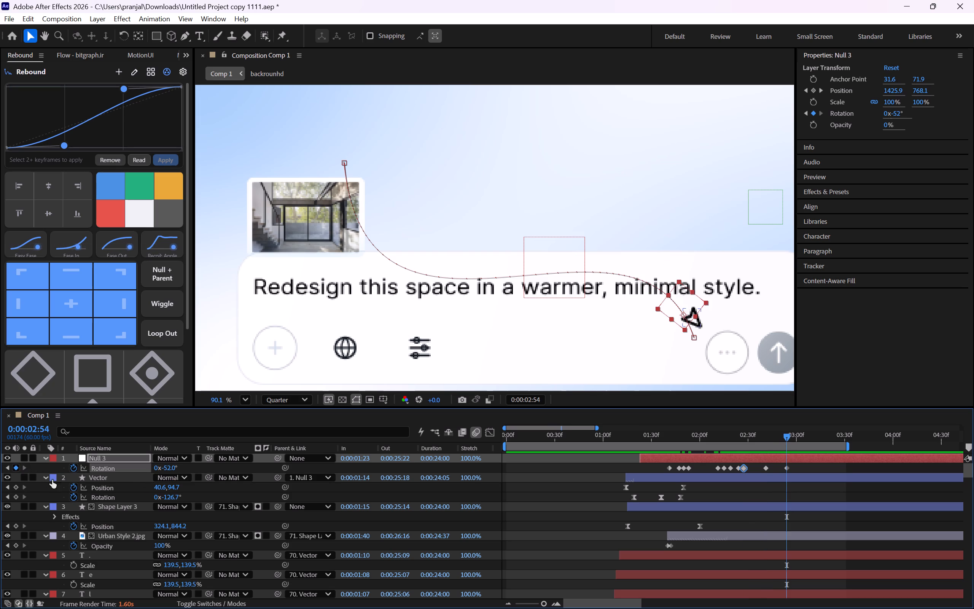
key(space)
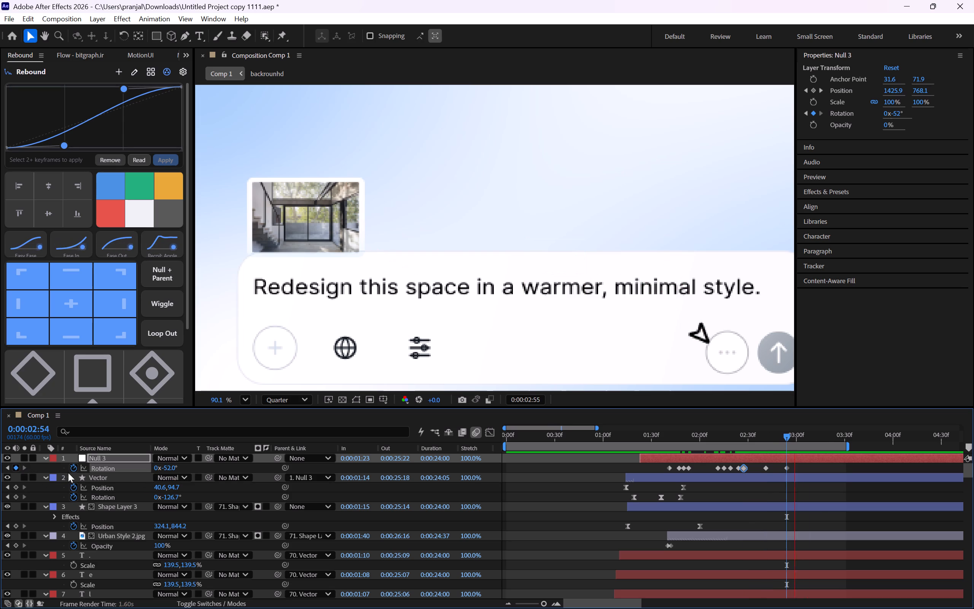
key(space)
drag(710, 438, 206, 477)
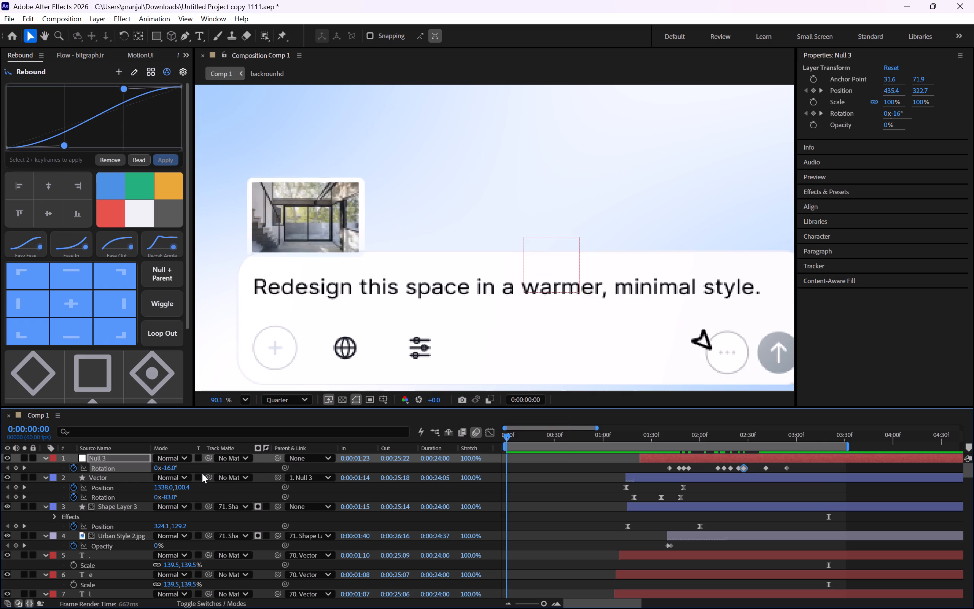
key(space)
scroll(414, 201, down, 6)
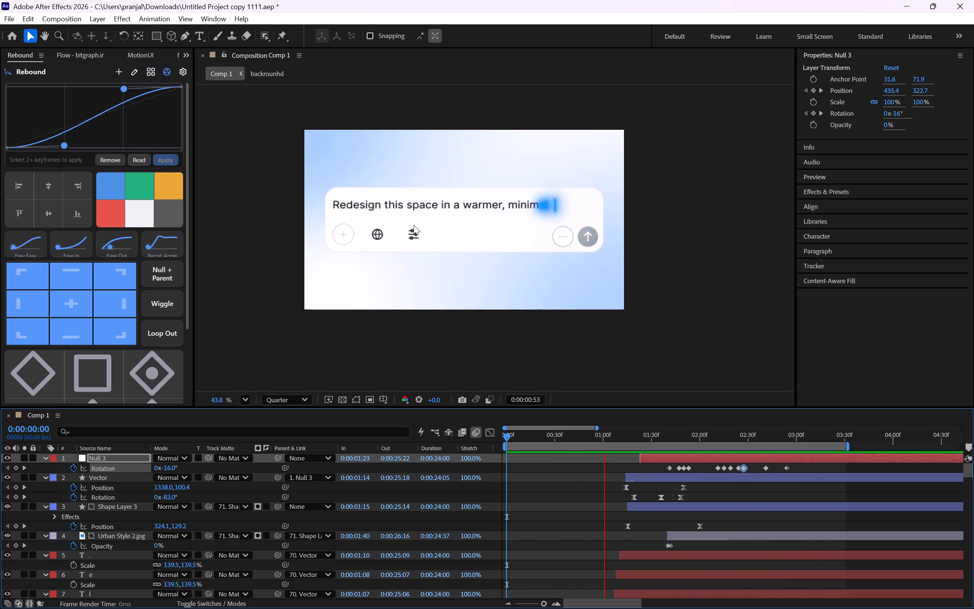
key(space)
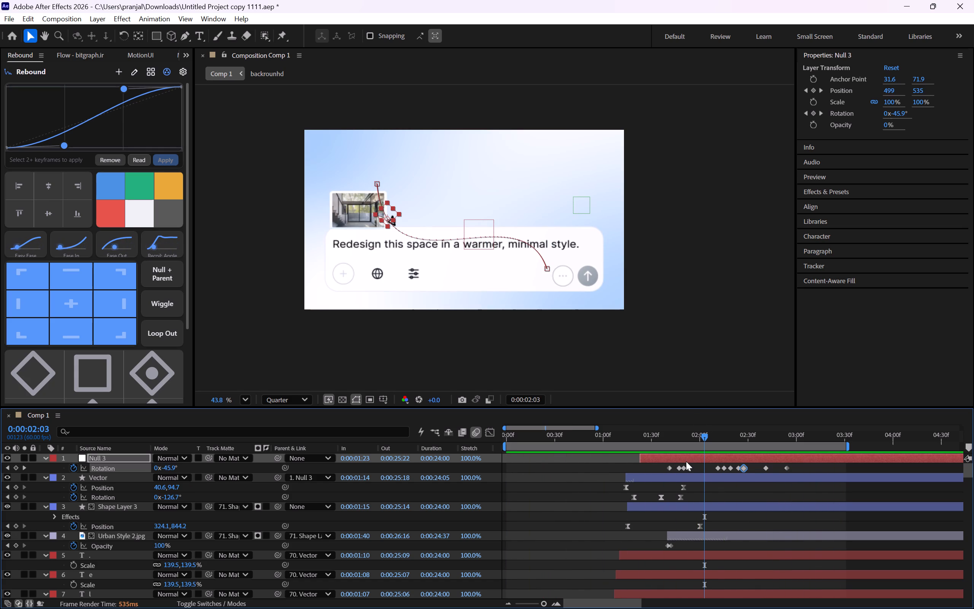
Reveal Null 3's Position keyframes and move the last one earlier, to about 0:00:02:56, to shorten the arrow's travel.
click(686, 461)
key(p)
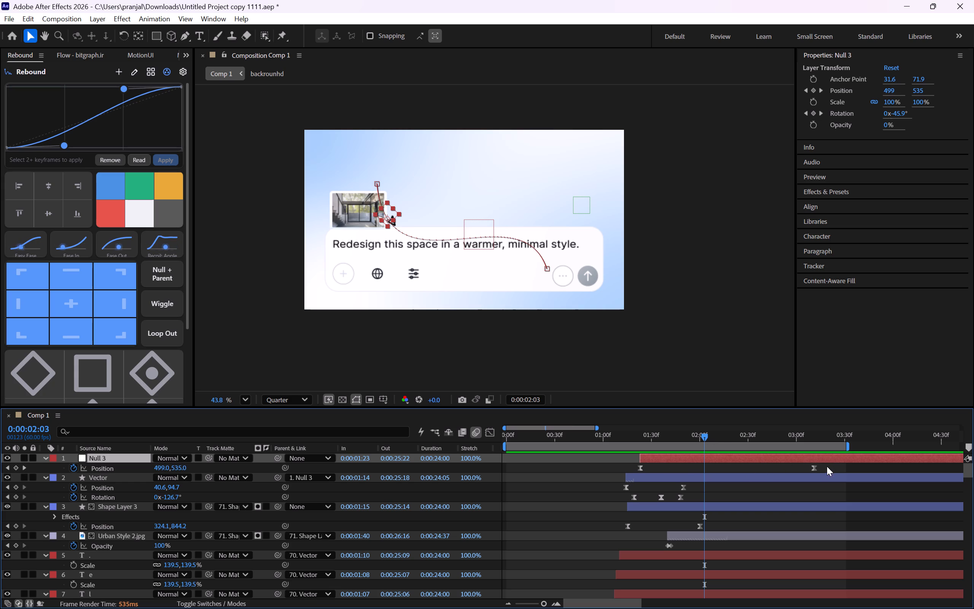
drag(827, 466, 607, 470)
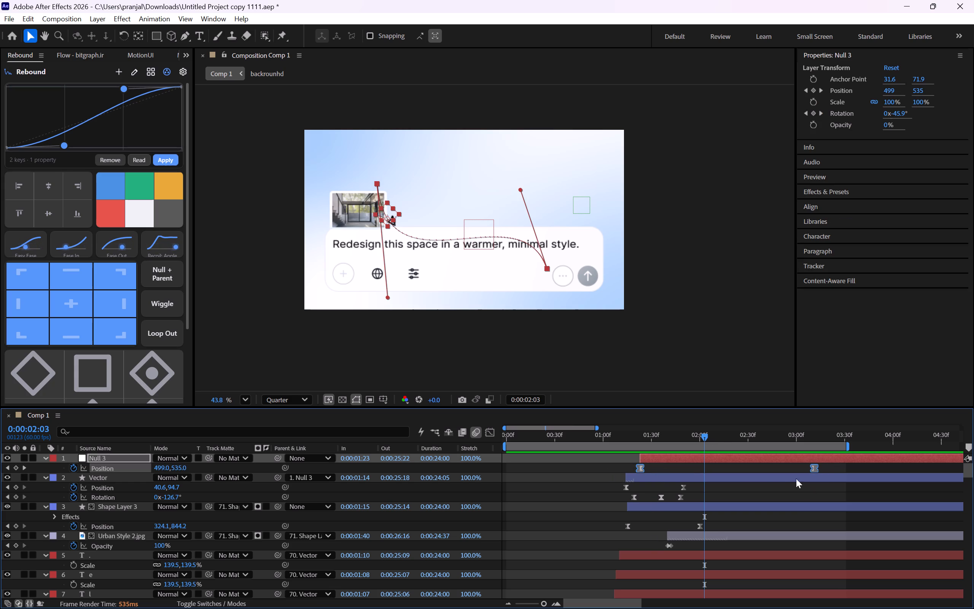
click(793, 463)
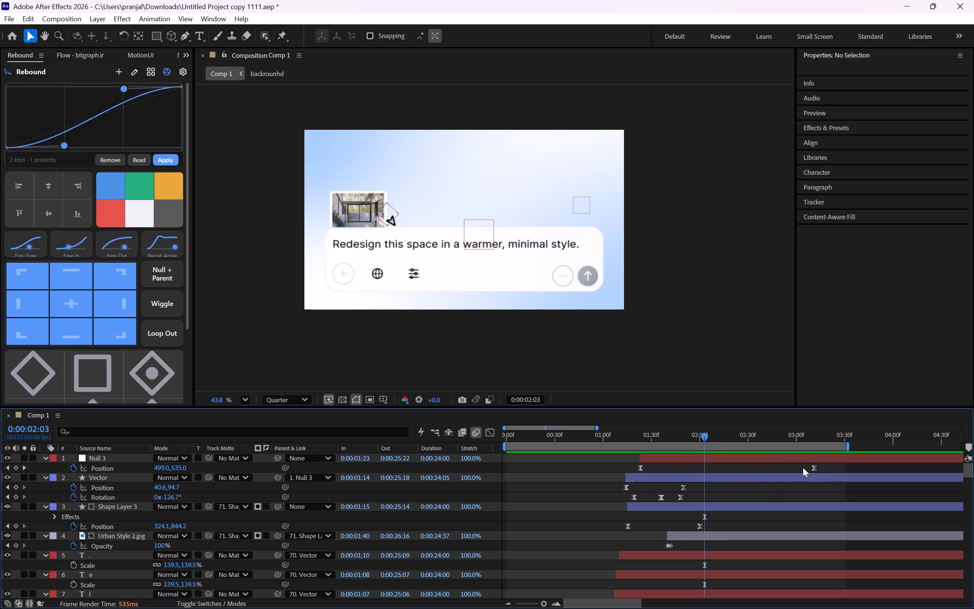
drag(814, 468, 790, 471)
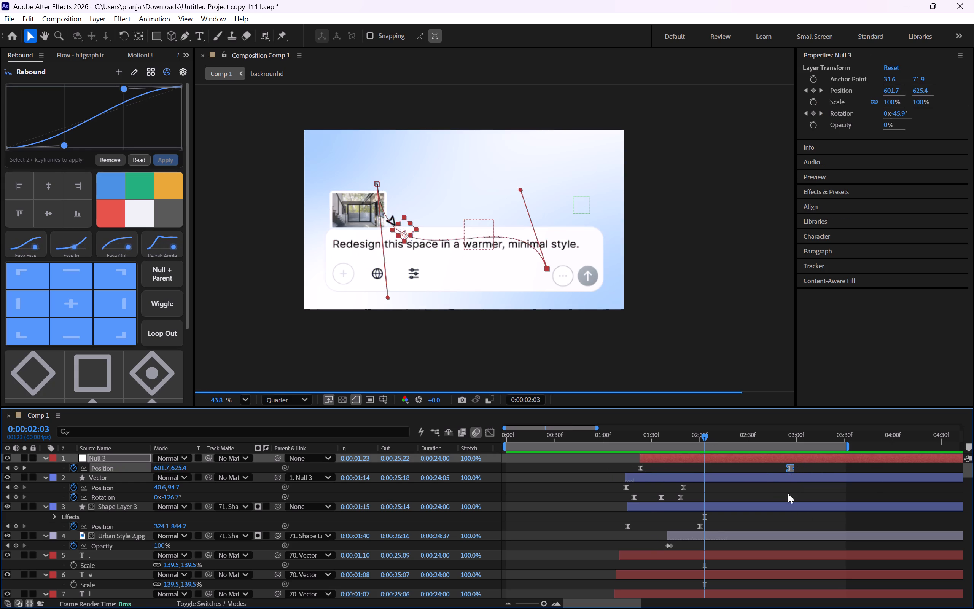
click(785, 494)
Return to 0:00:00:00 and preview the animation to check the arrow's movement with the shortened travel.
drag(689, 435, 642, 441)
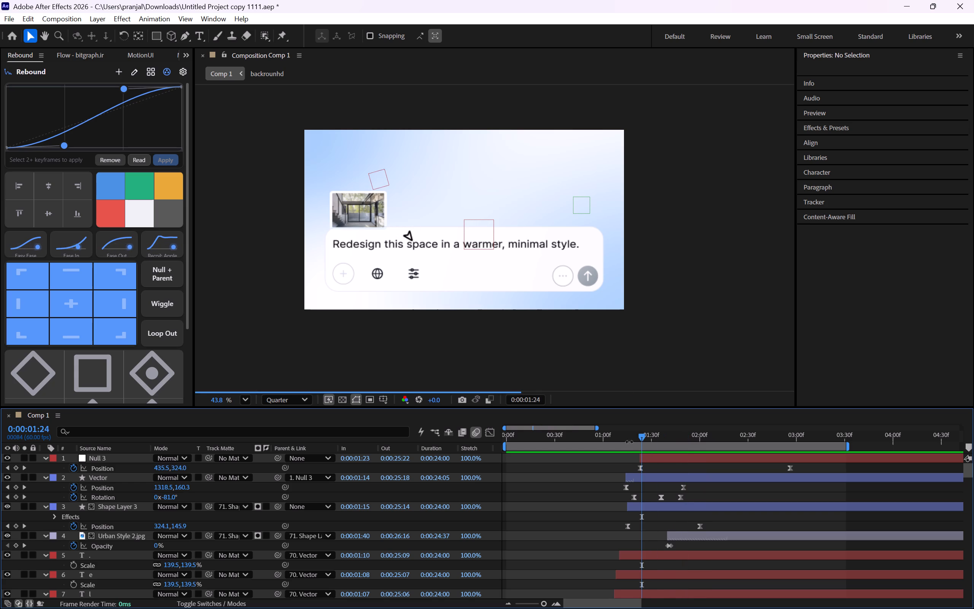
drag(628, 442, 523, 453)
drag(569, 439, 448, 456)
key(space)
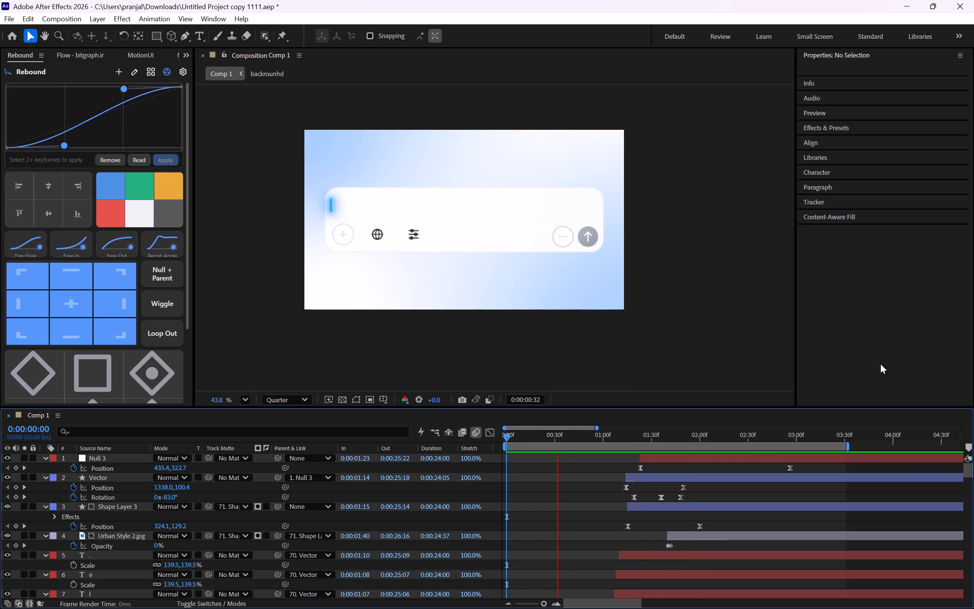
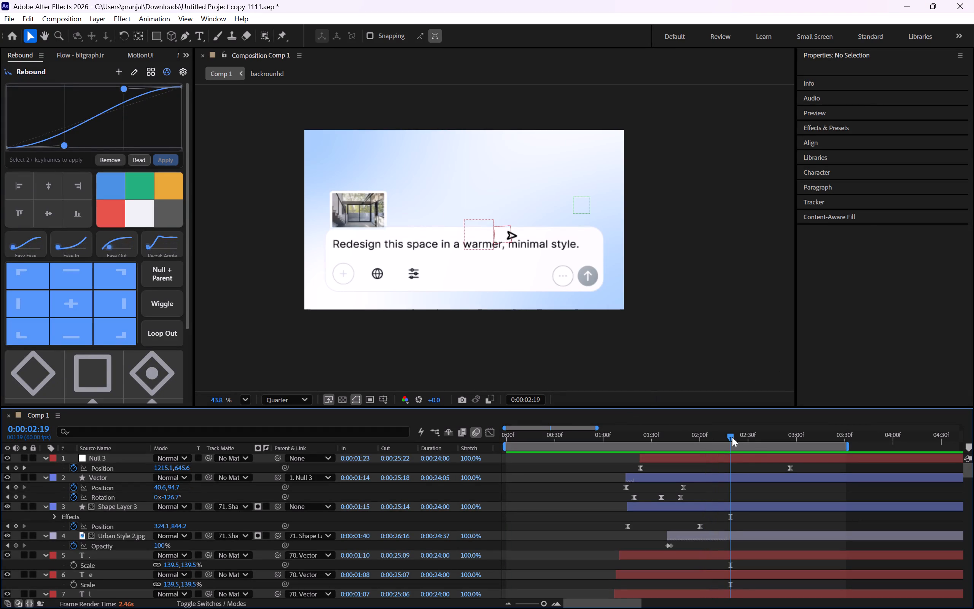
Reveal Null 3's Rotation keyframes and set the one at 0:00:02:19 to -76°.
click(730, 436)
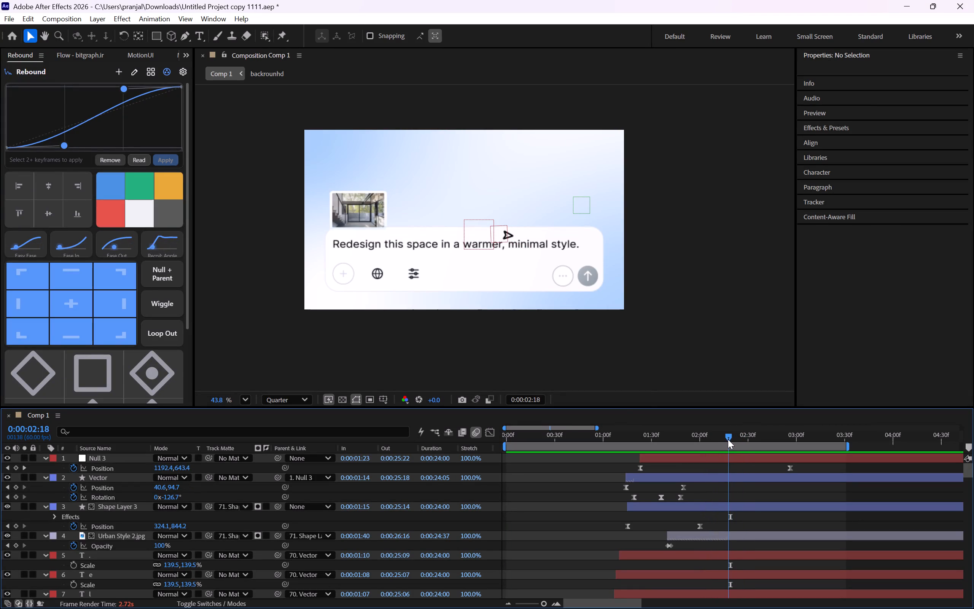
click(732, 459)
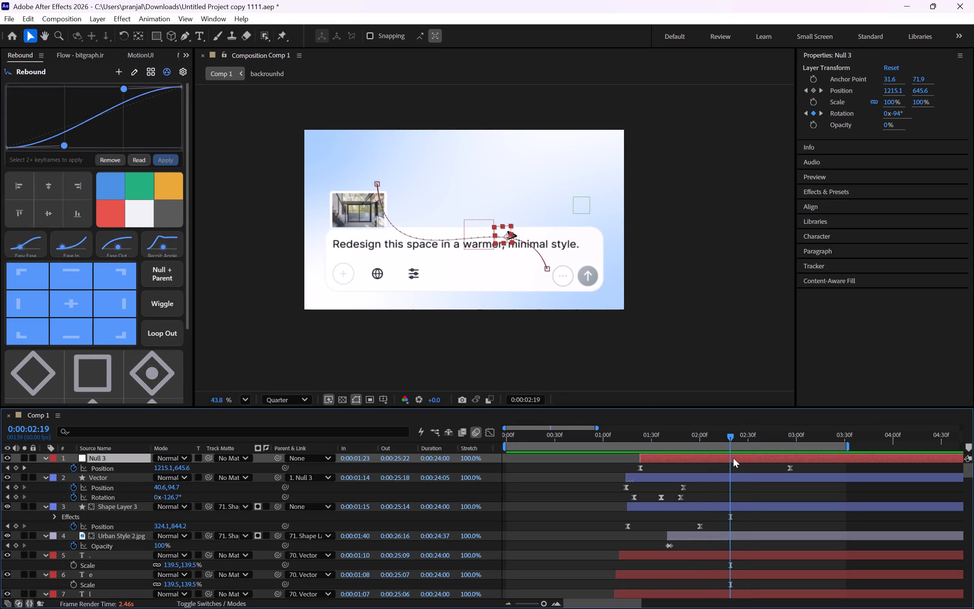
key(r)
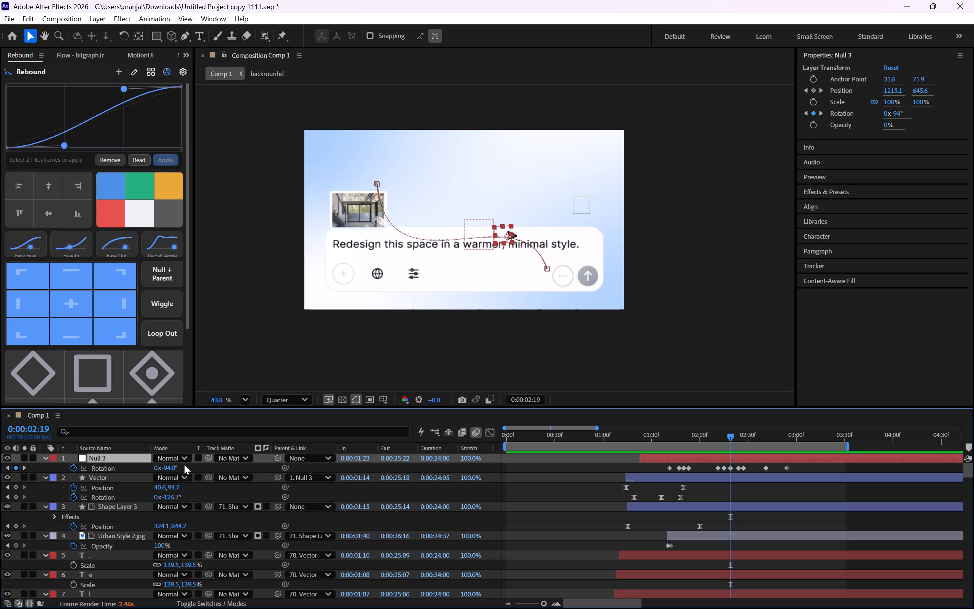
drag(169, 466, 180, 467)
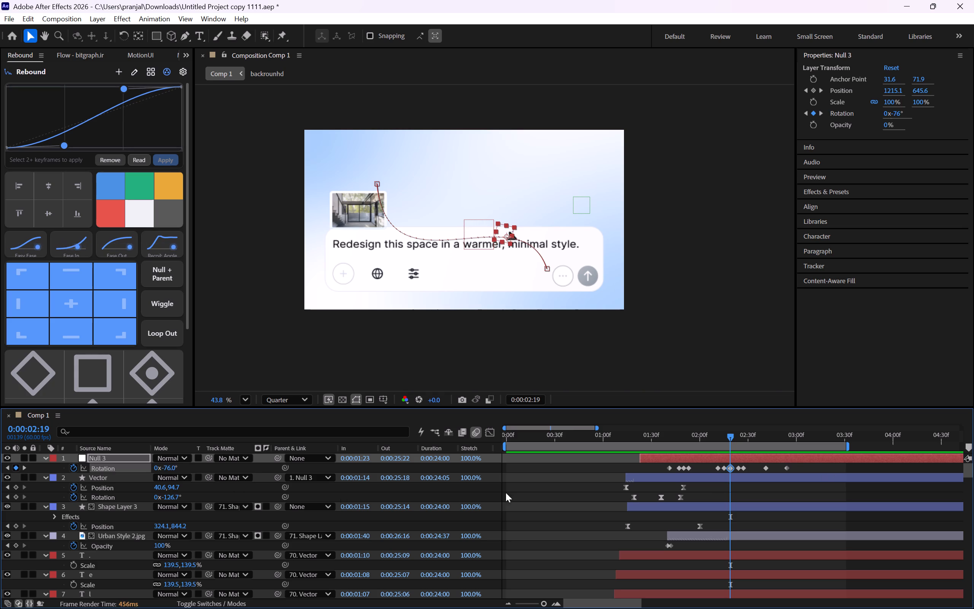
Set Null 3's Rotation keyframe at 0:00:02:24 to -65° so the arrow follows the start of the downward curve.
click(22, 466)
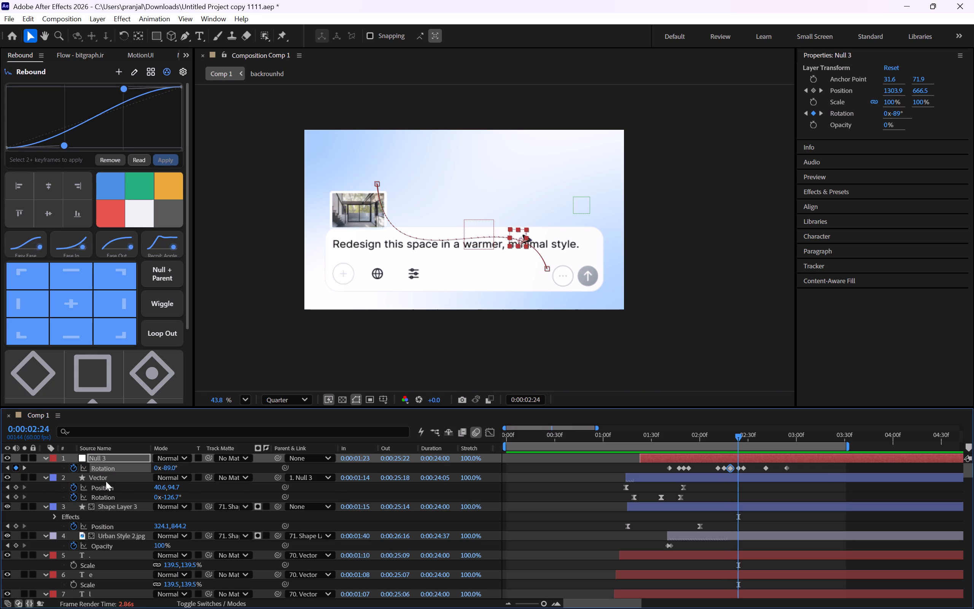
drag(167, 468, 176, 469)
scroll(536, 249, up, 4)
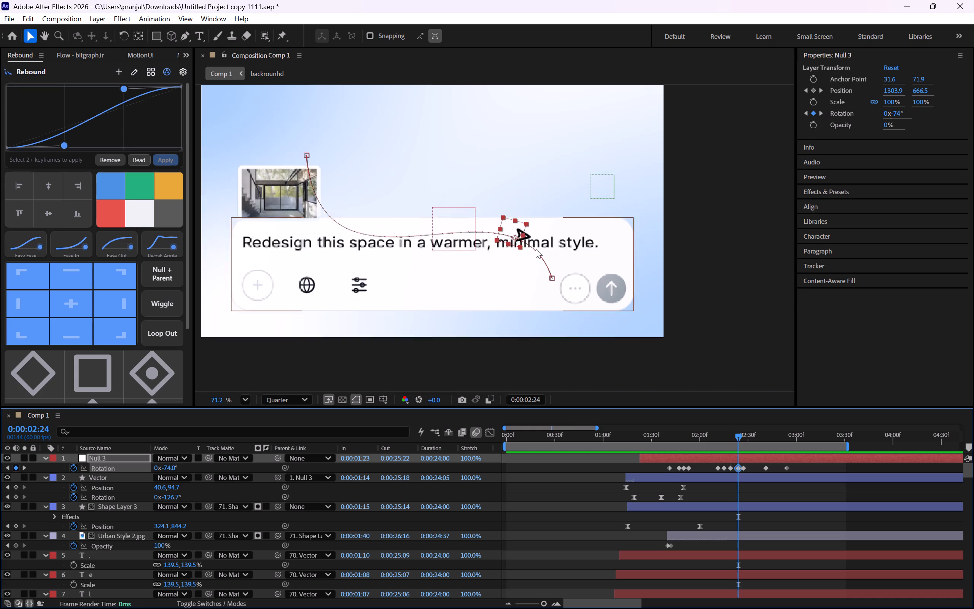
scroll(536, 249, up, 3)
drag(169, 469, 183, 468)
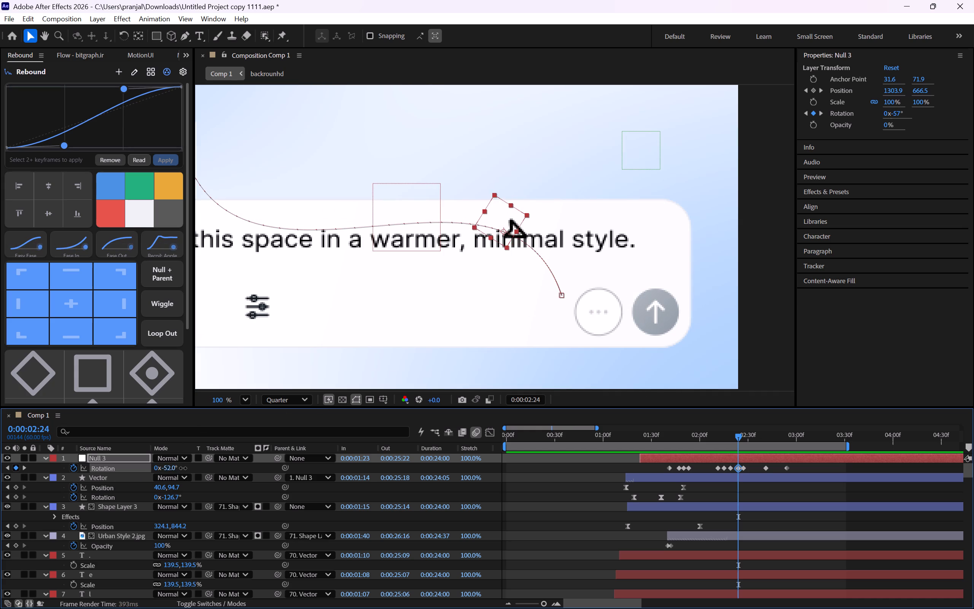
drag(183, 468, 183, 468)
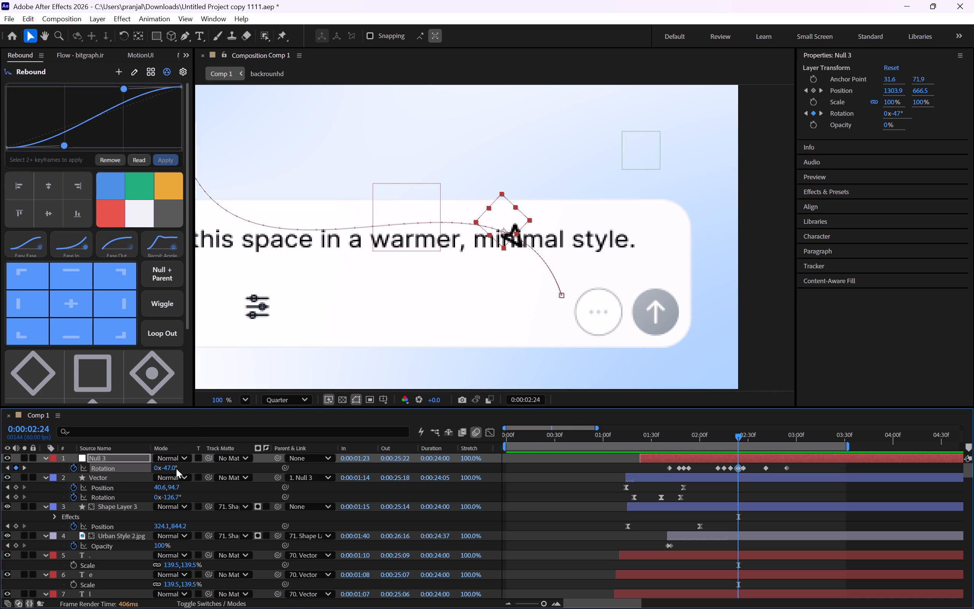
drag(173, 468, 166, 469)
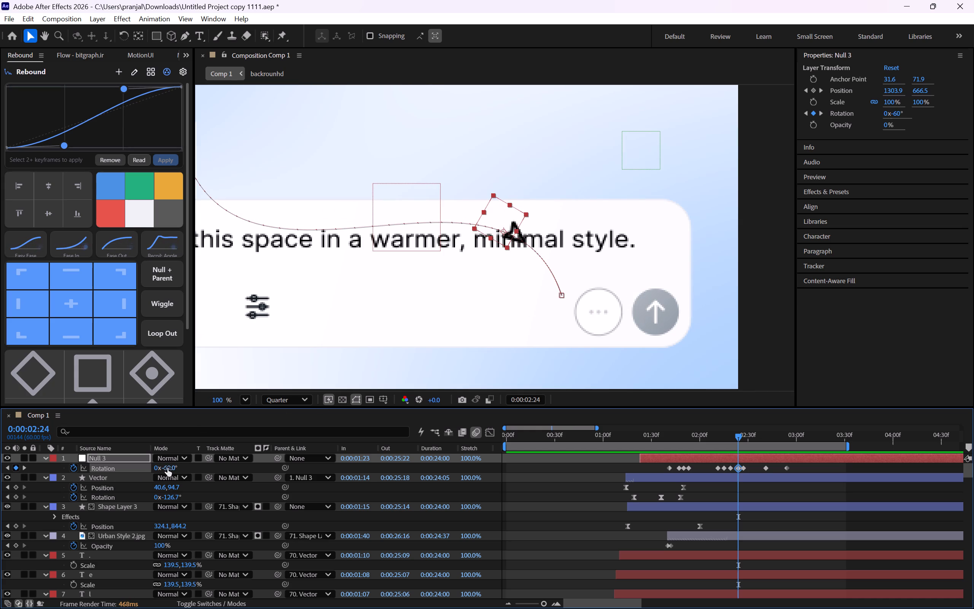
scroll(571, 311, up, 6)
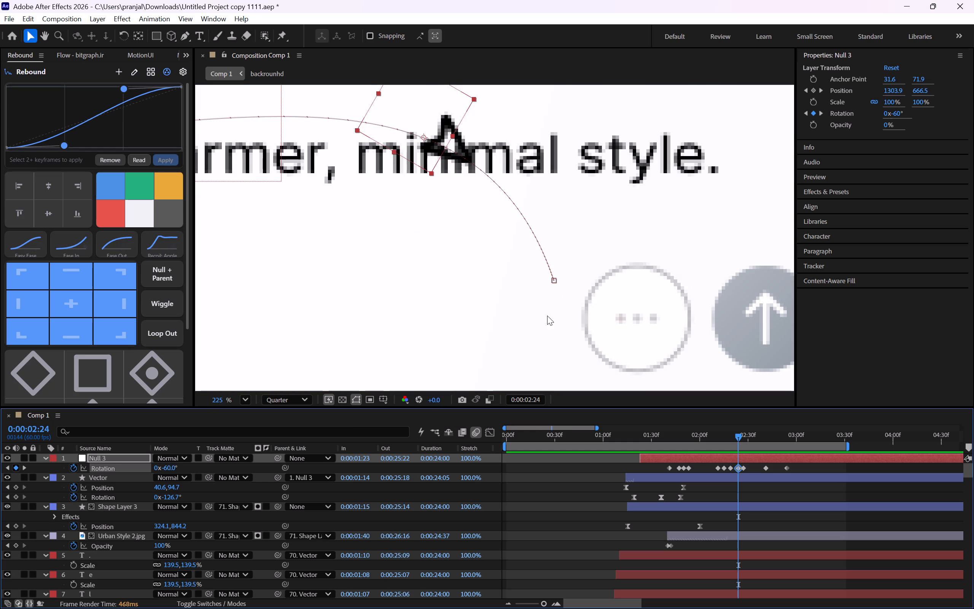
click(172, 470)
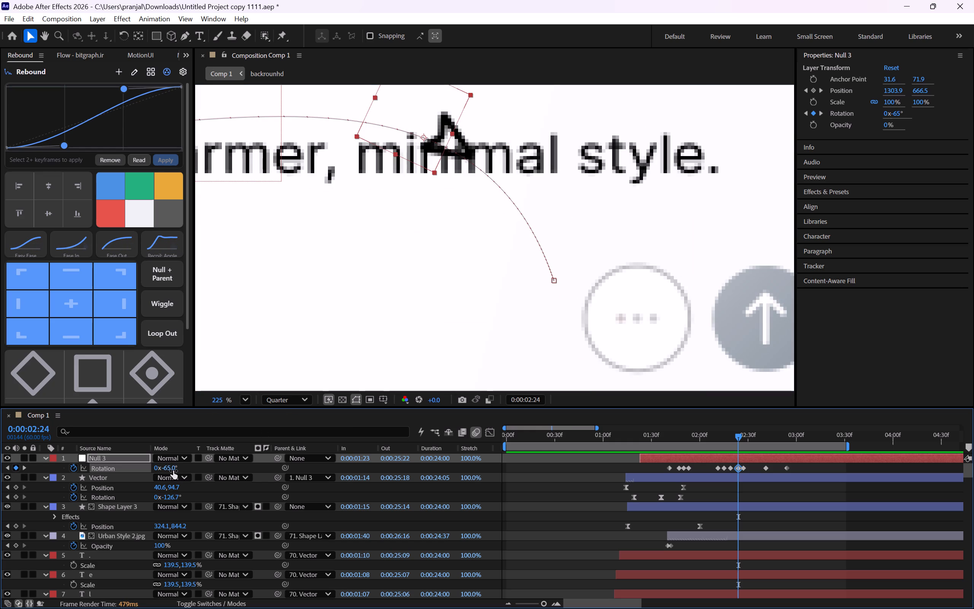
Set Null 3's Rotation keyframe at 0:00:02:27 to -51° to turn the arrow further down along the path.
click(23, 468)
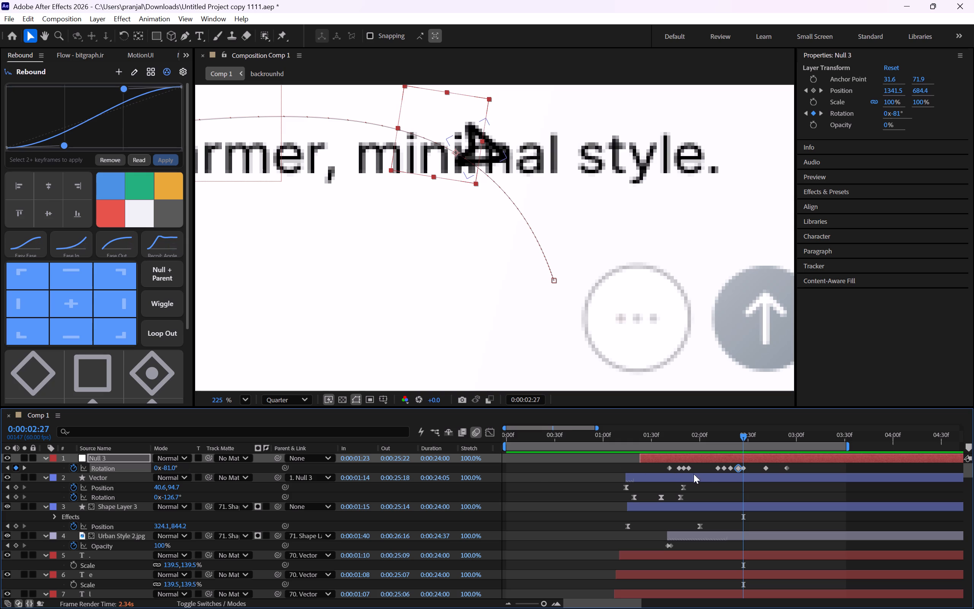
drag(168, 467, 170, 467)
drag(170, 467, 180, 464)
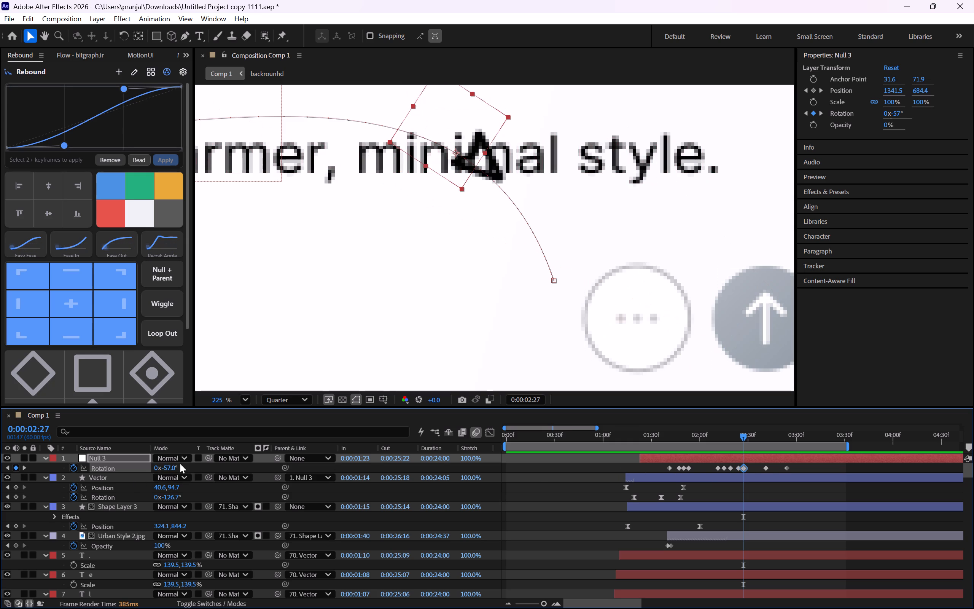
click(167, 470)
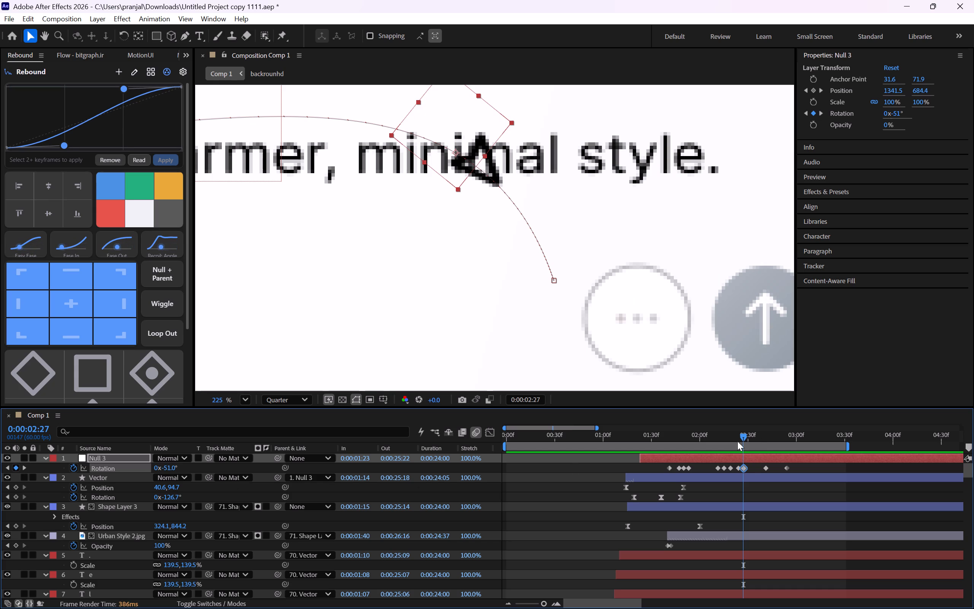
Check the arrow's heading at the 0:00:02:41 Rotation keyframe, and preview the animation from 0:00:00:00 with the whole prompt box in view.
click(25, 469)
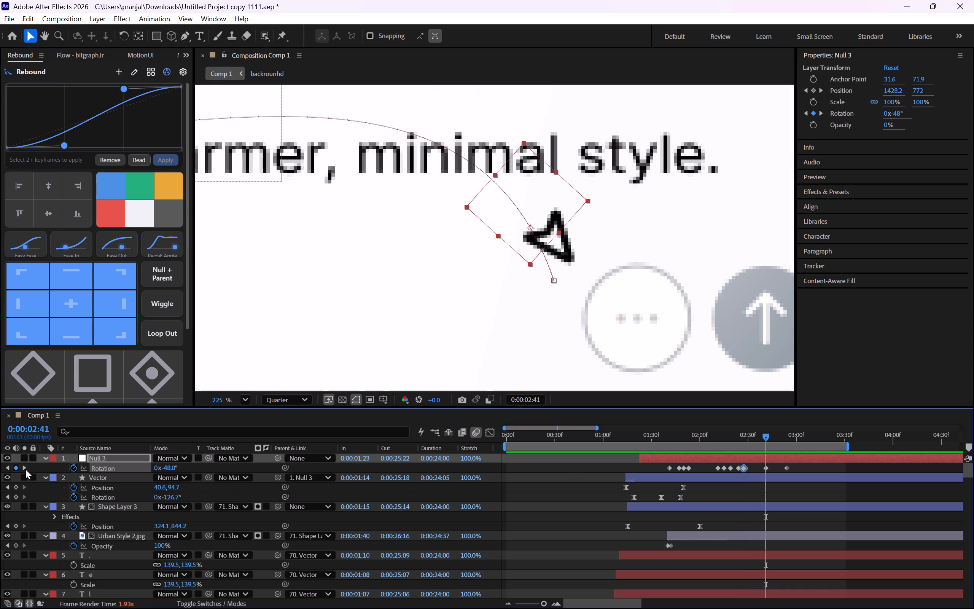
key(space)
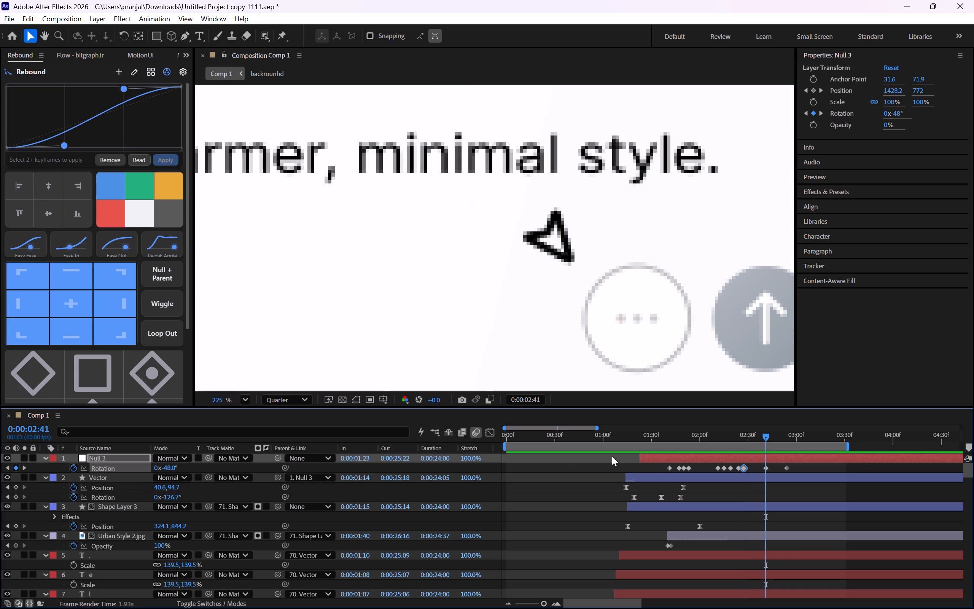
key(space)
drag(694, 433, 438, 441)
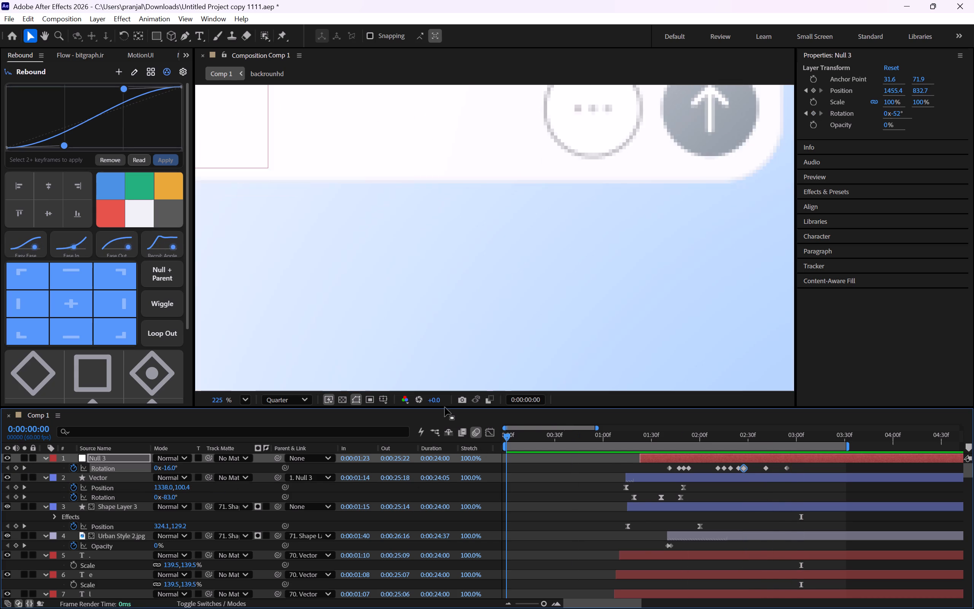
scroll(568, 219, down, 8)
scroll(590, 246, down, 1)
middle_drag(699, 324, 825, 412)
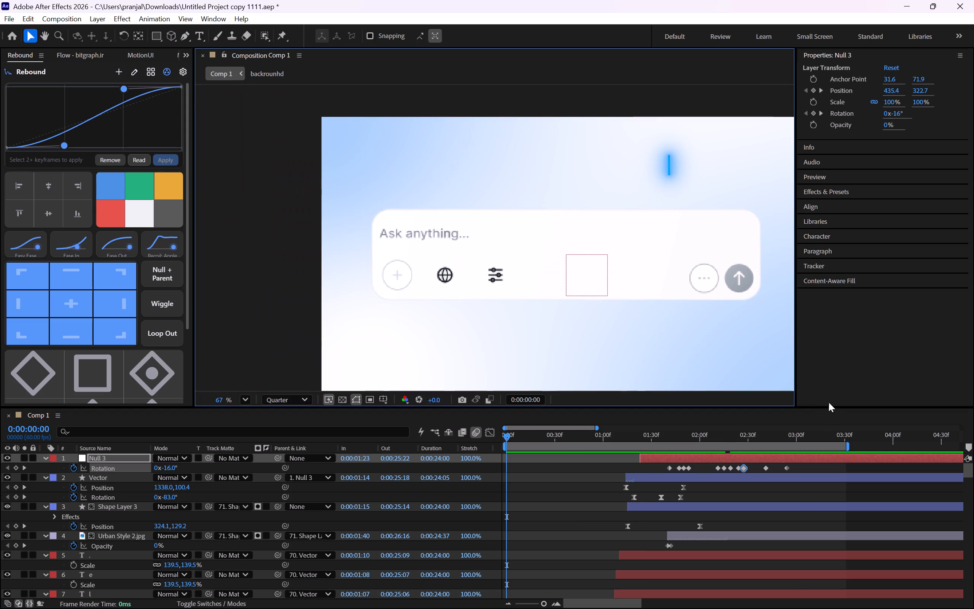
key(space)
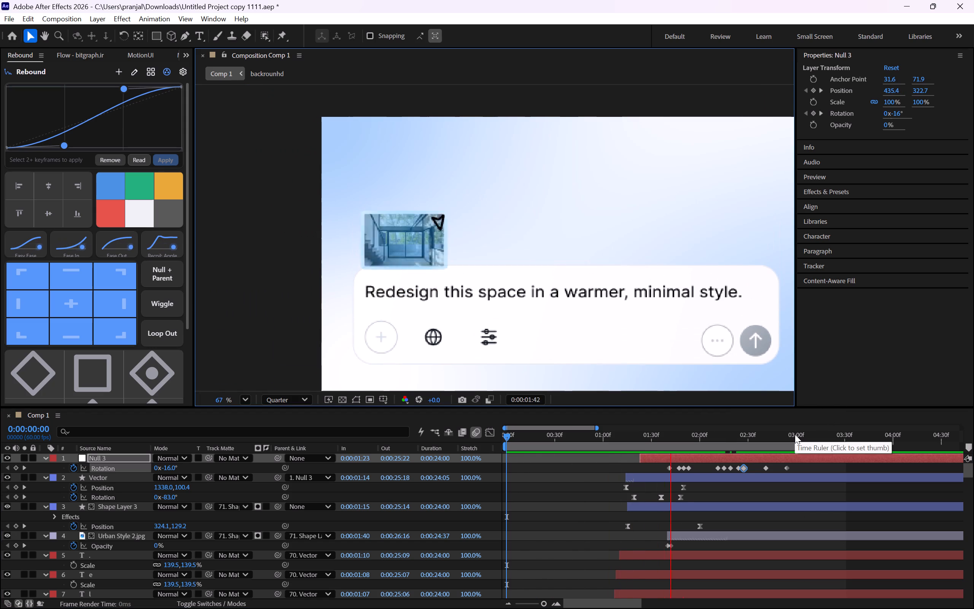
key(space)
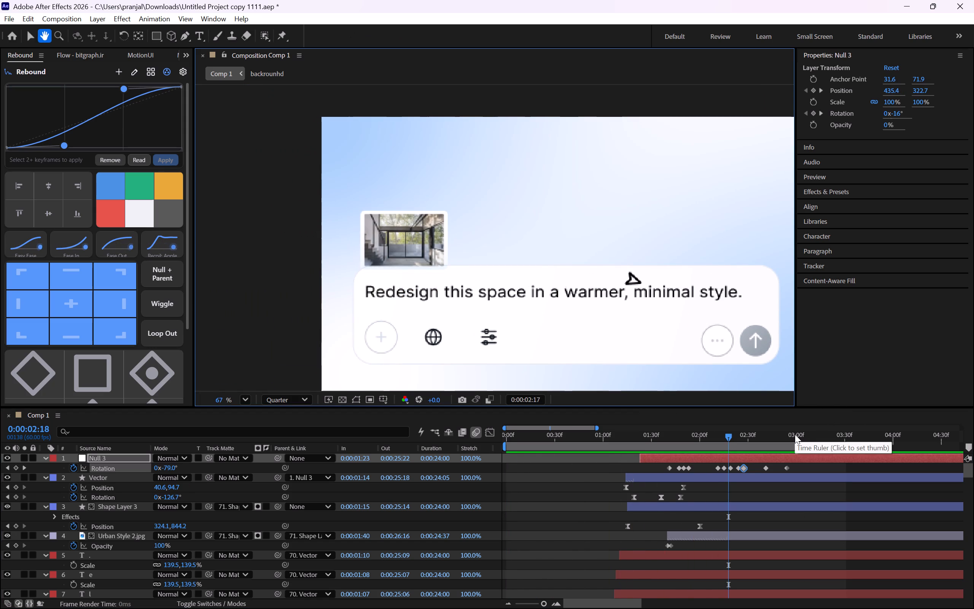
At 0:00:01:24, move the end of Vector's motion path left along the thumbnail's top edge and extend its handle upward for a wider curve.
drag(723, 445, 681, 450)
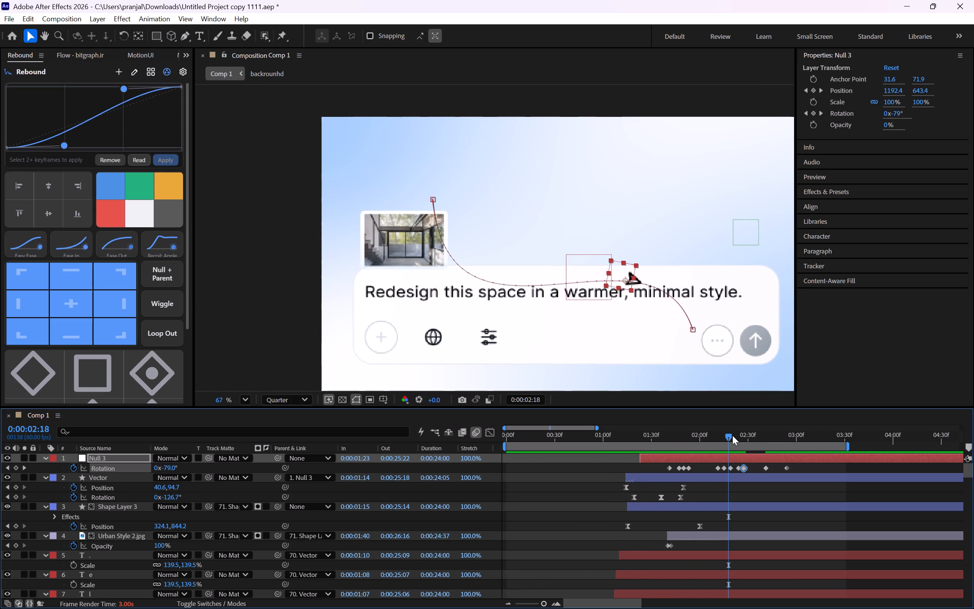
drag(730, 436, 644, 432)
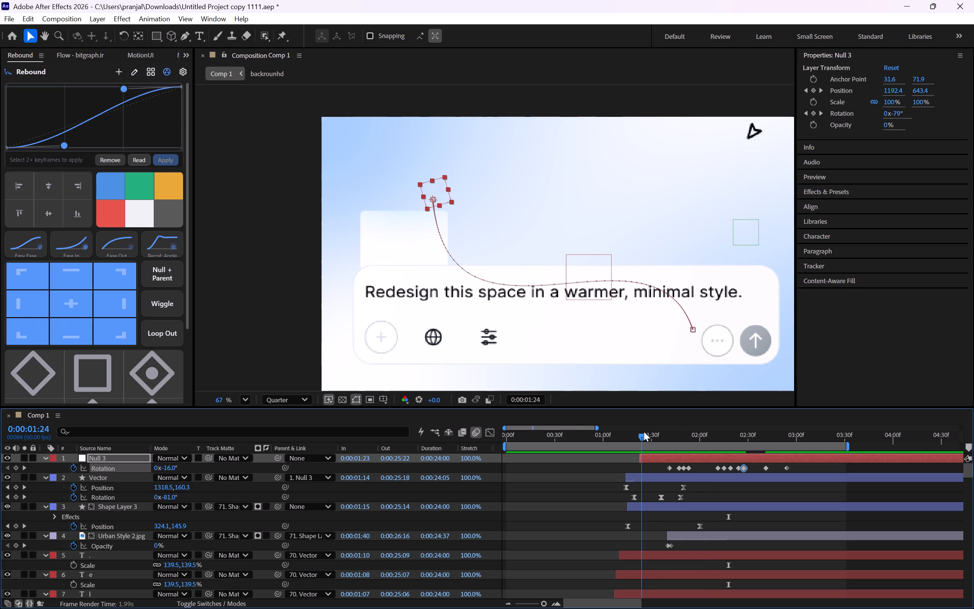
drag(644, 432, 643, 432)
click(645, 477)
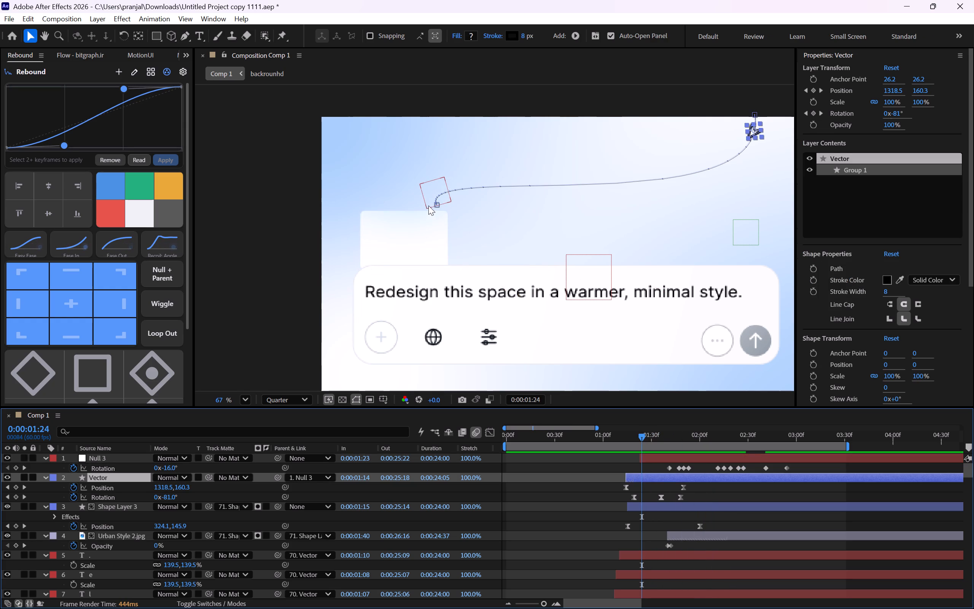
drag(435, 206, 396, 207)
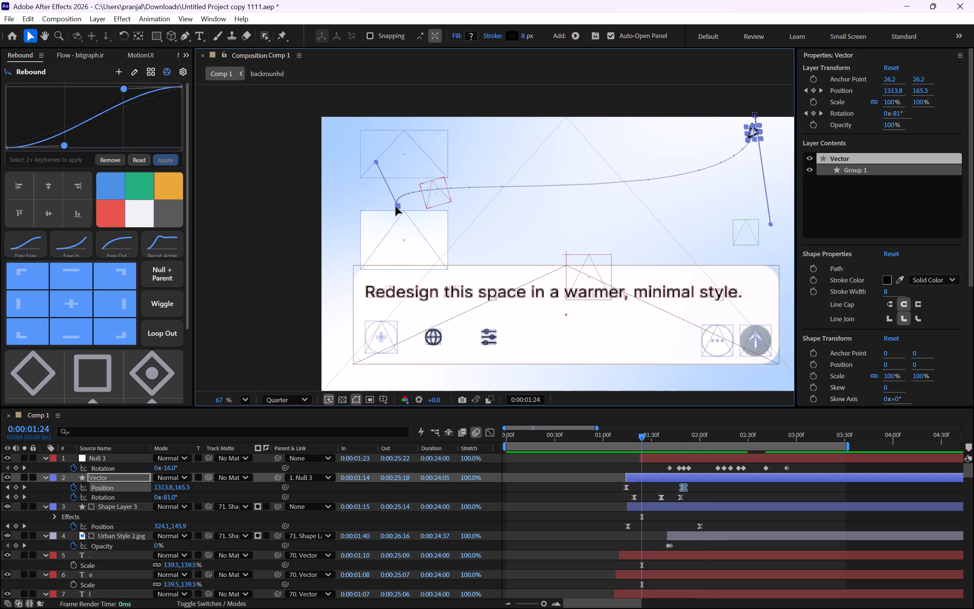
drag(396, 207, 391, 209)
drag(373, 164, 341, 105)
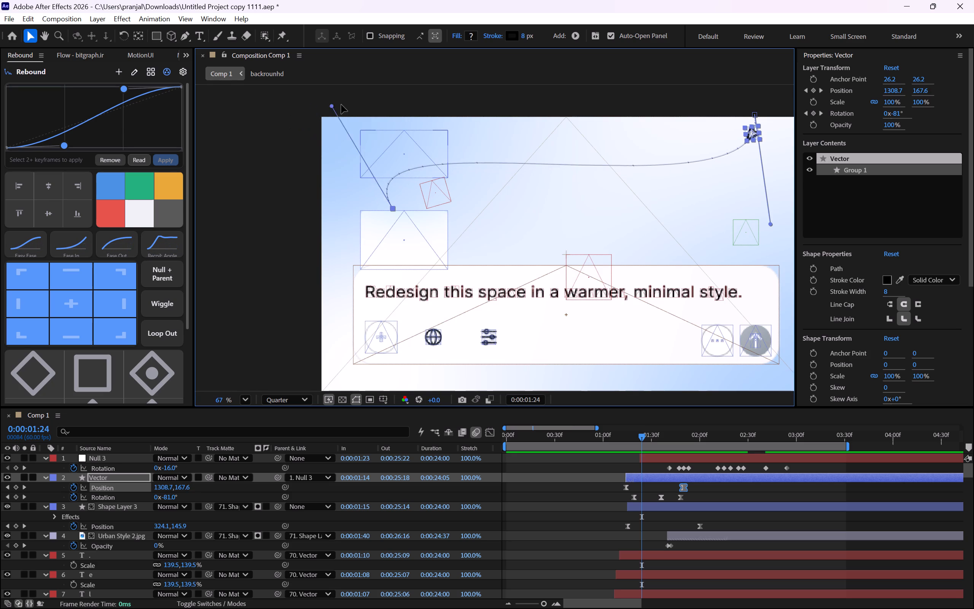
drag(341, 105, 345, 92)
Preview the arrow's reshaped entry path from 0:00:01:03, and return to 0:00:00:52.
drag(645, 437, 611, 436)
key(space)
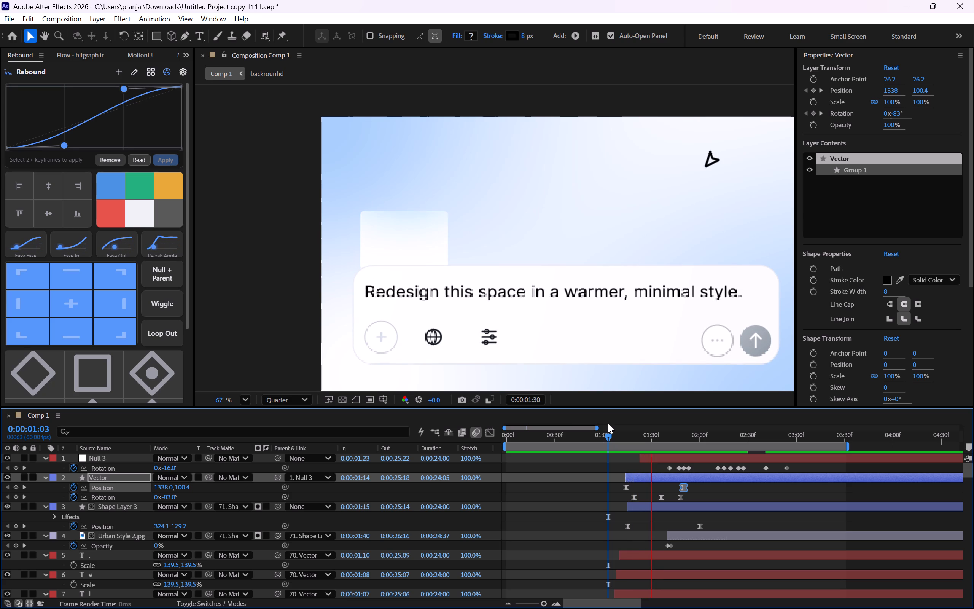
click(590, 435)
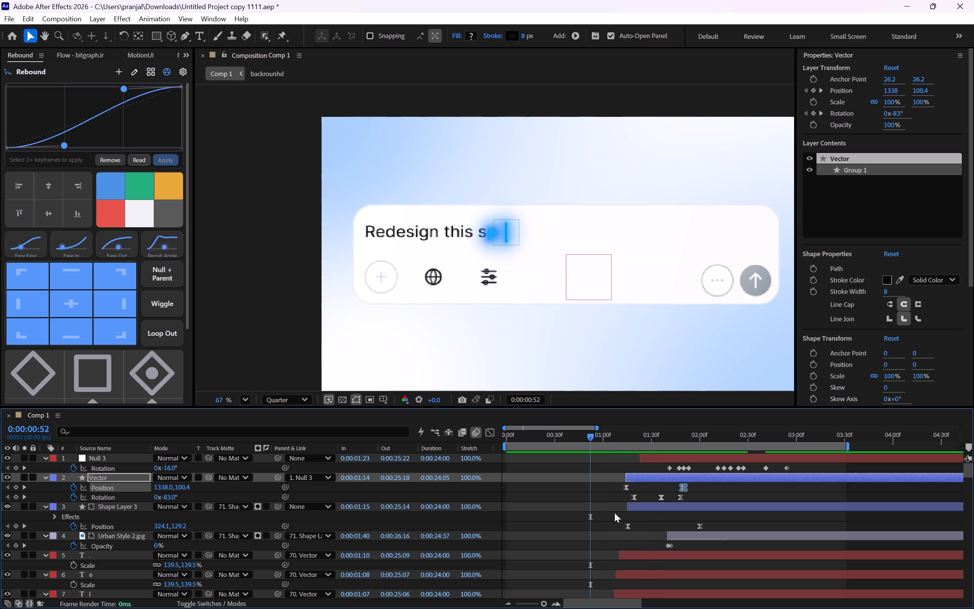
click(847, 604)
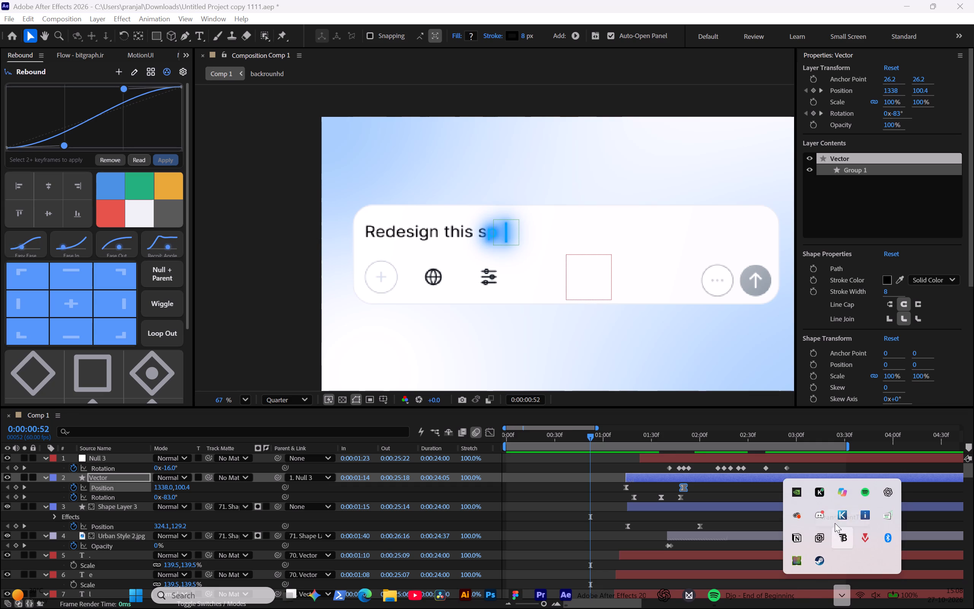
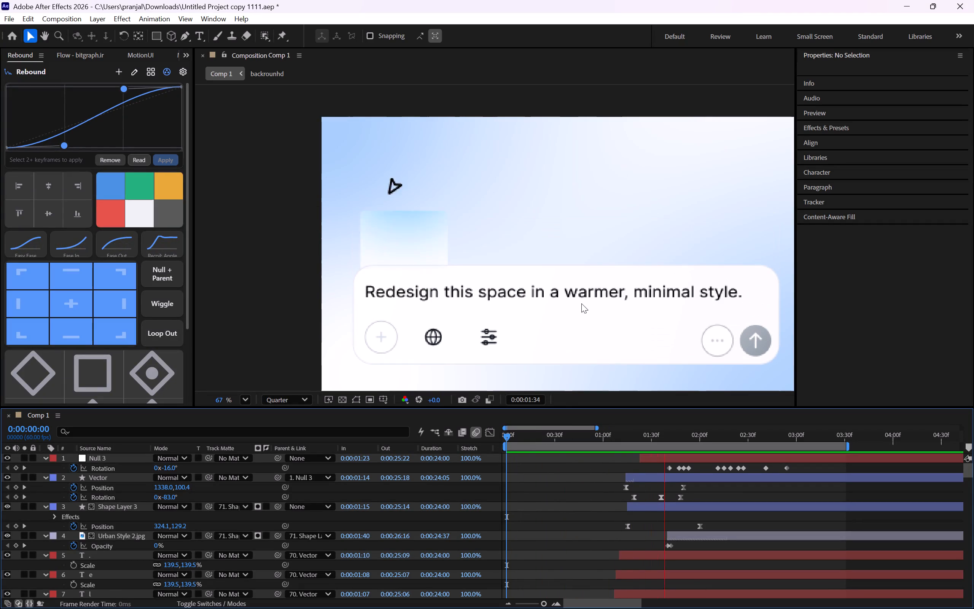
Preview the arrow's entry from 0:00:01:06, and scrub between 0:00:01:13 and 0:00:01:33 to examine its movement towards the thumbnail.
key(space)
drag(635, 440, 613, 436)
key(space)
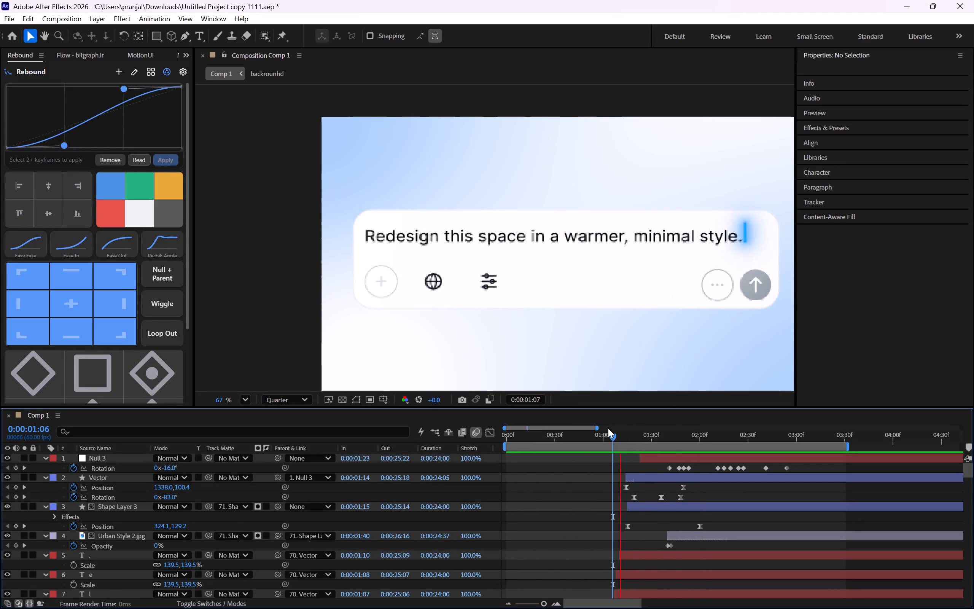
key(space)
drag(643, 435, 635, 435)
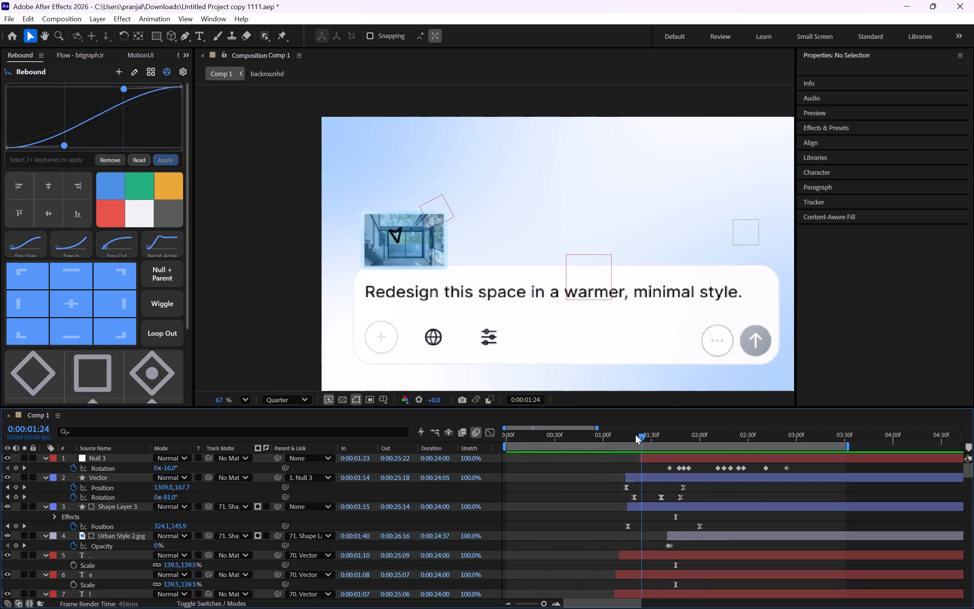
drag(635, 435, 625, 434)
key(space)
key(space)
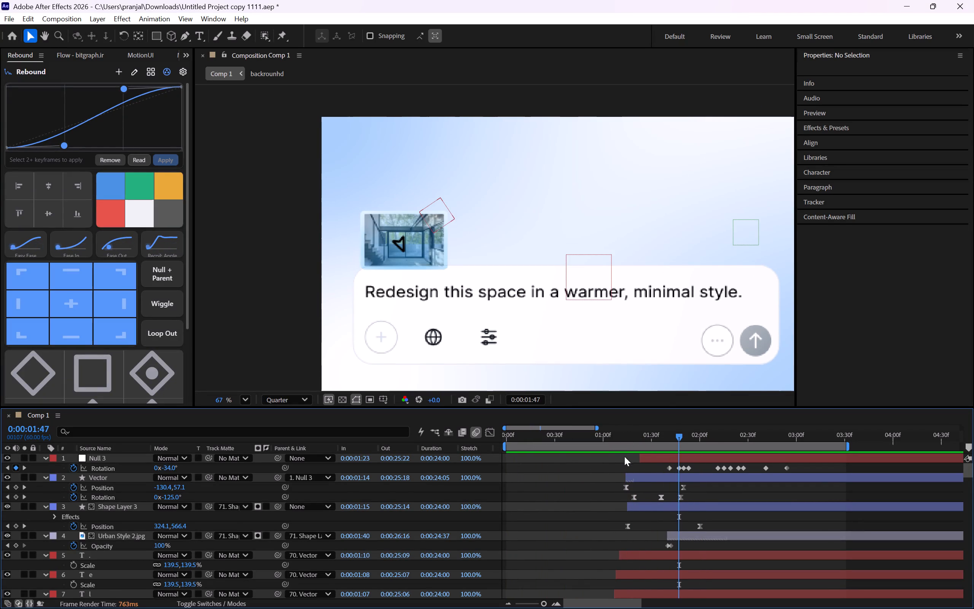
drag(630, 433, 624, 434)
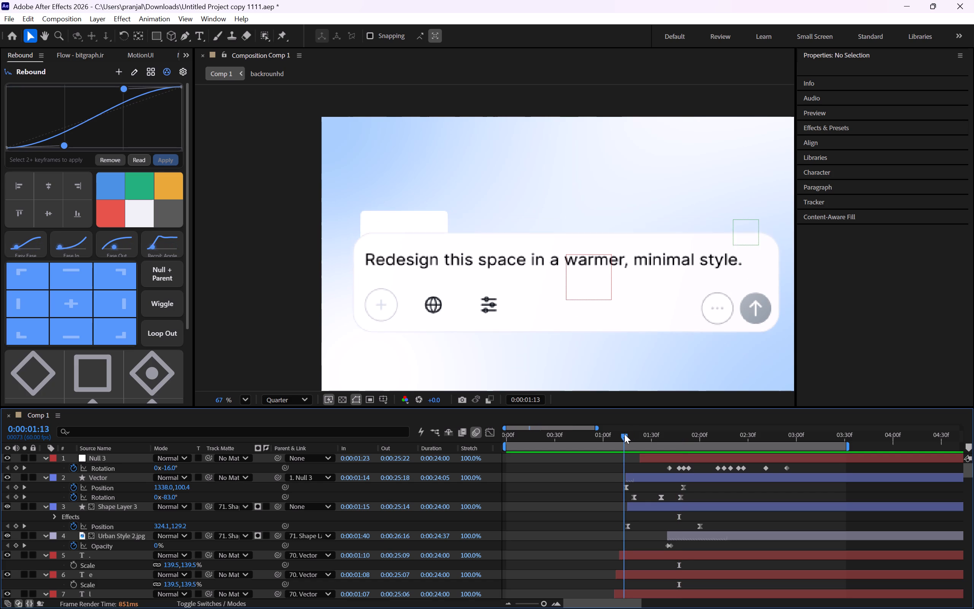
drag(624, 434, 653, 437)
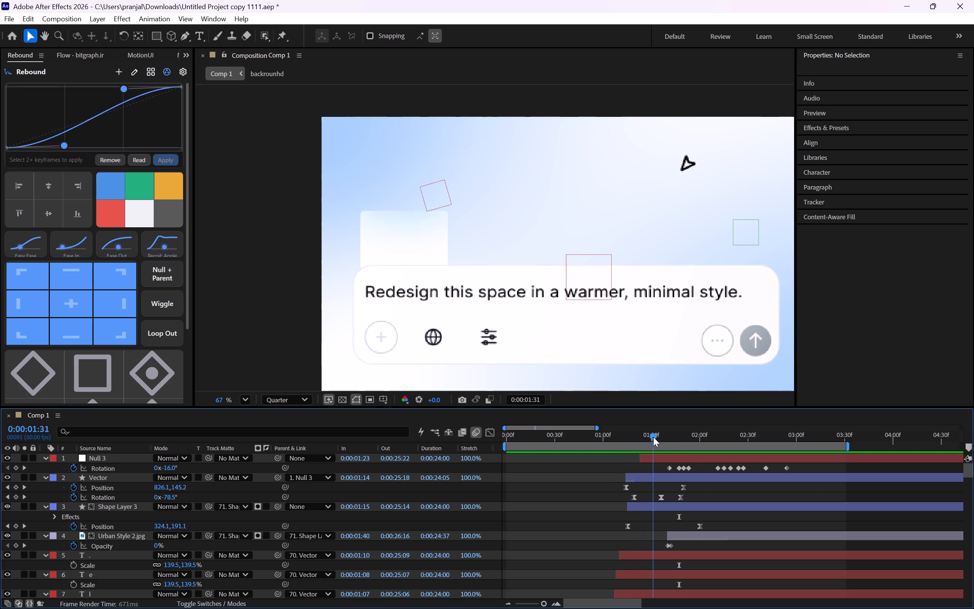
drag(653, 437, 649, 436)
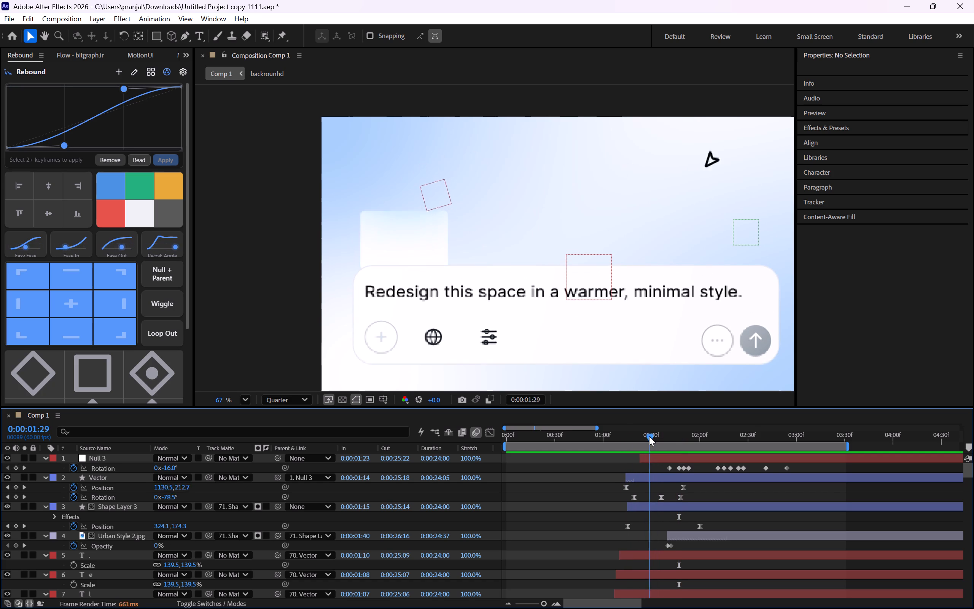
drag(649, 436, 660, 429)
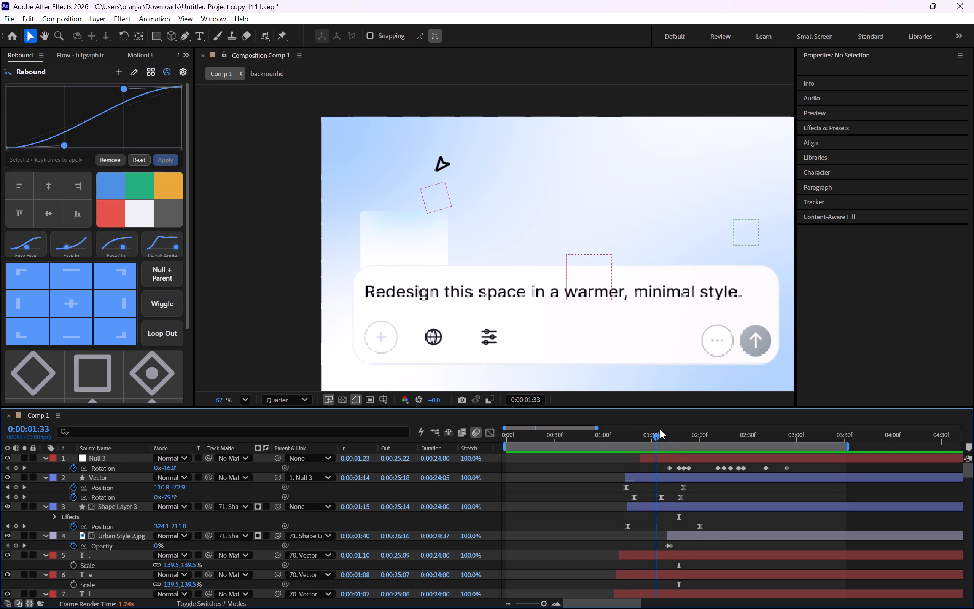
drag(660, 429, 643, 433)
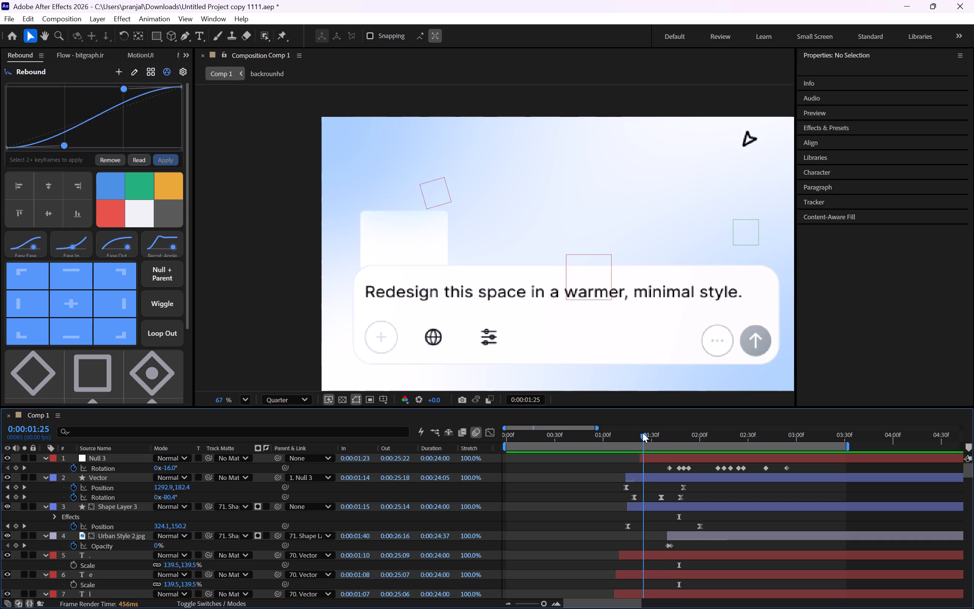
drag(643, 433, 642, 433)
Move Vector's second Position keyframe later to about 0:00:02:13 to lengthen the arrow's entry.
drag(684, 487, 692, 486)
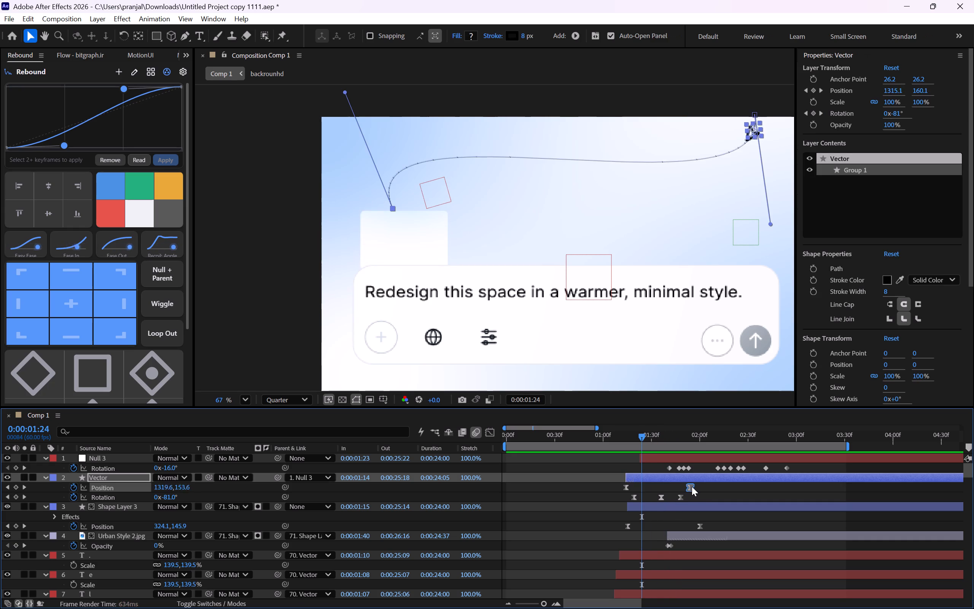
drag(692, 486, 721, 481)
Preview the slower arrow entry from 0:00:01:11, and examine how it overlaps the start of Null 3's rotation.
drag(648, 435, 633, 437)
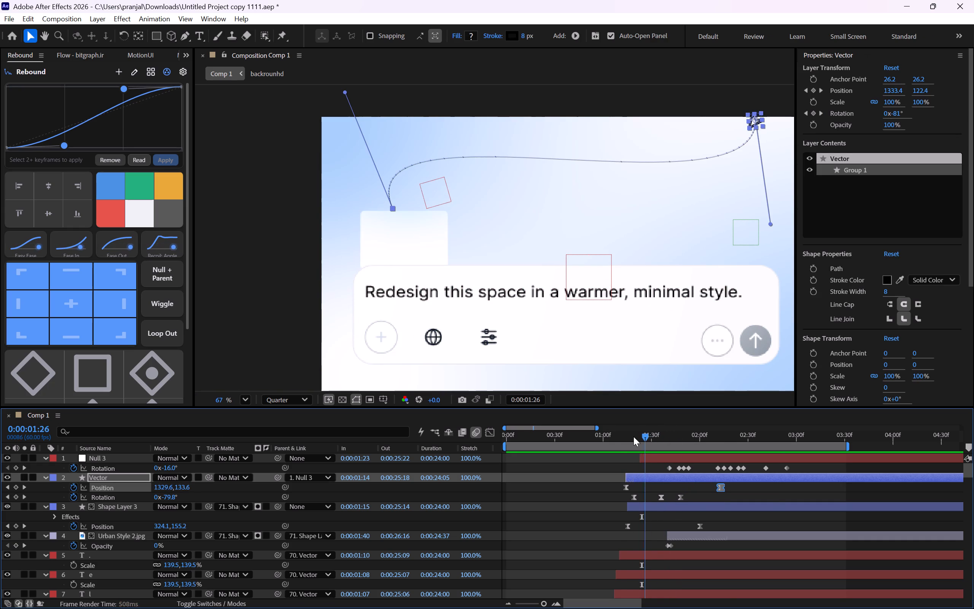
drag(633, 437, 621, 438)
key(space)
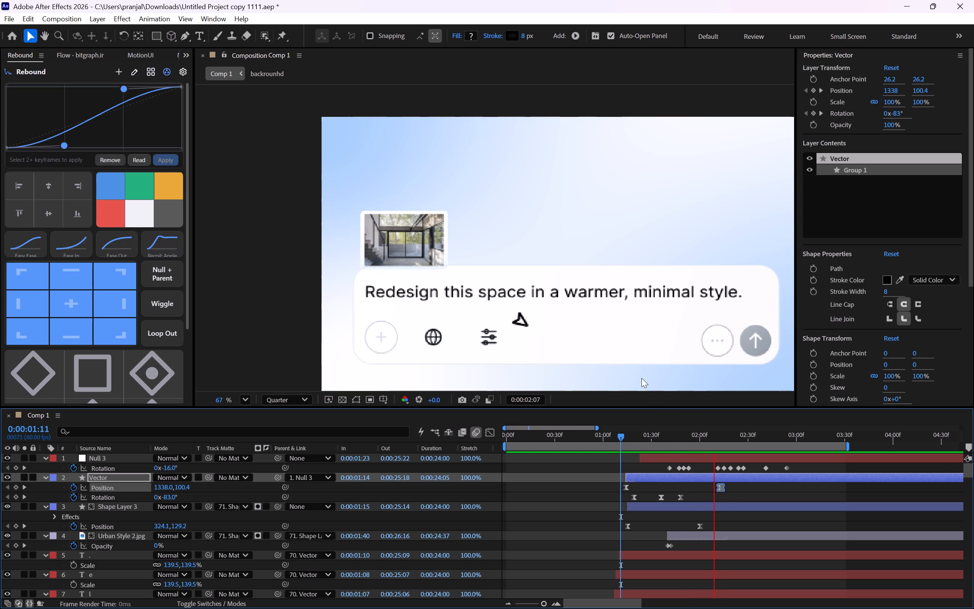
key(space)
drag(665, 438, 631, 442)
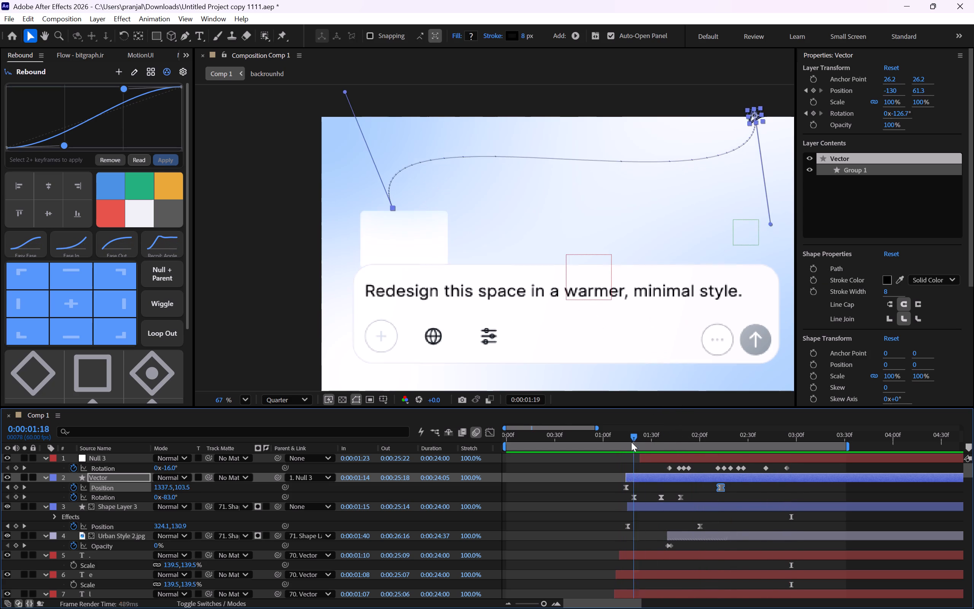
drag(631, 442, 631, 442)
key(space)
key(space)
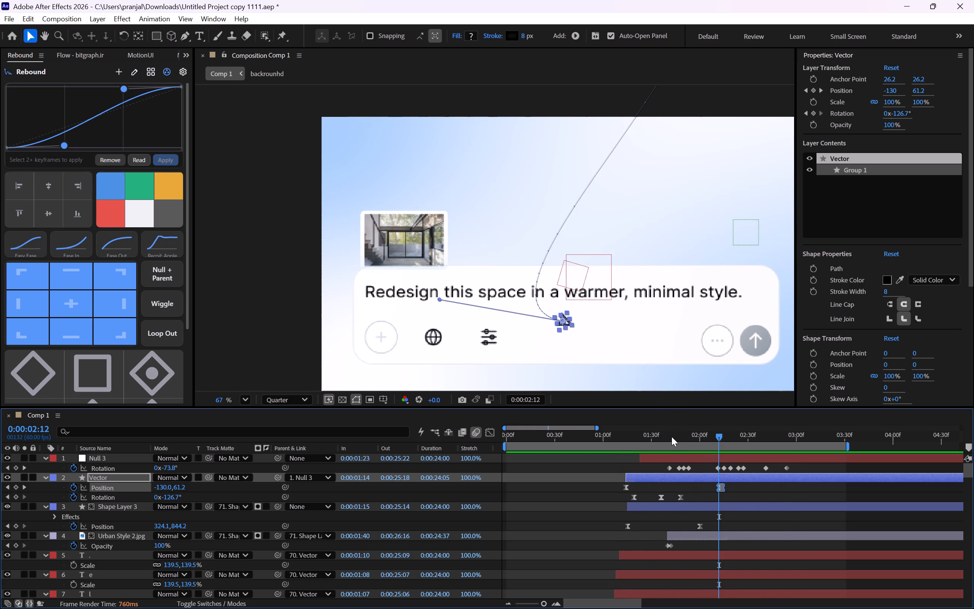
drag(672, 437, 667, 437)
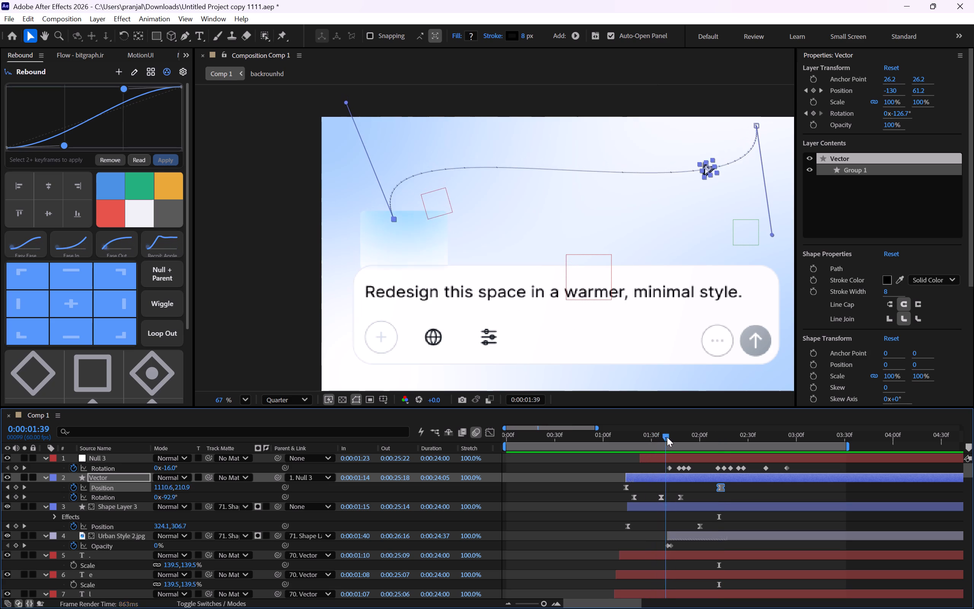
drag(667, 437, 644, 438)
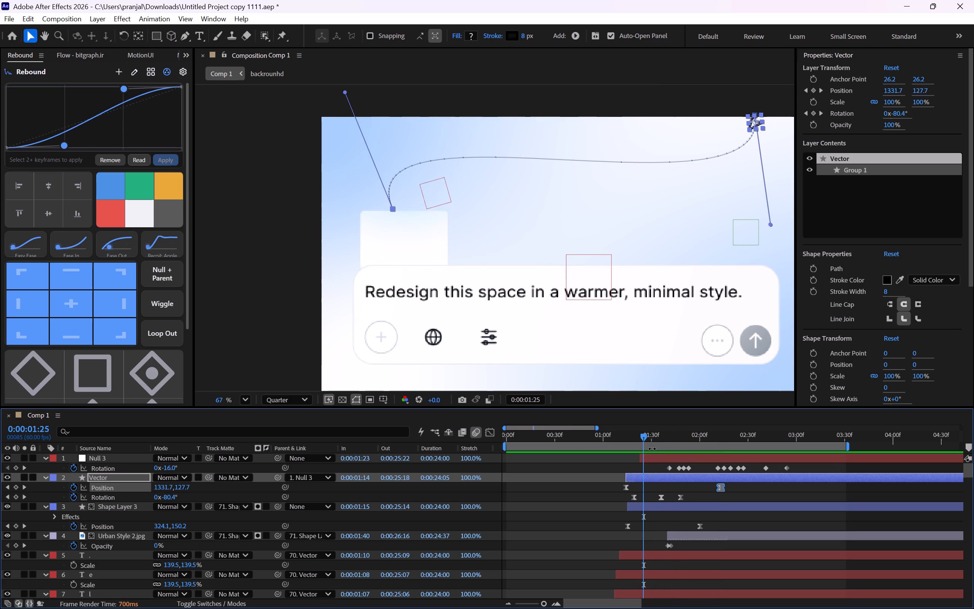
Shift the Null 3 layer with its keyframes later in time so that it starts at 0:00:01:38.
drag(654, 456, 677, 459)
Preview the retimed arrow animation from 0:00:01:17 and again from 0:00:00:31, and check the hand-over between Vector's and Null 3's motion.
drag(641, 440, 628, 442)
key(space)
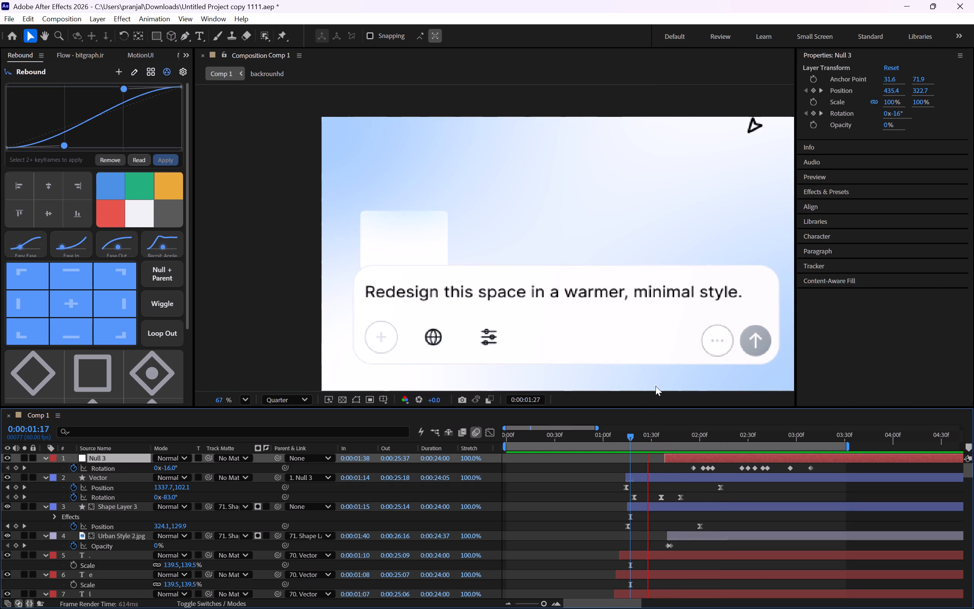
key(space)
drag(639, 439, 555, 446)
key(space)
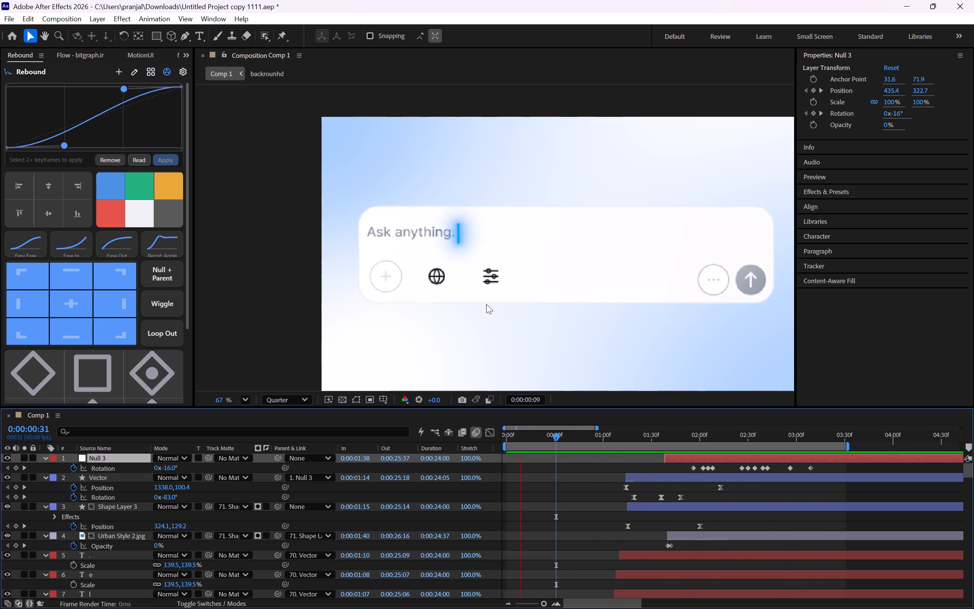
key(space)
key(space)
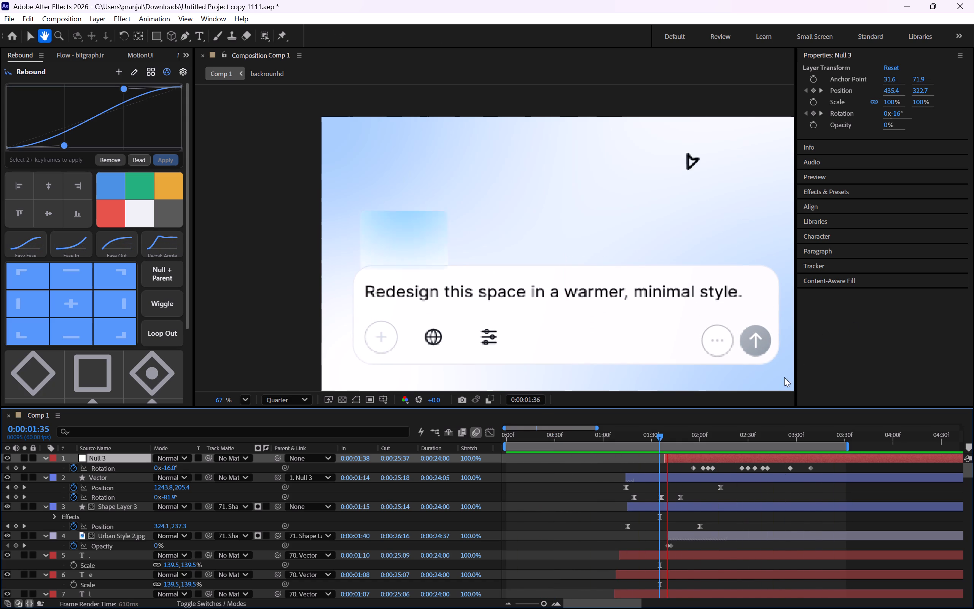
key(space)
Ease both of Vector's Position keyframes with Motion 4, using values 52 and 100 for a fast start and long slow-down.
click(668, 478)
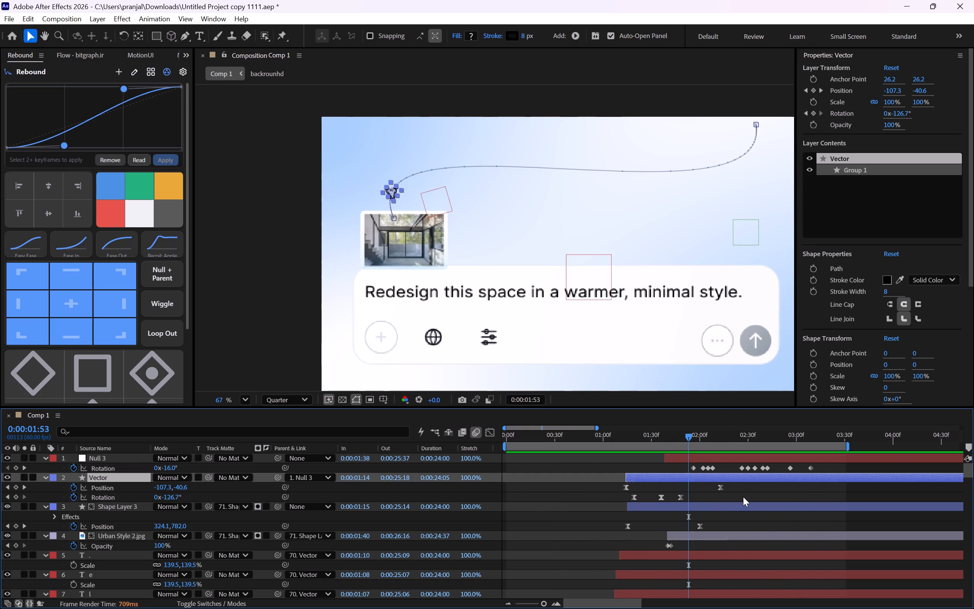
drag(735, 493, 683, 493)
drag(732, 486, 593, 491)
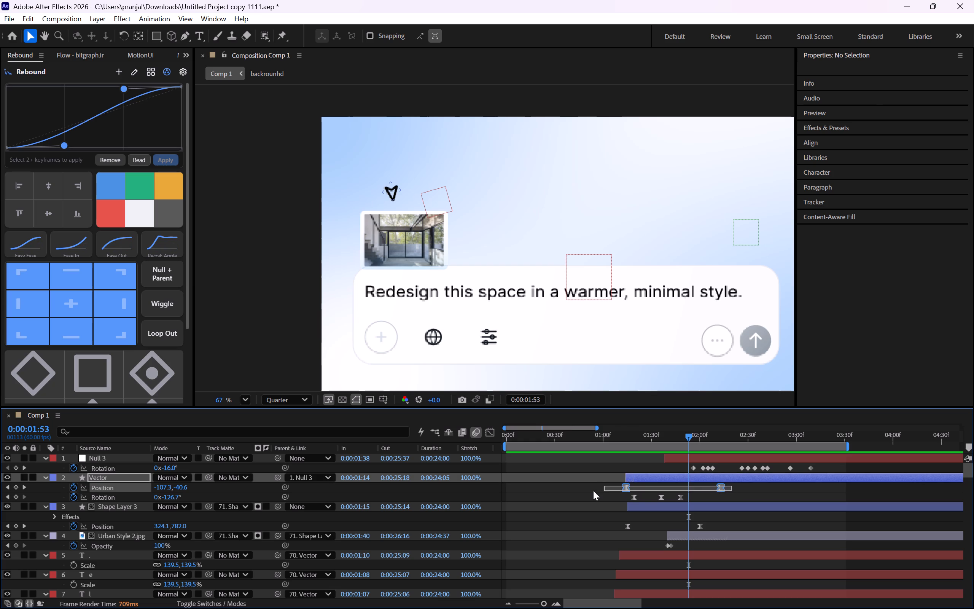
drag(593, 491, 592, 491)
drag(687, 438, 693, 437)
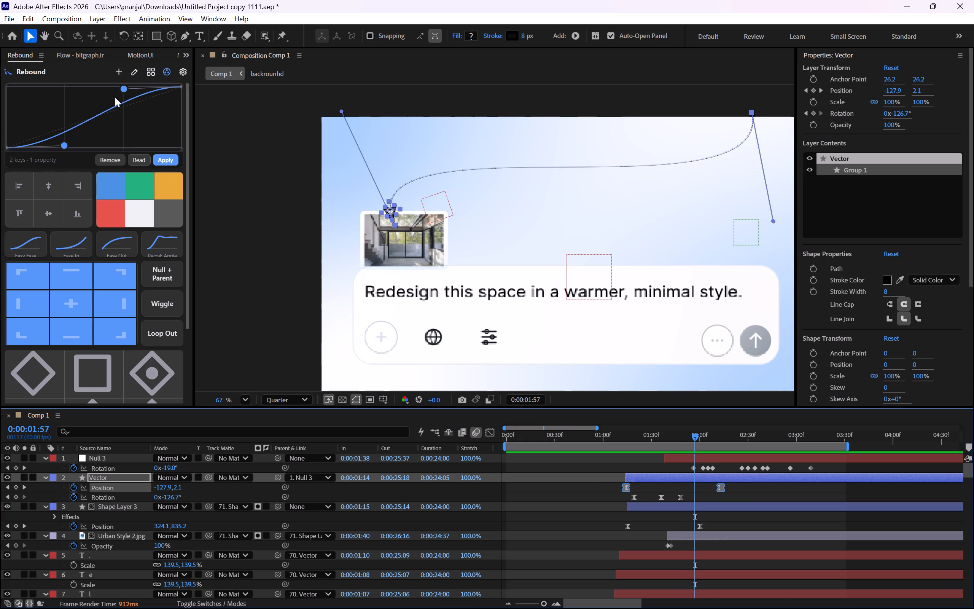
click(182, 53)
click(207, 99)
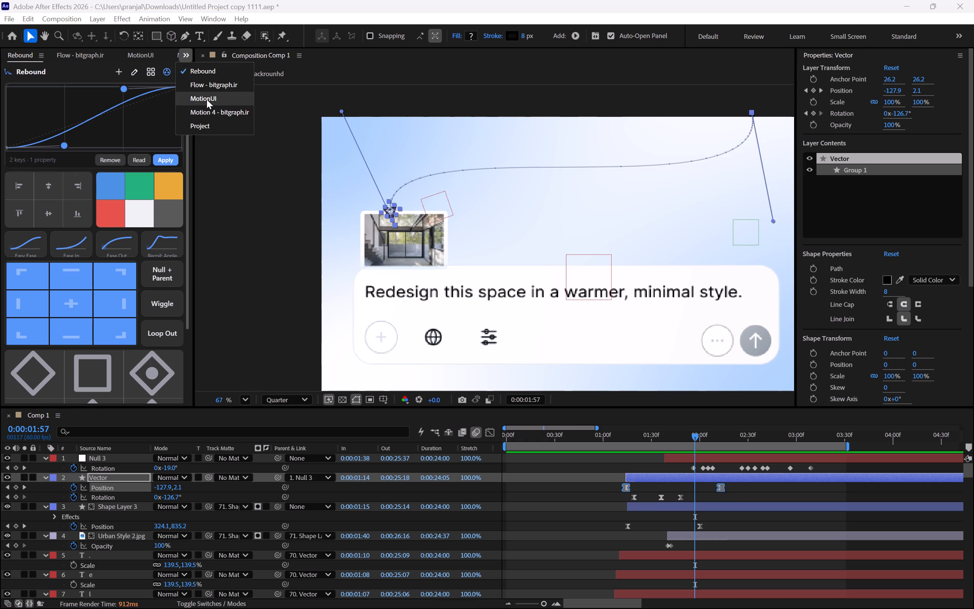
click(181, 56)
click(213, 113)
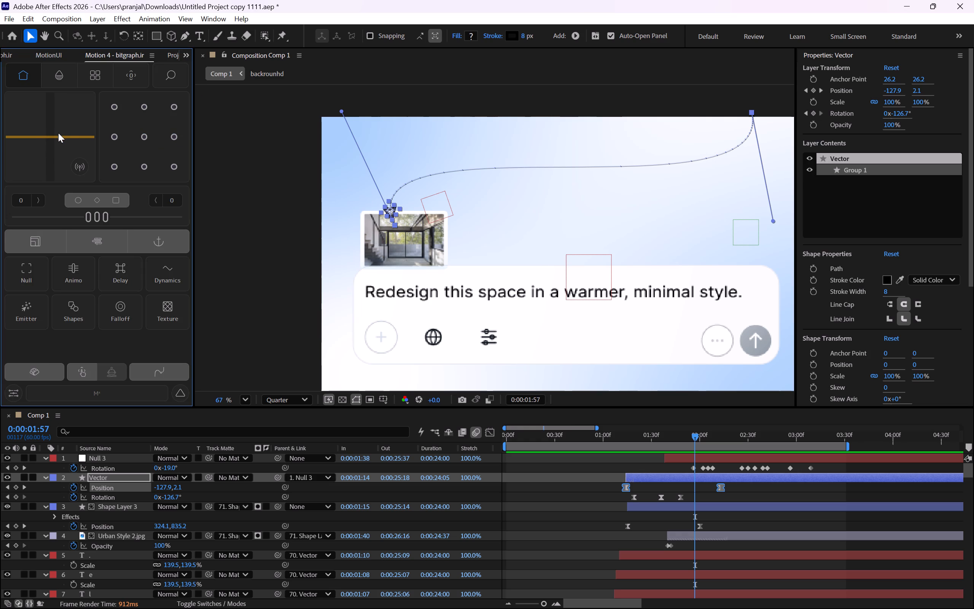
drag(52, 130, 70, 146)
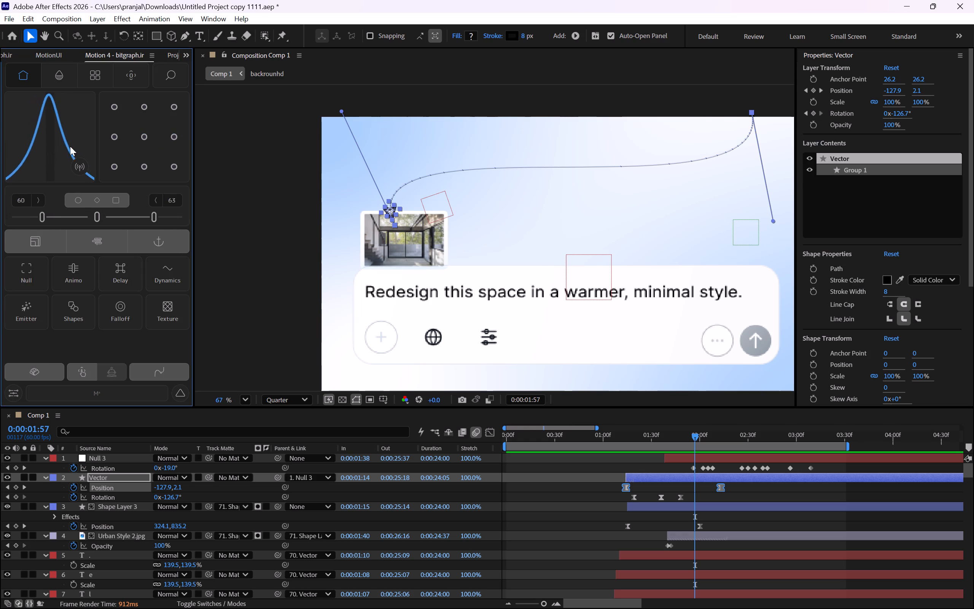
drag(70, 146, 77, 210)
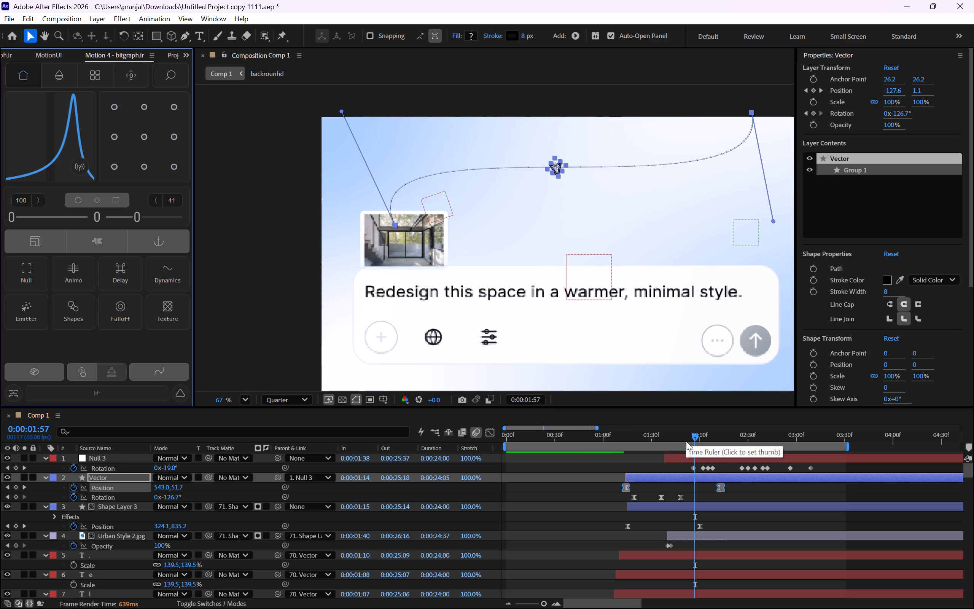
drag(48, 150, 27, 187)
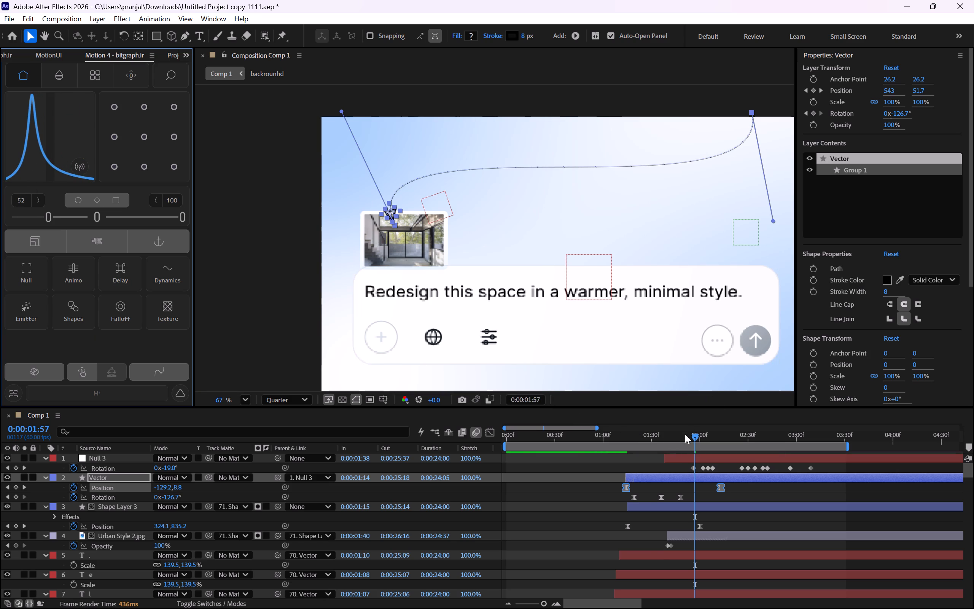
Preview the arrow's newly eased entry from 0:00:01:07 and again from 0:00:01:11.
drag(684, 434, 615, 442)
key(space)
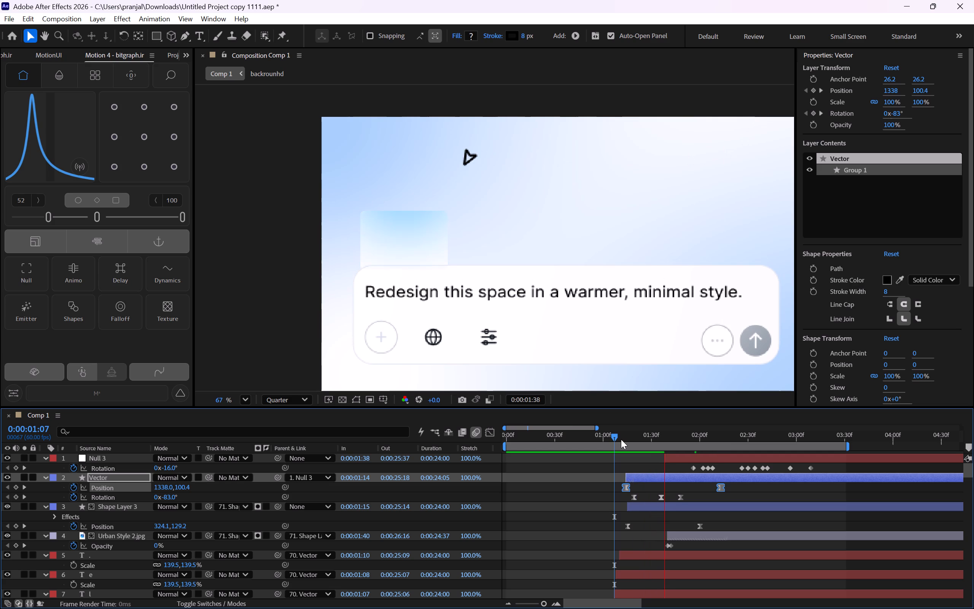
key(space)
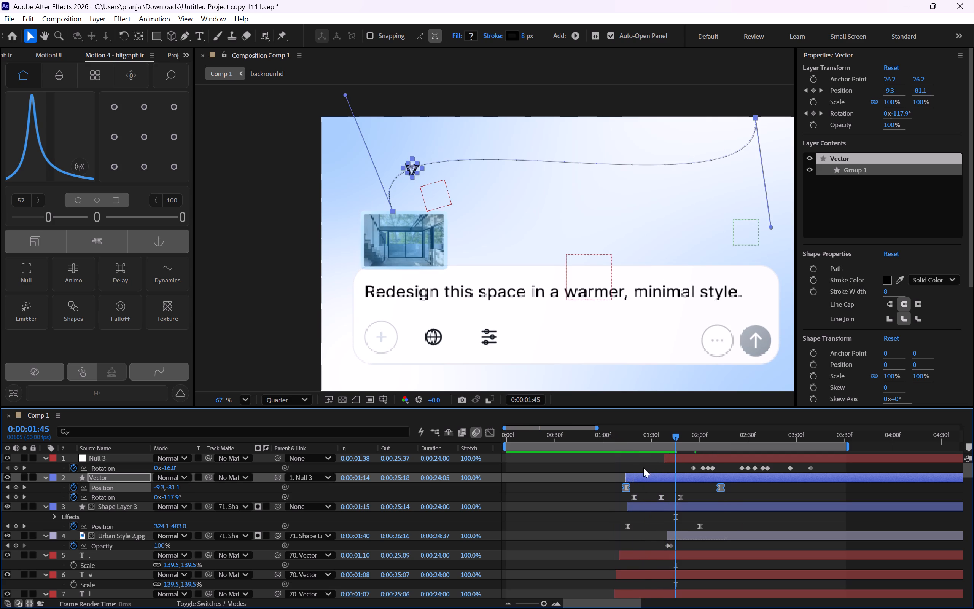
key(space)
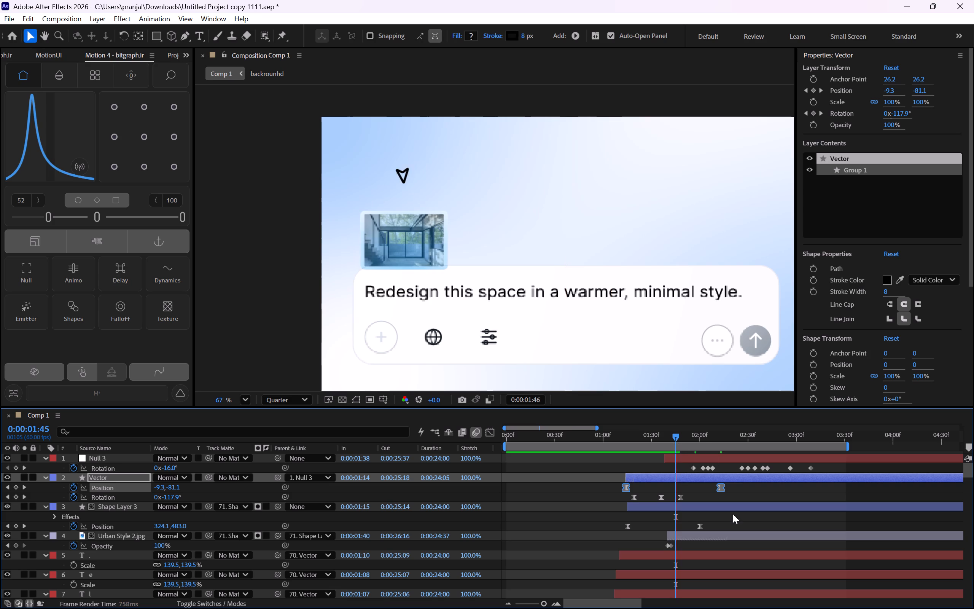
key(space)
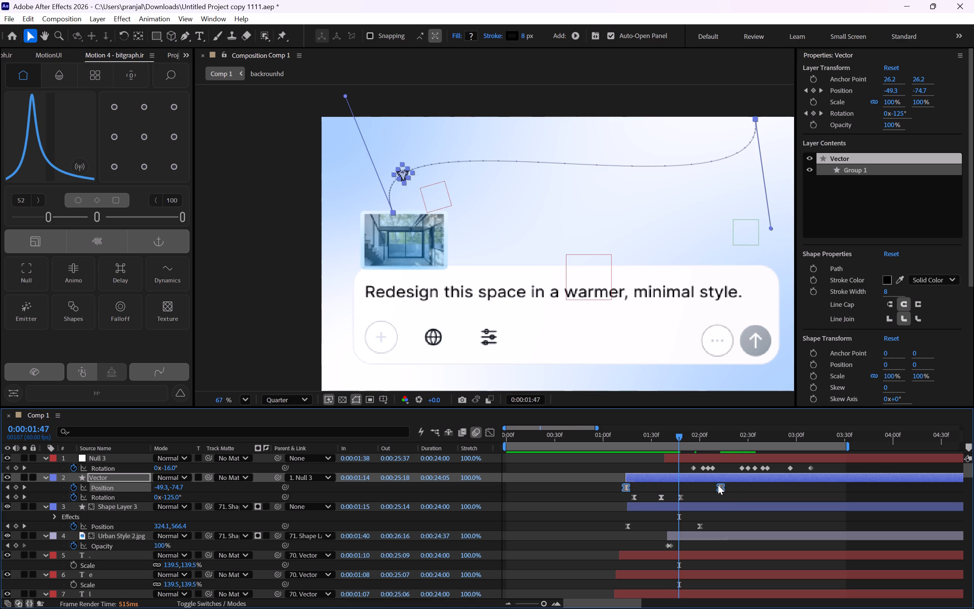
drag(680, 436, 621, 448)
key(space)
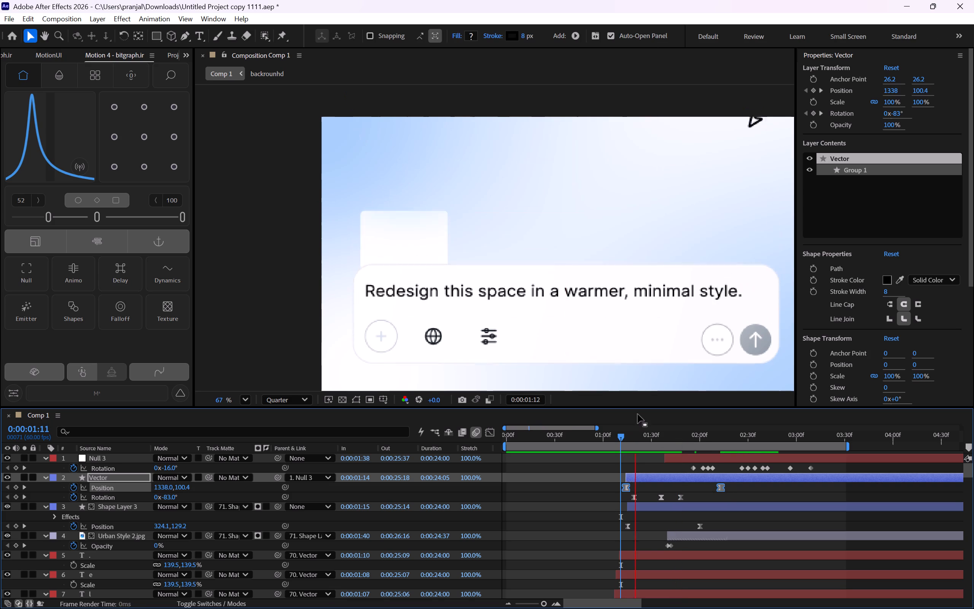
key(space)
Set Comp 1's work area to span from about 0:00:00:51 to about 0:00:03:12 around the arrow animation.
drag(500, 444, 540, 455)
drag(507, 443, 591, 451)
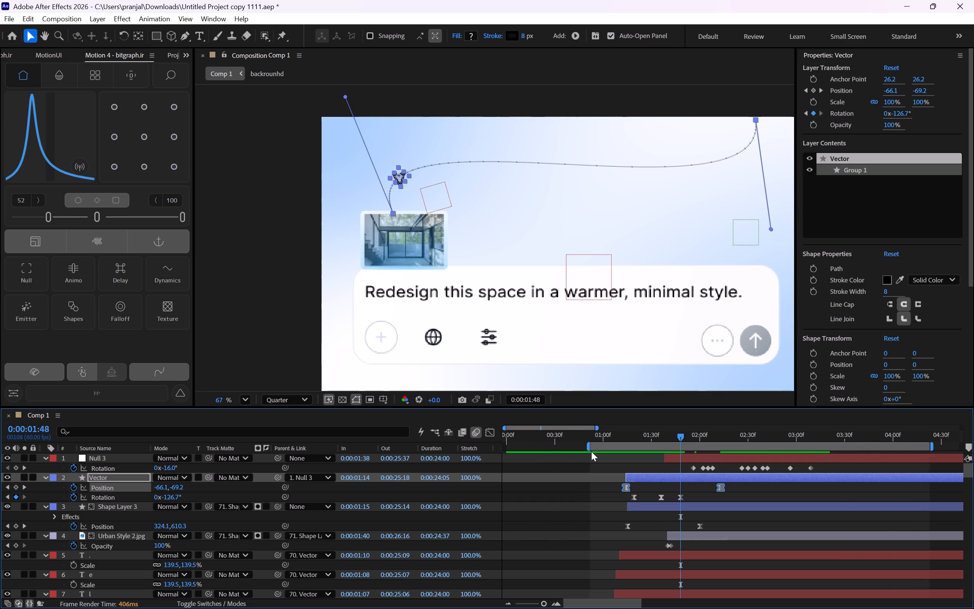
drag(591, 451, 590, 451)
drag(933, 448, 869, 454)
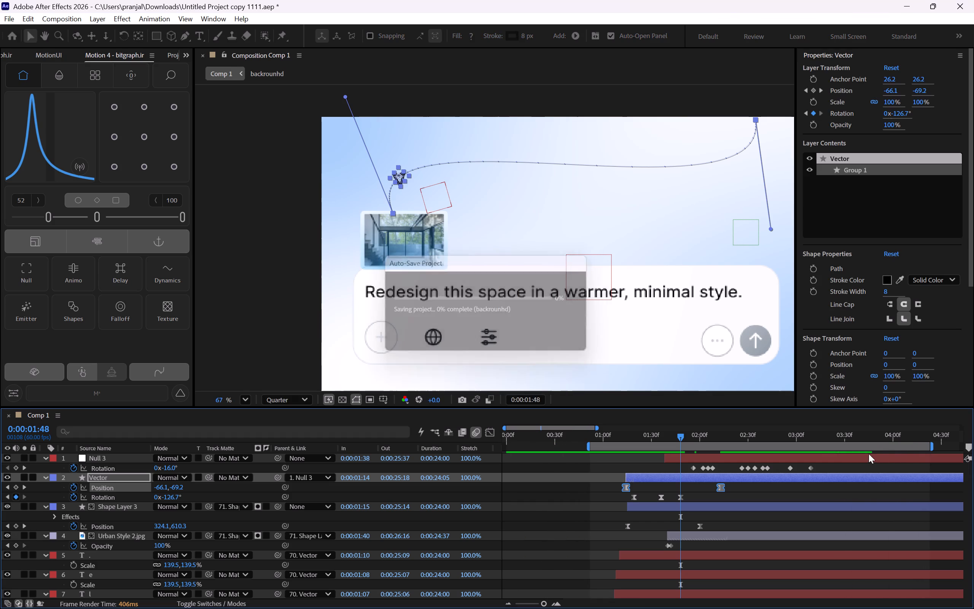
drag(869, 454, 869, 454)
drag(933, 450, 908, 451)
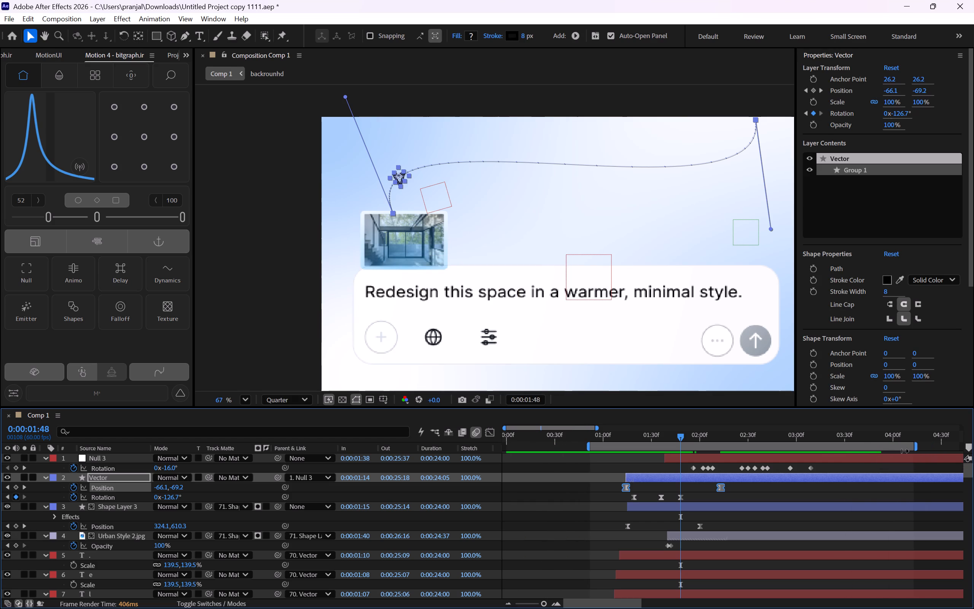
drag(908, 451, 817, 448)
drag(775, 430, 673, 442)
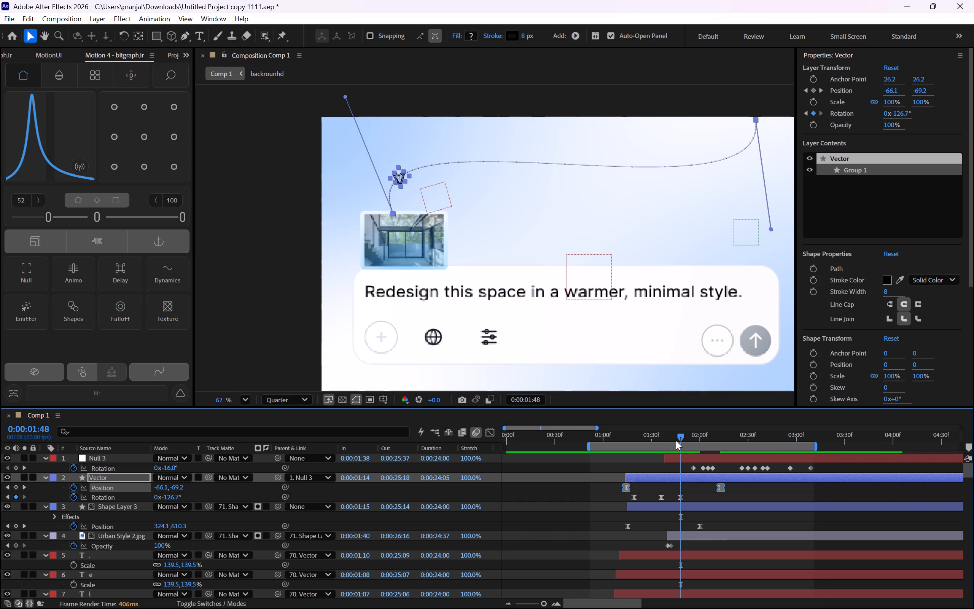
Preview the arrow's entry from 0:00:00:59, scrub between 0:00:01:20 and 0:00:01:58, and replay from 0:00:01:53 to examine its approach to the image.
drag(681, 437, 603, 437)
key(space)
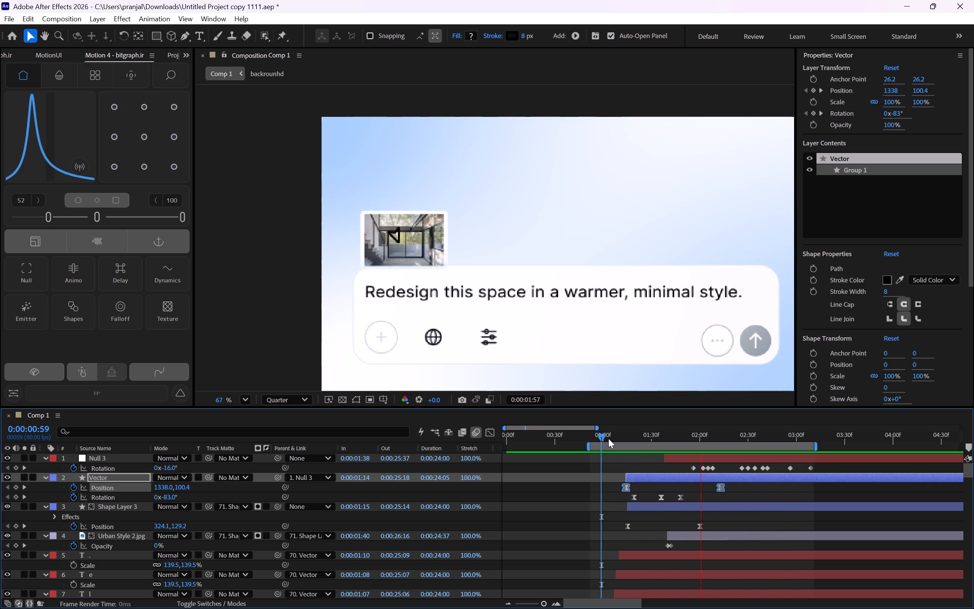
key(space)
drag(692, 437, 675, 440)
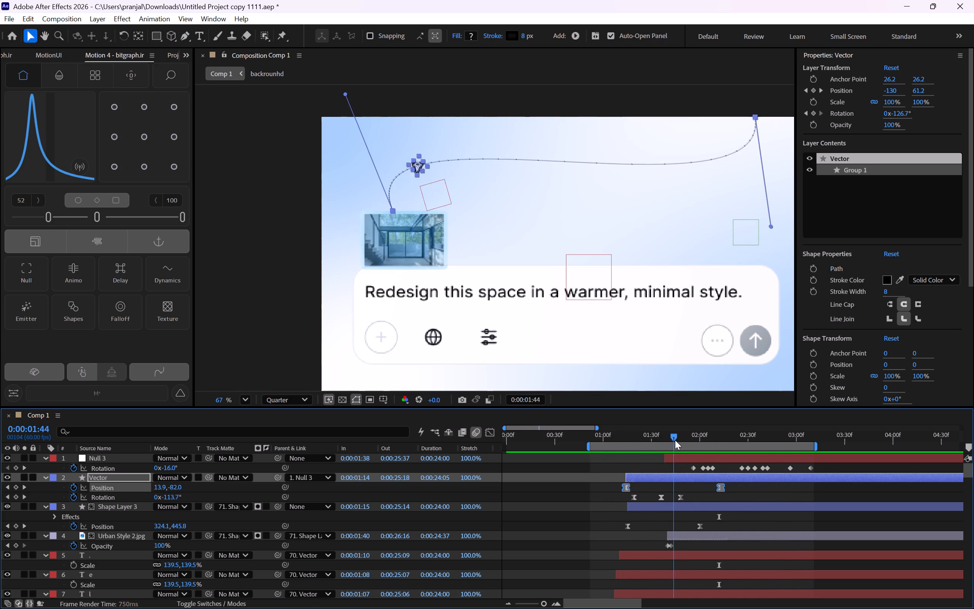
drag(675, 440, 642, 433)
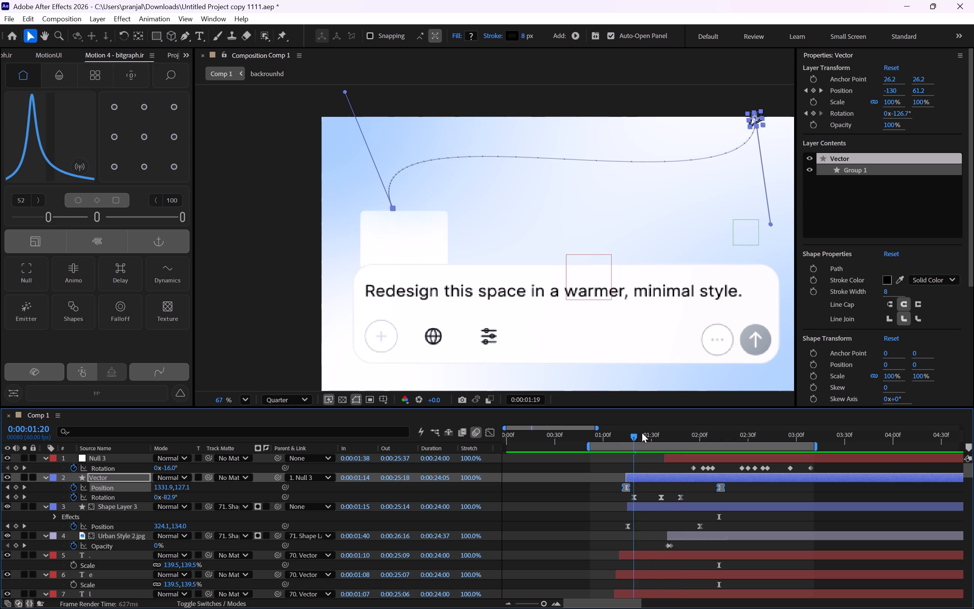
drag(642, 433, 697, 428)
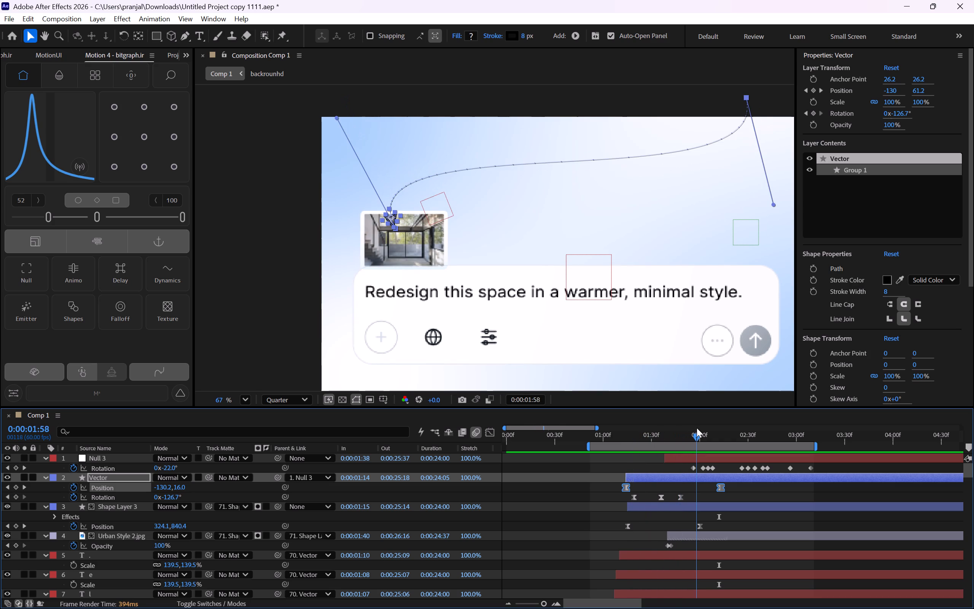
drag(697, 428, 689, 429)
key(space)
key(space)
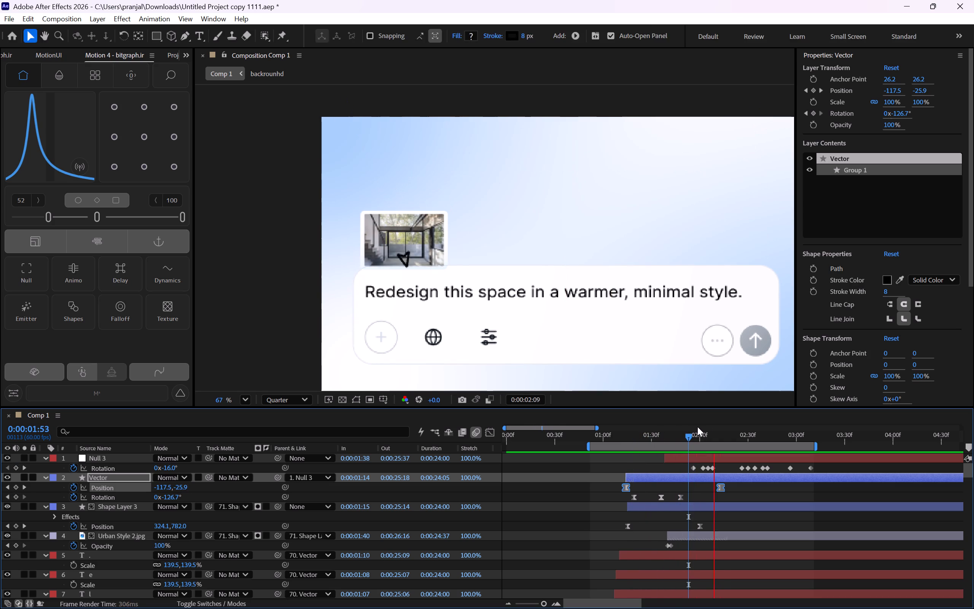
Replay the animation from 0:00:01:48 and again from 0:00:01:16, comparing the arrow's timing with the blue sweep over the room image.
drag(701, 439, 680, 440)
key(space)
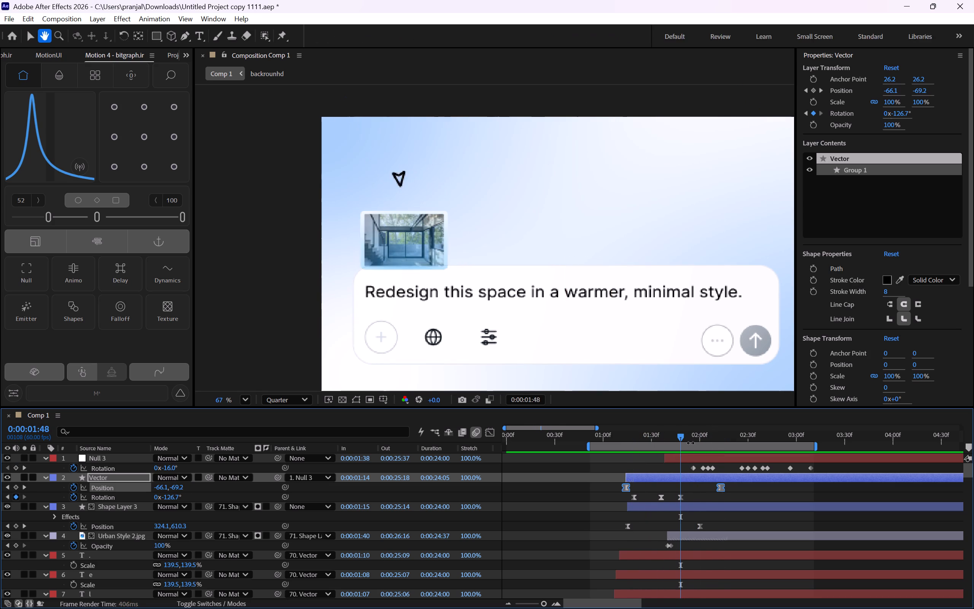
key(space)
drag(705, 437, 641, 447)
key(space)
key(space)
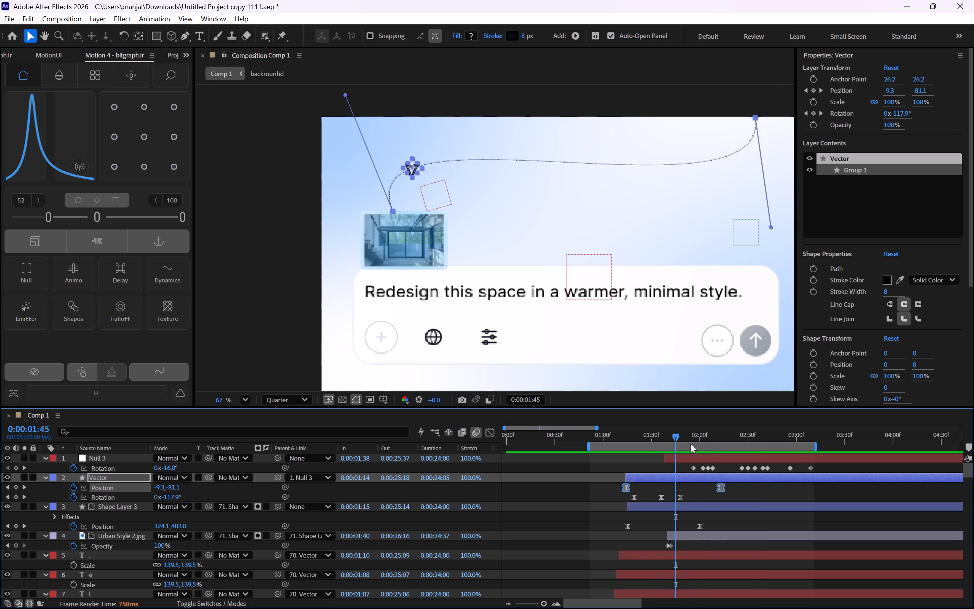
drag(675, 432, 629, 438)
key(space)
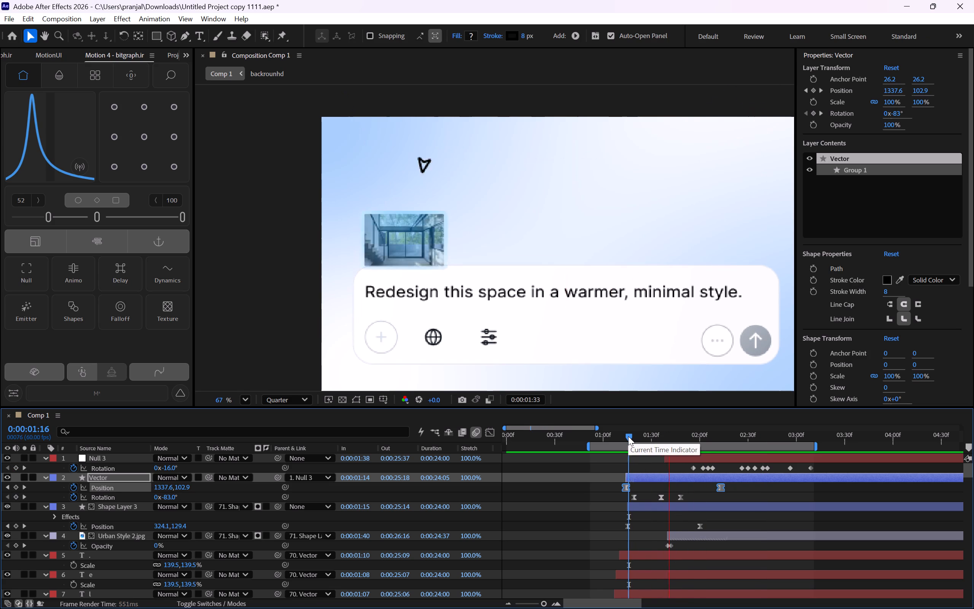
key(space)
Shift Shape Layer 3 with its Position keyframes to start at 0:00:01:30, matching the blue sweep to the arrow at 0:00:01:56.
drag(681, 434, 678, 435)
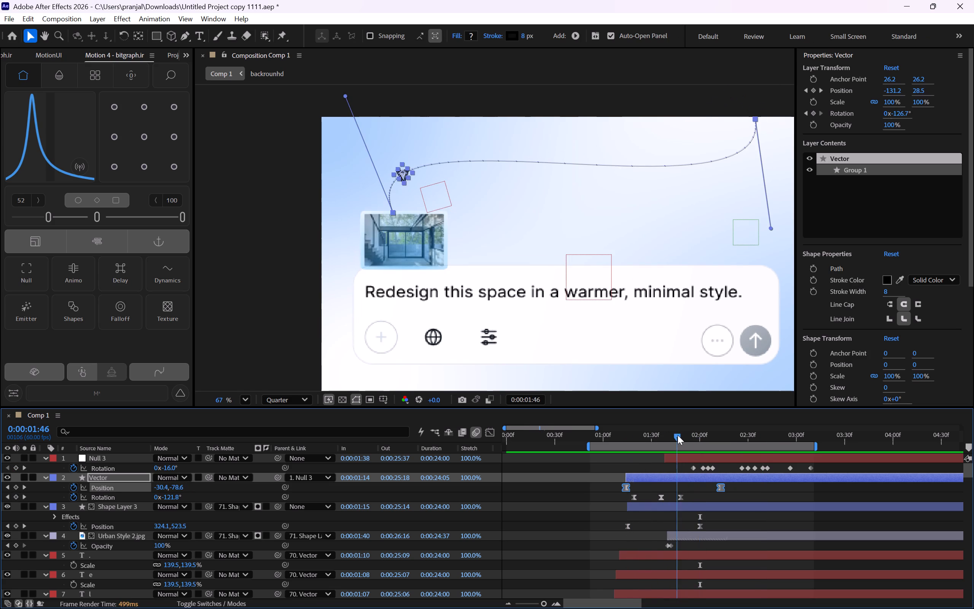
drag(678, 435, 703, 432)
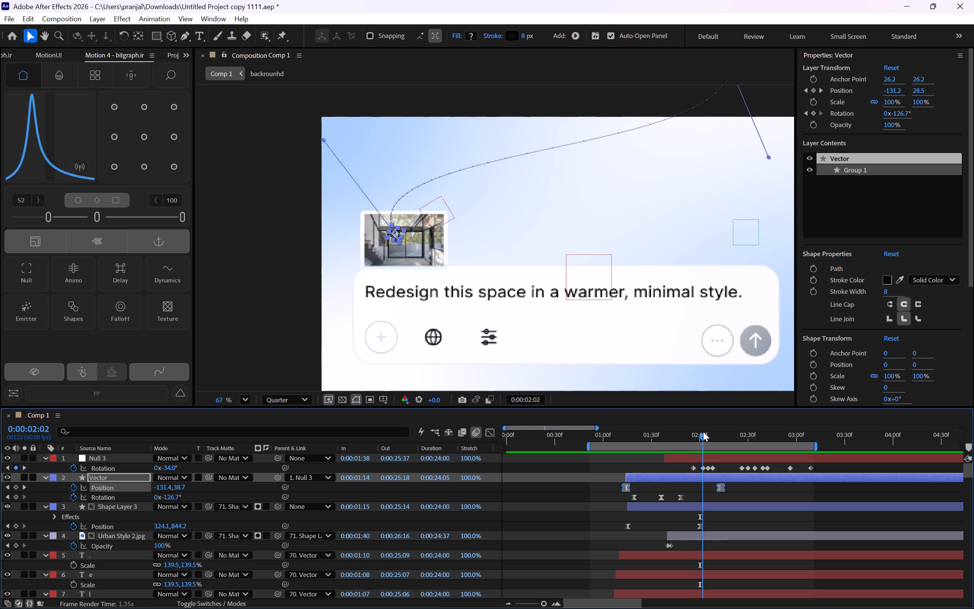
drag(703, 432, 692, 437)
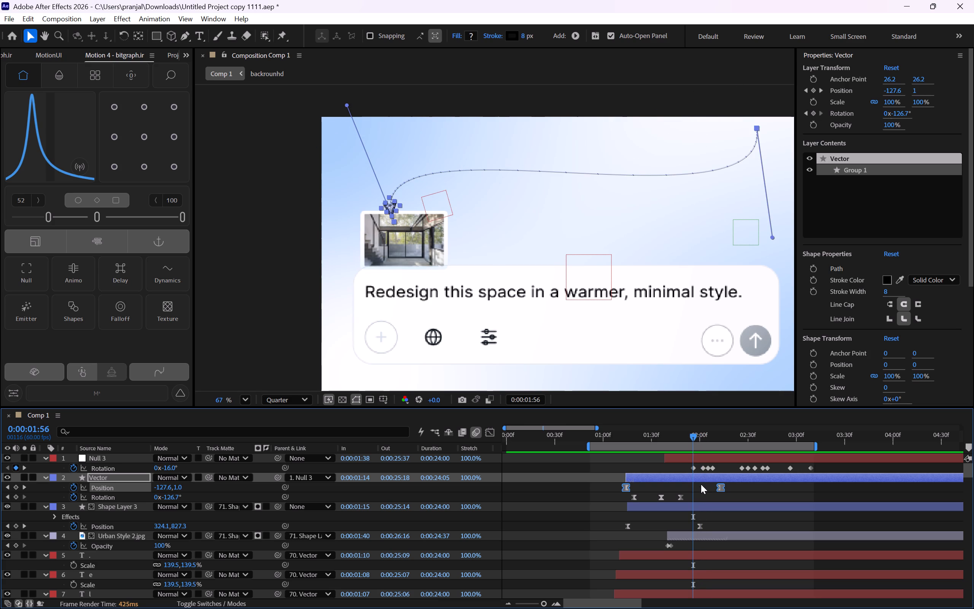
click(668, 508)
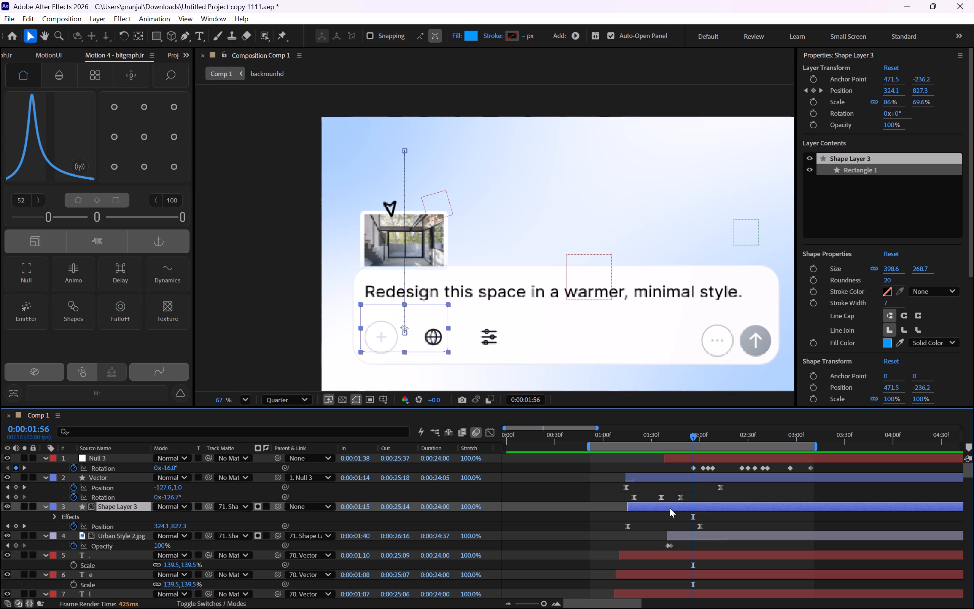
drag(666, 506, 696, 509)
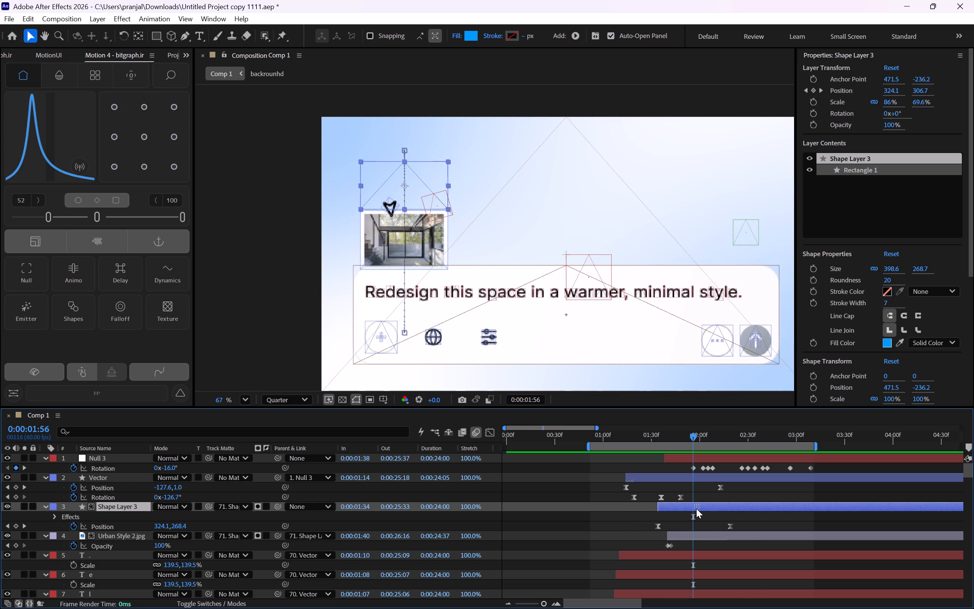
drag(696, 509, 696, 509)
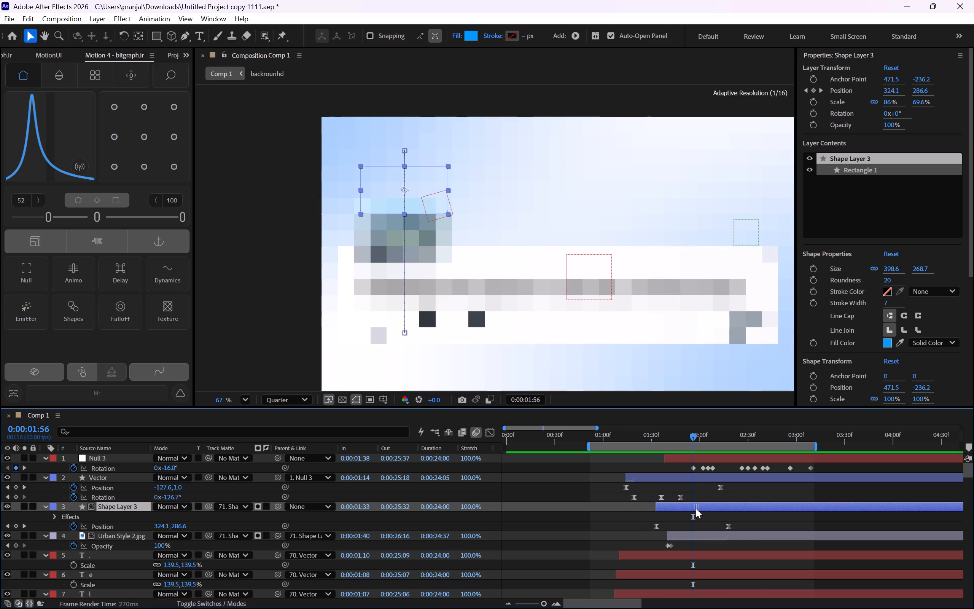
drag(694, 509, 688, 509)
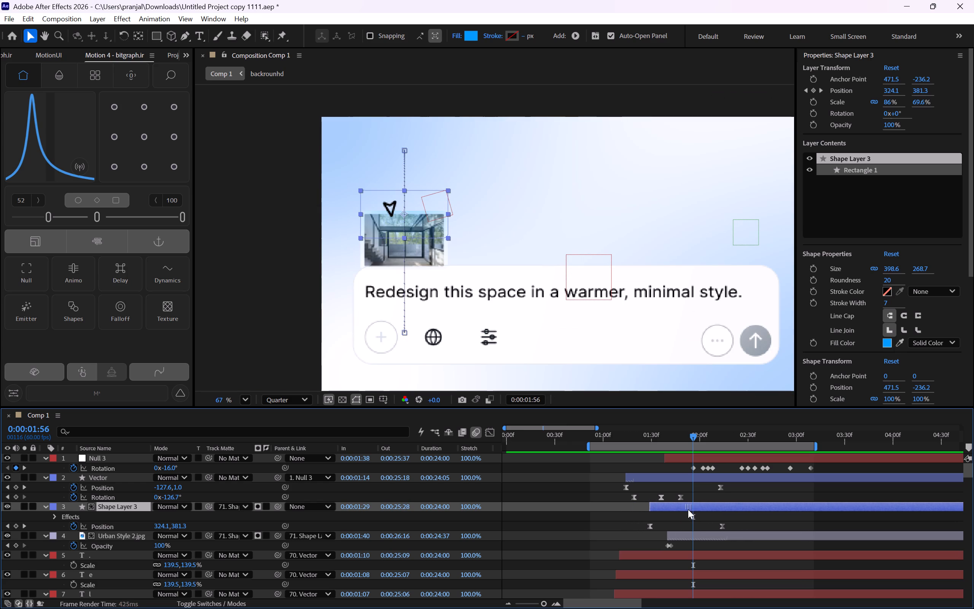
drag(688, 509, 689, 509)
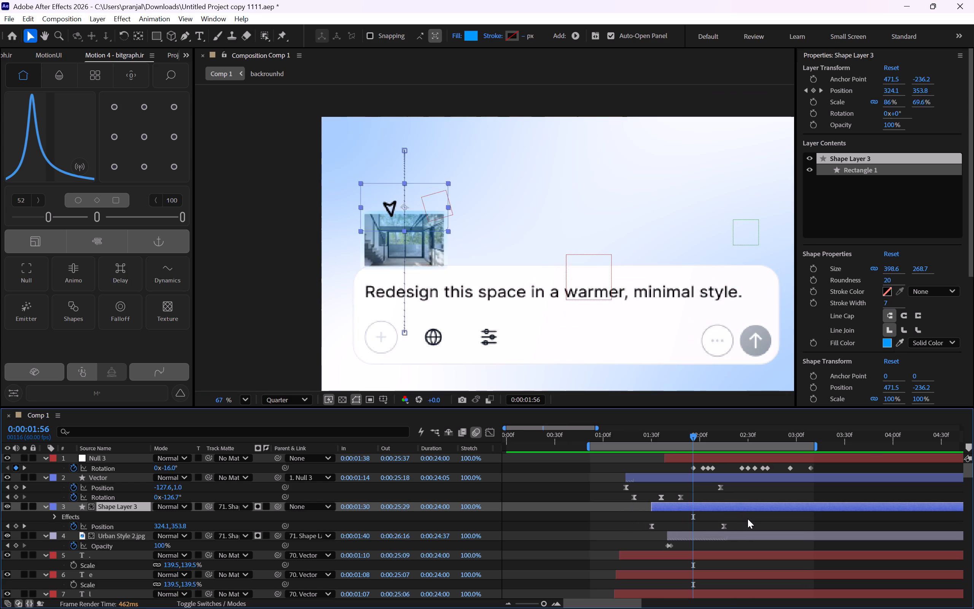
click(748, 519)
Preview the retimed blue sweep together with the arrow's entry from 0:00:01:11.
drag(672, 434, 620, 431)
key(space)
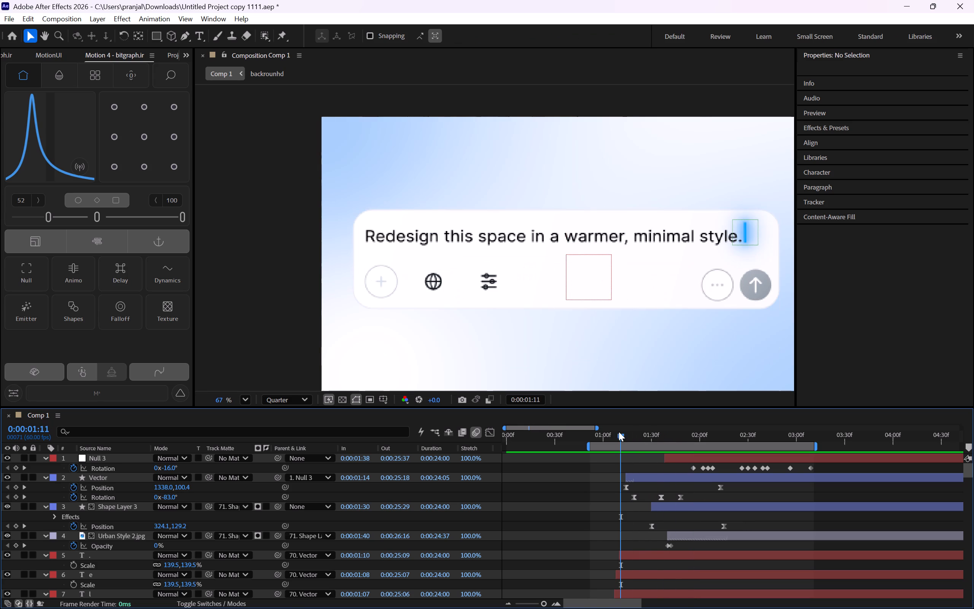